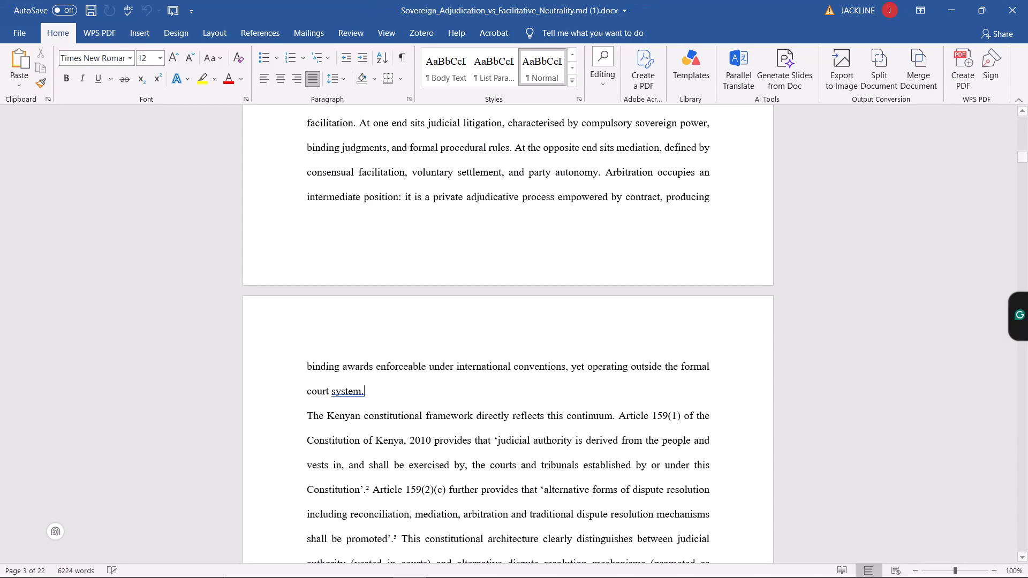
Insert a footnote after "court system." at the end of the paragraph on the dispute resolution continuum.
left_click(258, 39)
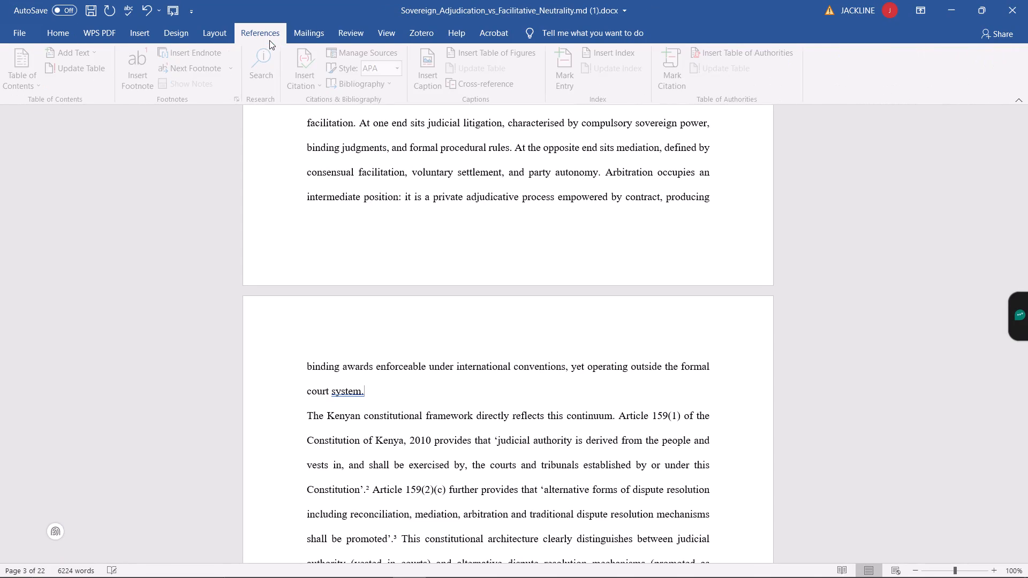
left_click(152, 70)
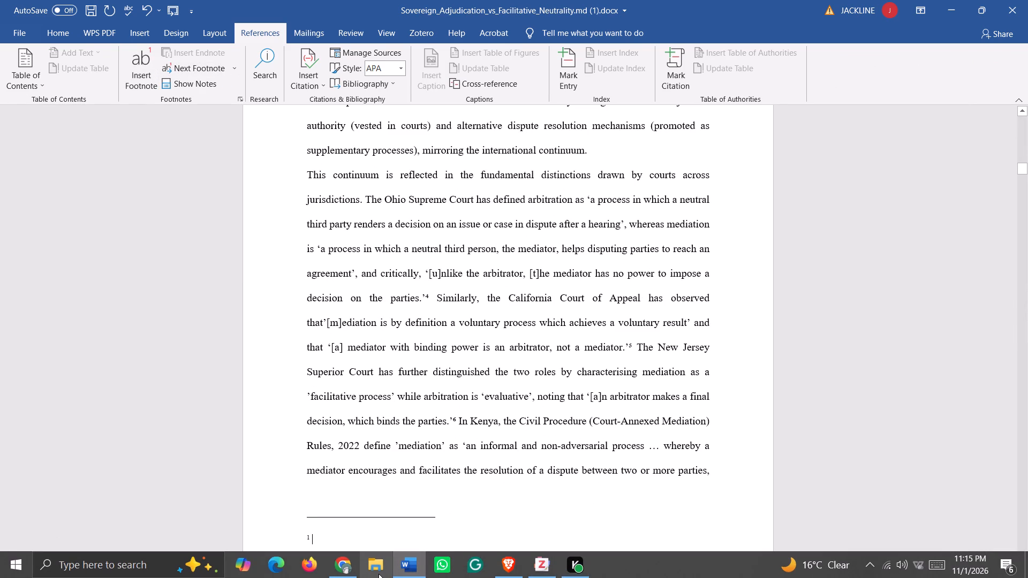
Switch to Chrome, close the Browsec installation page and bring up the Schaefer v. Allstate case page.
left_click(345, 573)
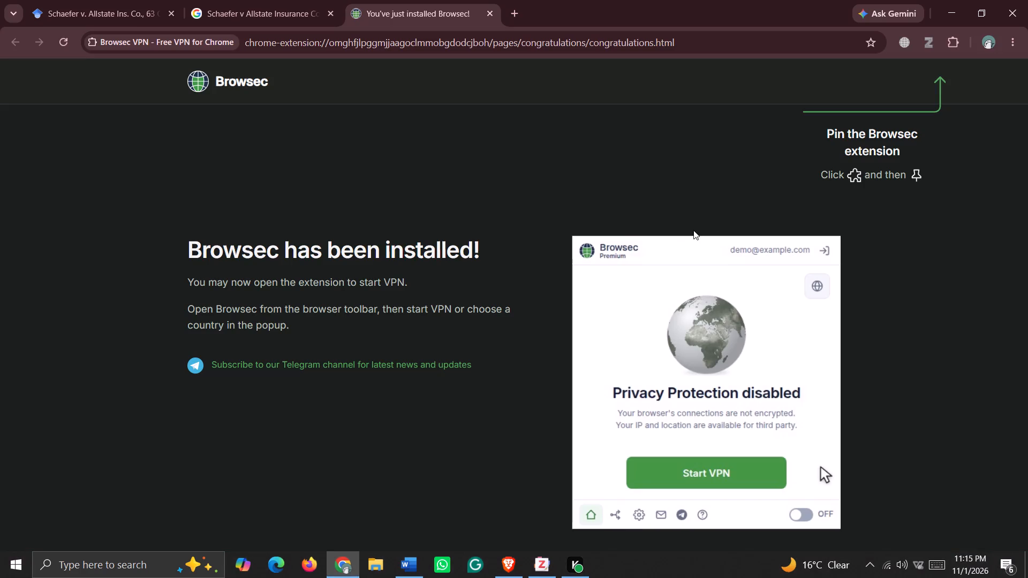
left_click(488, 12)
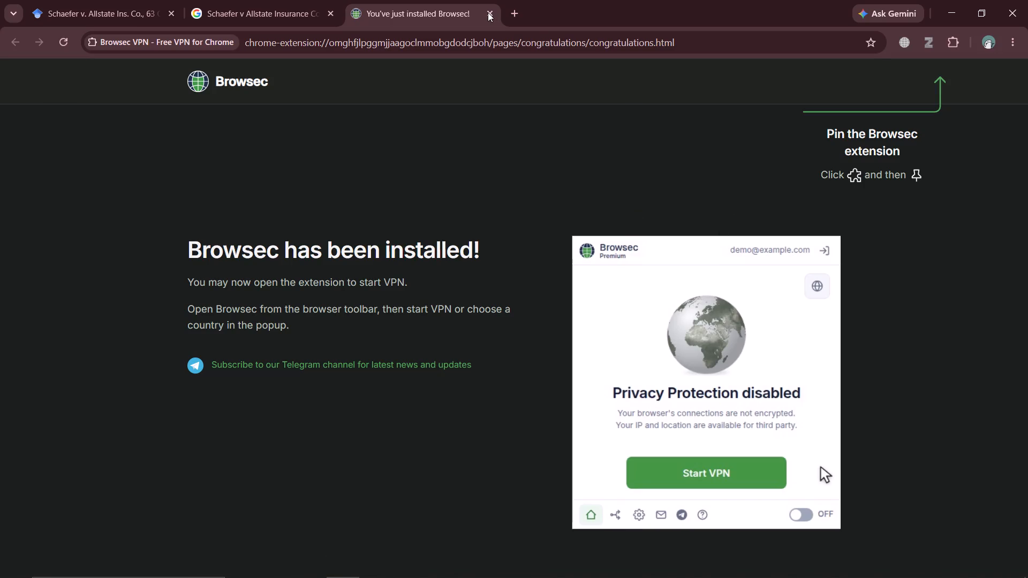
left_click(128, 7)
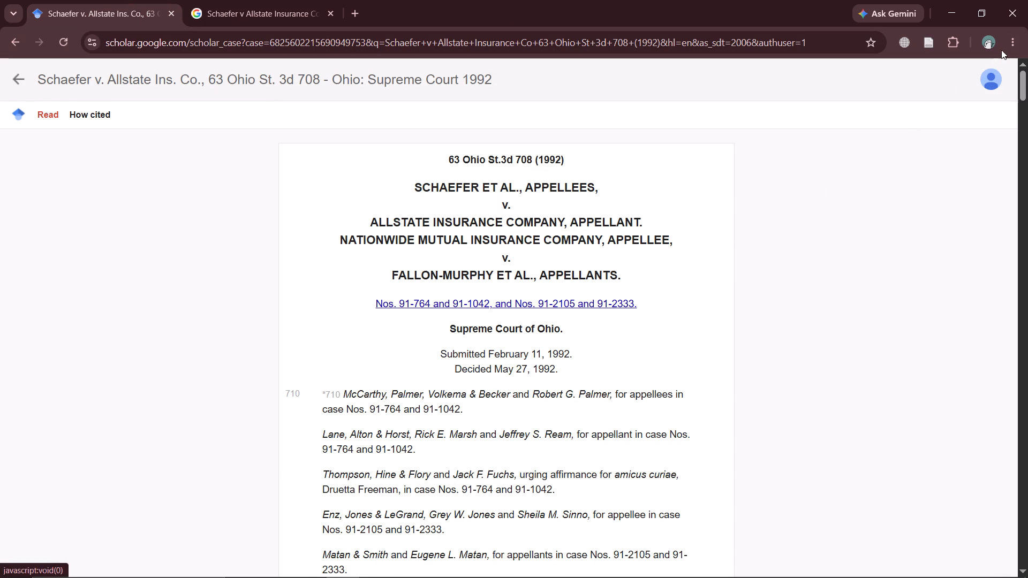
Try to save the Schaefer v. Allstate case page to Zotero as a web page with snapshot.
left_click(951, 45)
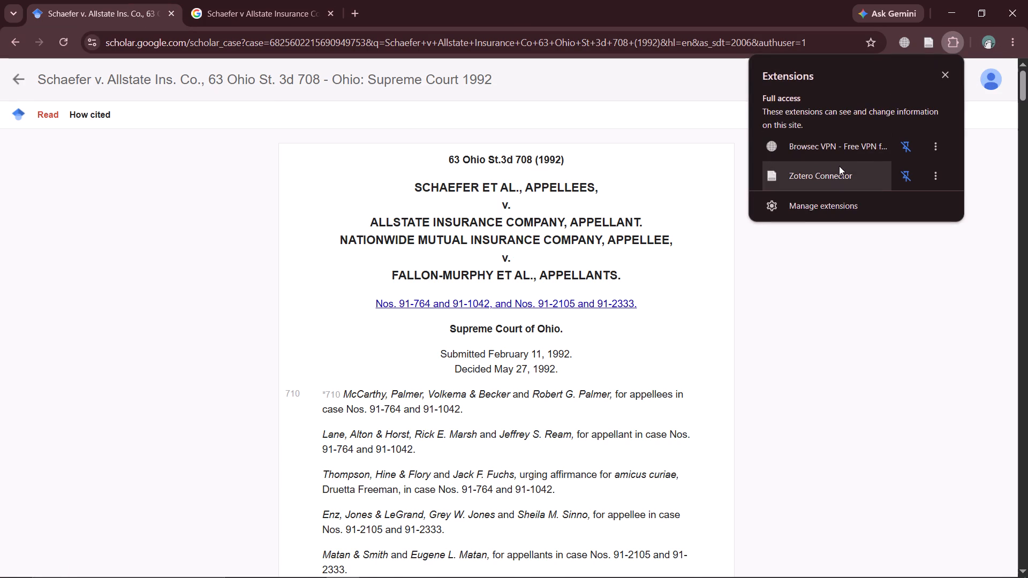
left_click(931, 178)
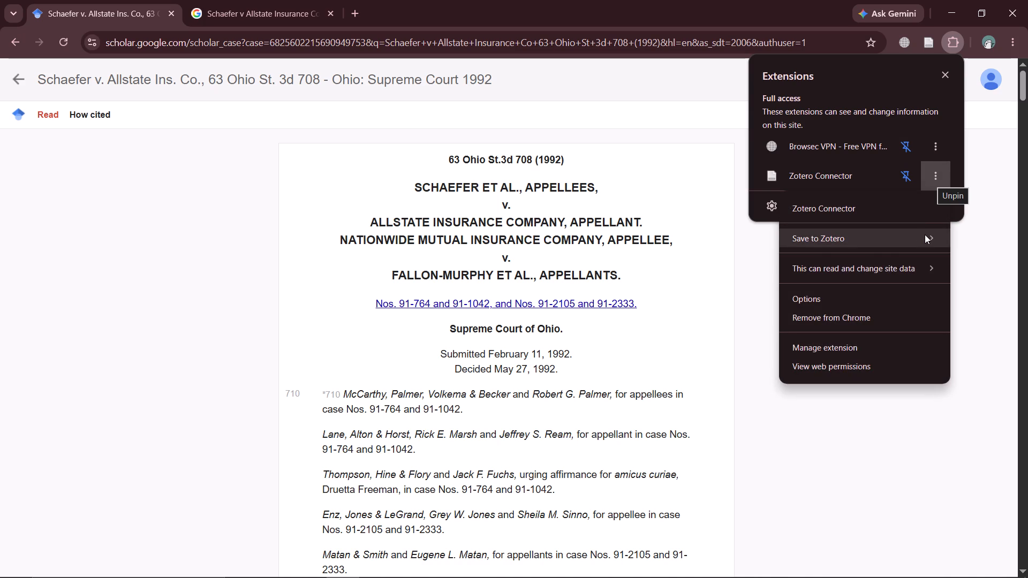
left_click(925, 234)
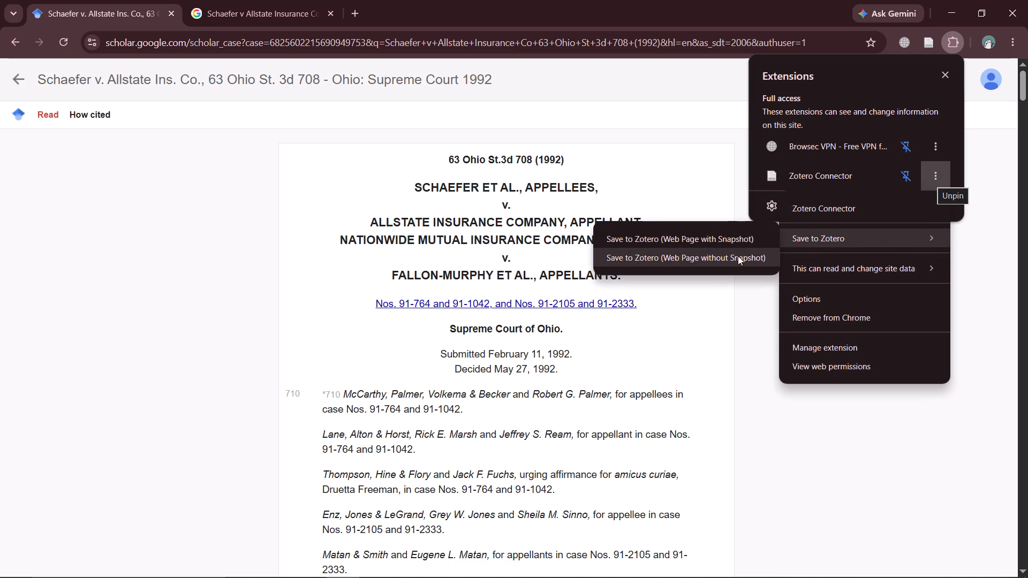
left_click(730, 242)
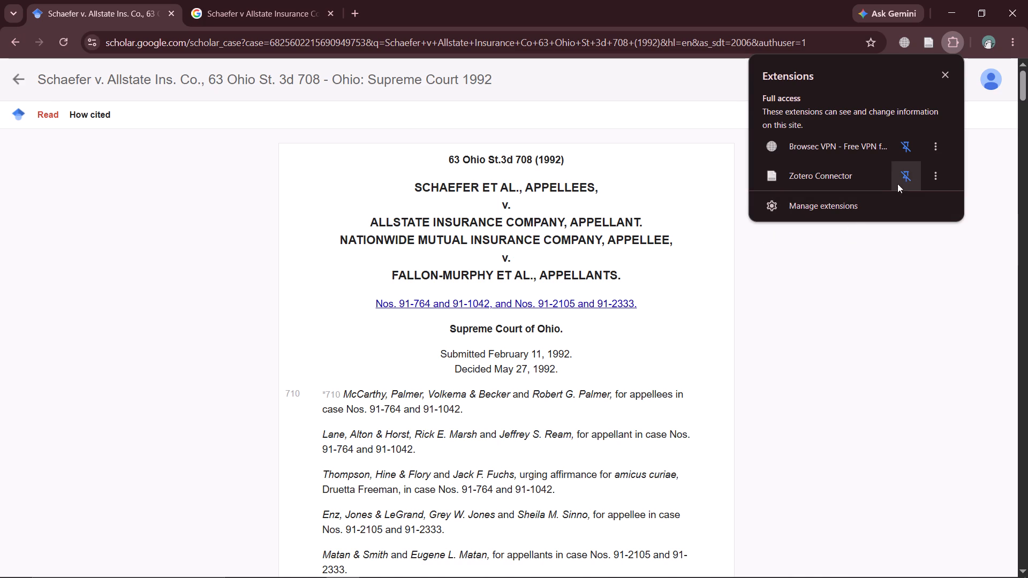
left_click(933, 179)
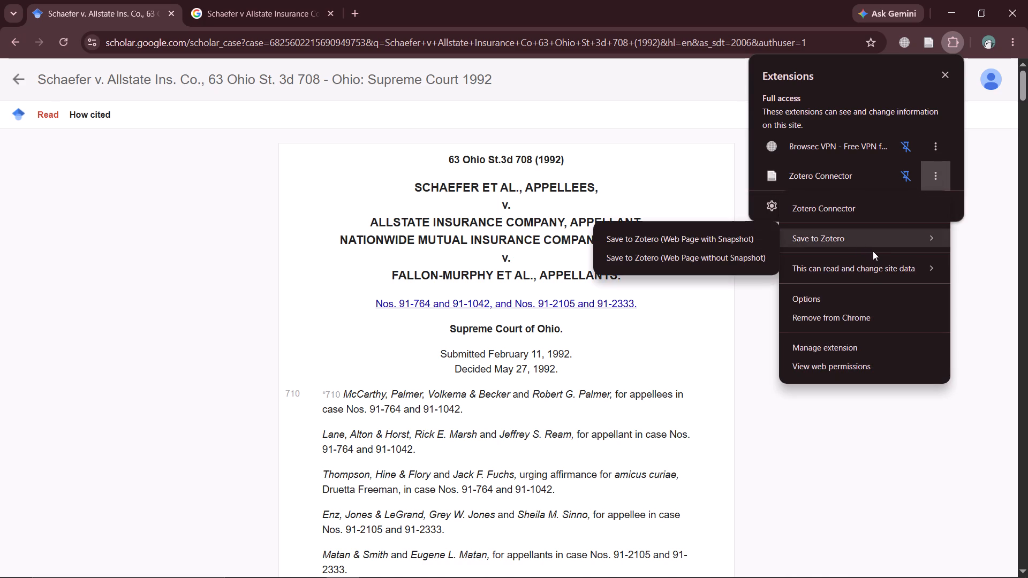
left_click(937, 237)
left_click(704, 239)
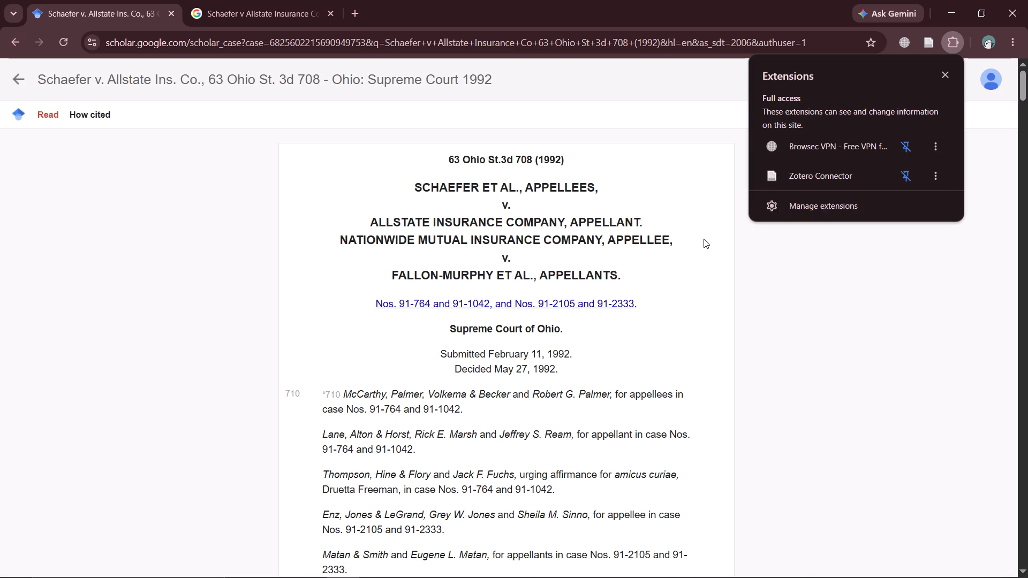
Return to Word and start a Zotero citation in the new footnote, using OSCOLA 4th edition with citations displayed as footnotes.
left_click(954, 2)
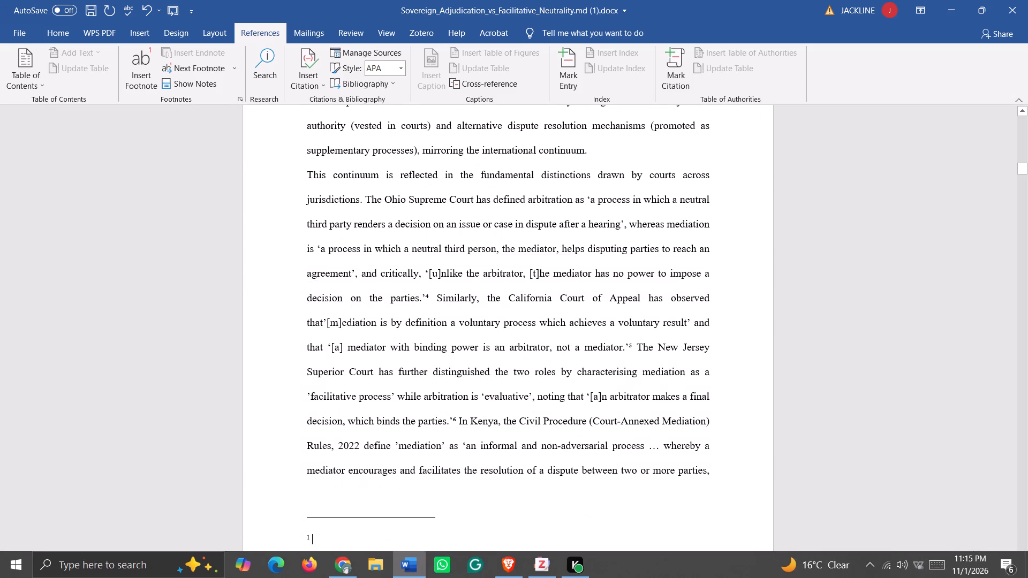
left_click(426, 37)
left_click(25, 73)
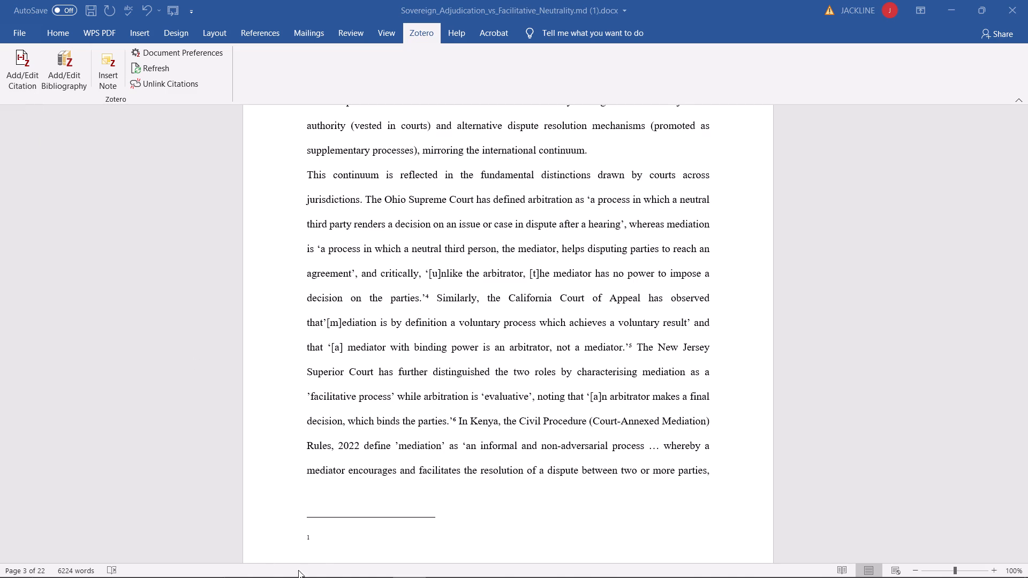
left_click(314, 536)
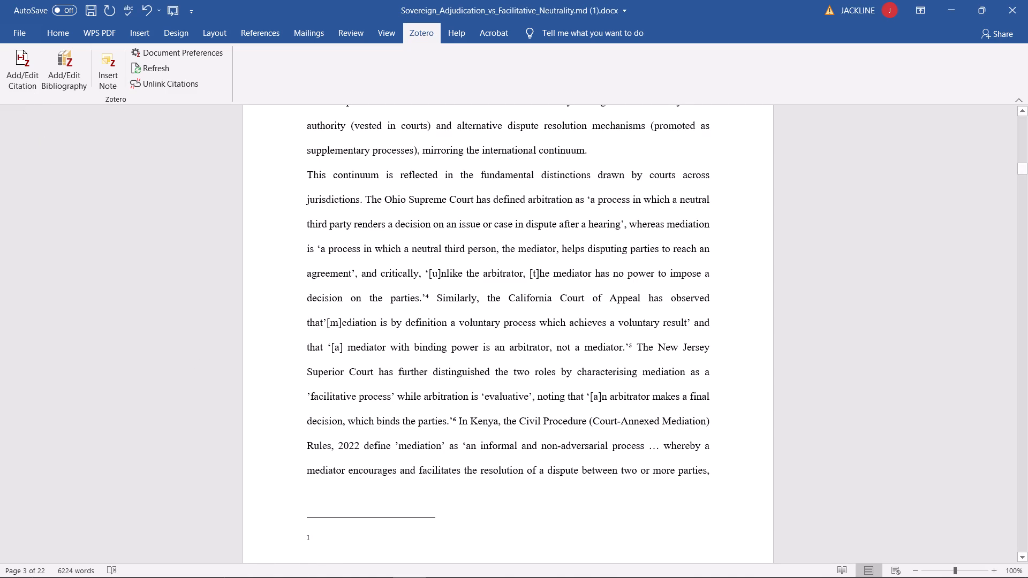
left_click(28, 72)
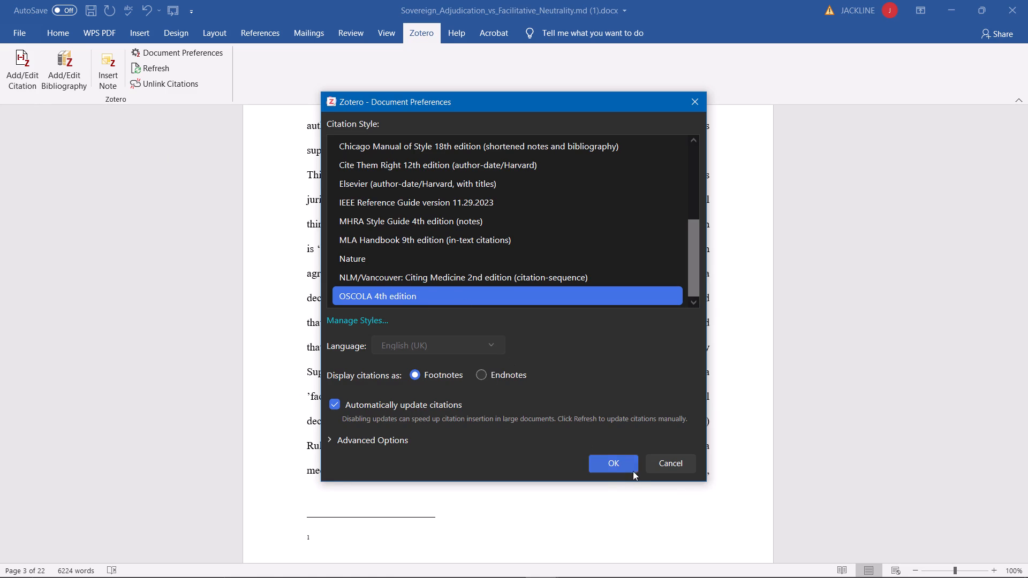
left_click(606, 466)
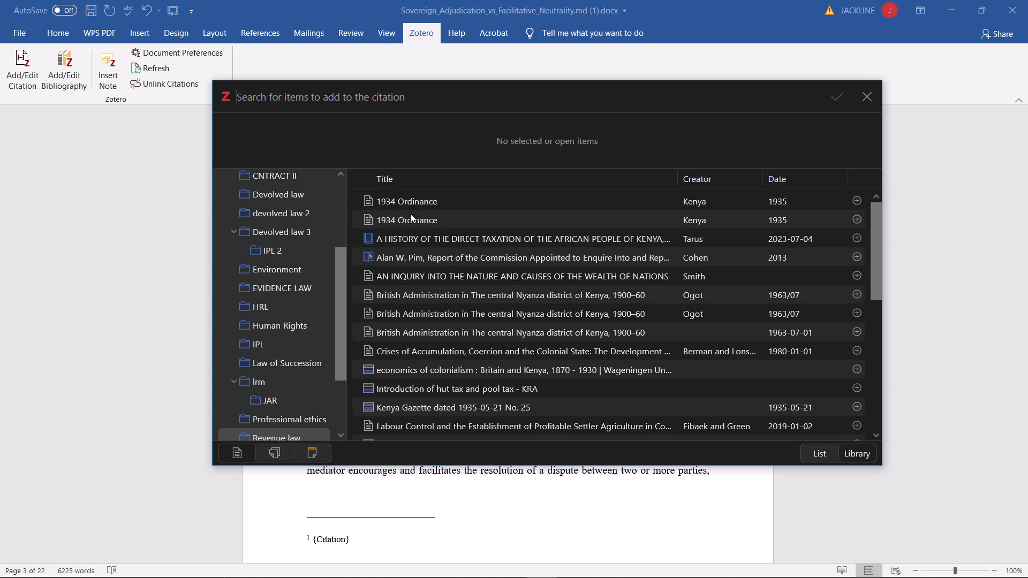
Look through the Zotero collections, including Untitled, for the source to cite, and leave the citation picker.
scroll(313, 329, "down", 5)
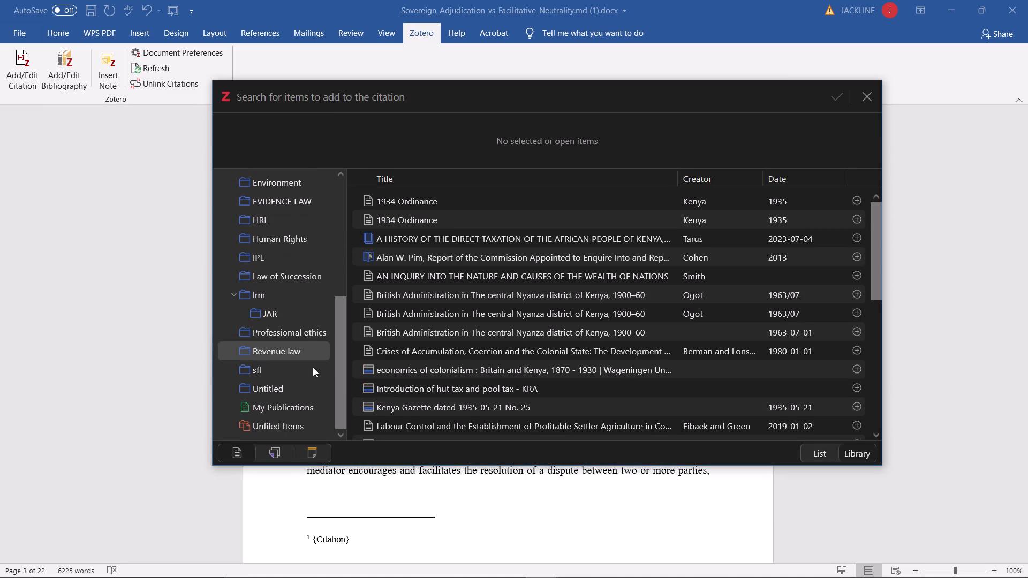
left_click(273, 393)
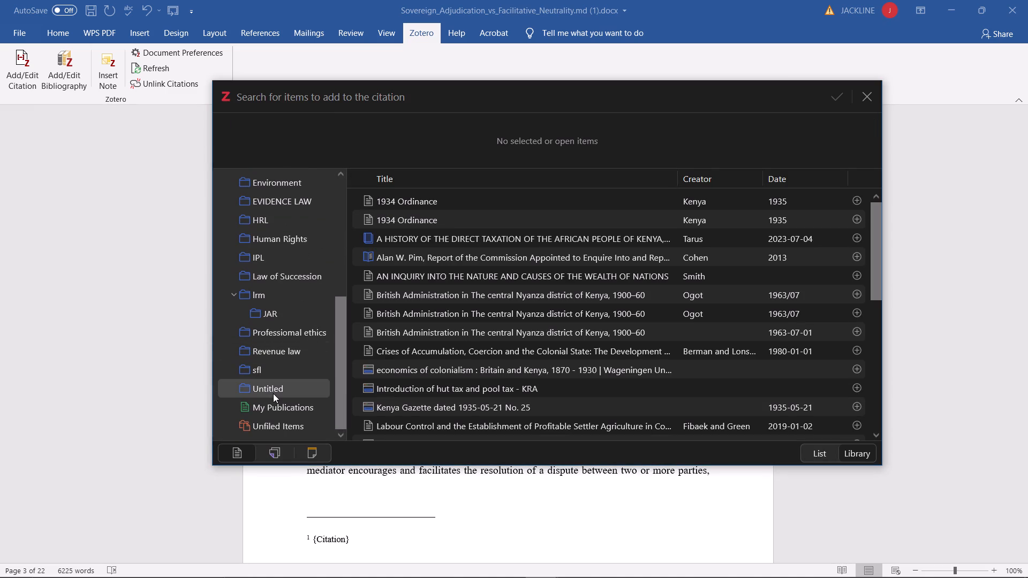
scroll(424, 311, "down", 10)
scroll(422, 311, "up", 5)
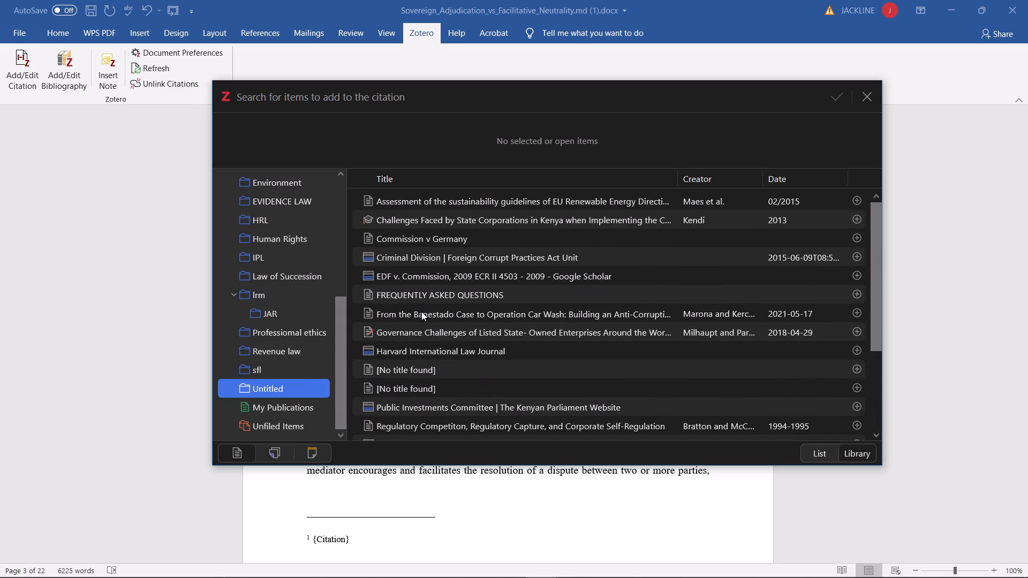
scroll(421, 311, "up", 9)
scroll(250, 323, "up", 3)
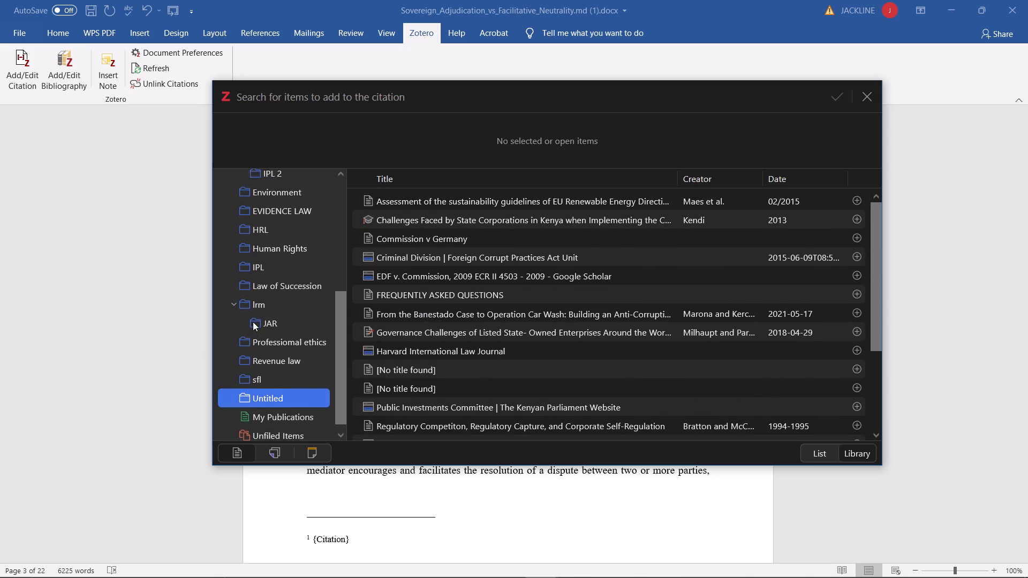
scroll(271, 316, "up", 2)
scroll(271, 314, "down", 5)
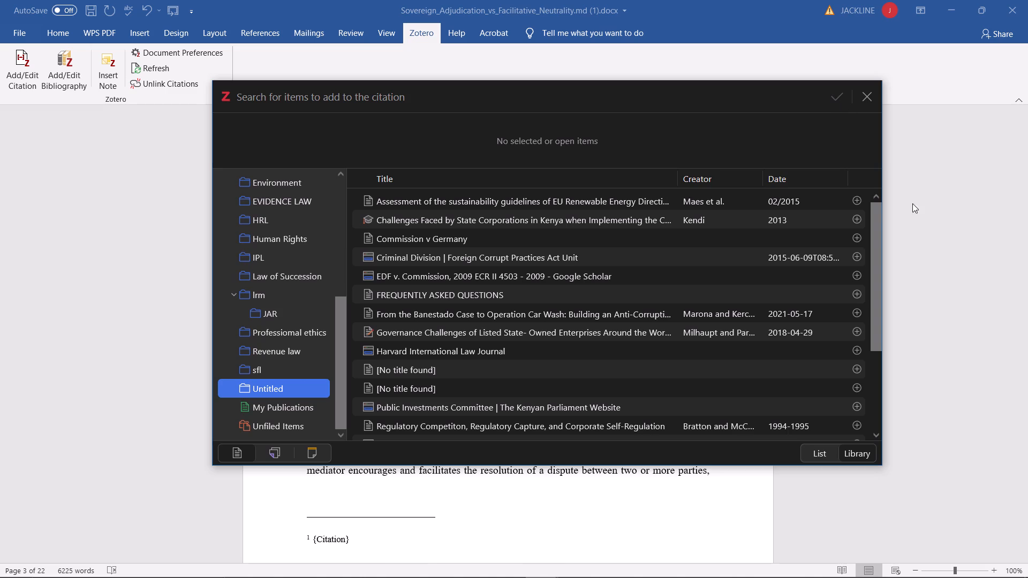
left_click(960, 257)
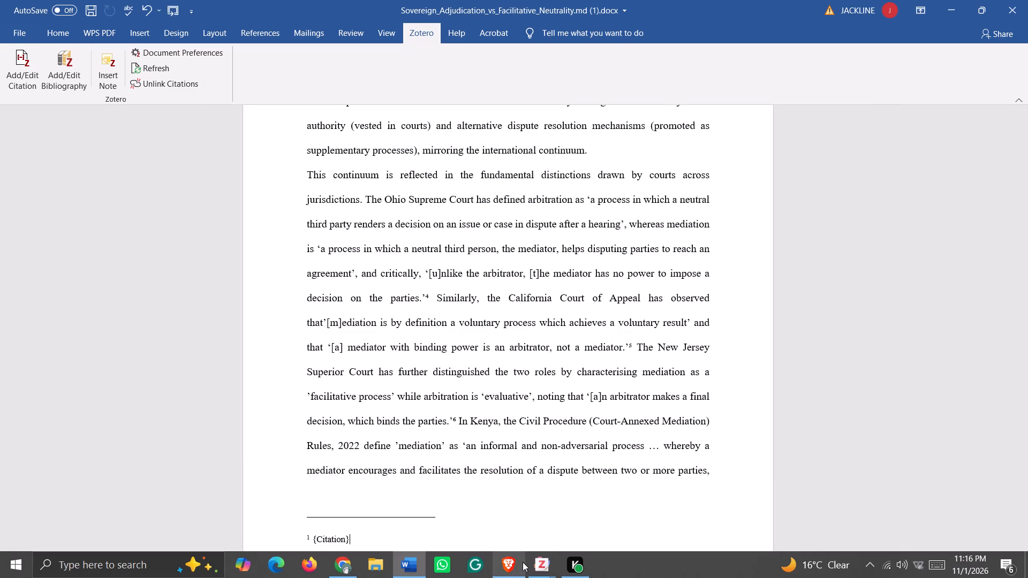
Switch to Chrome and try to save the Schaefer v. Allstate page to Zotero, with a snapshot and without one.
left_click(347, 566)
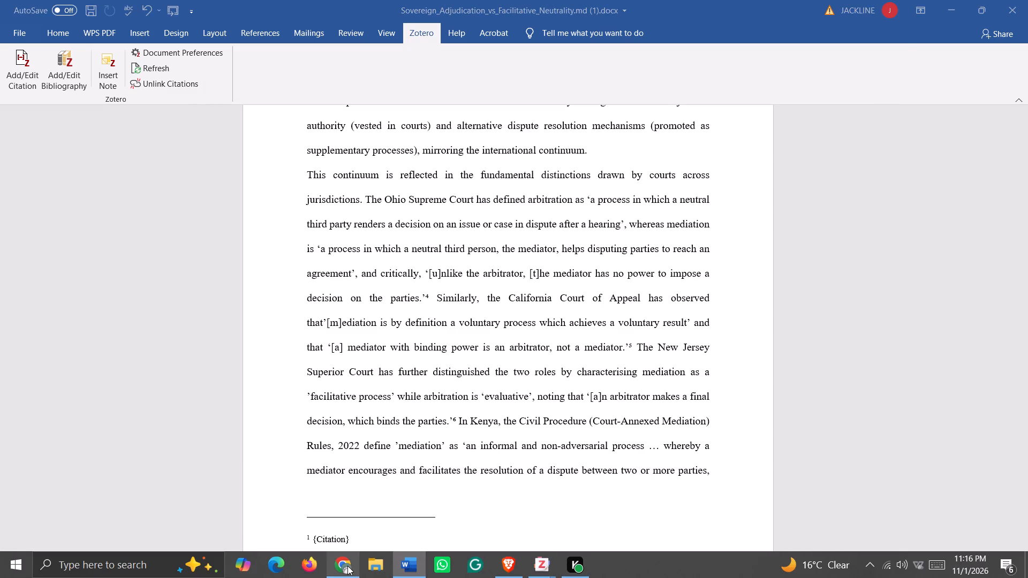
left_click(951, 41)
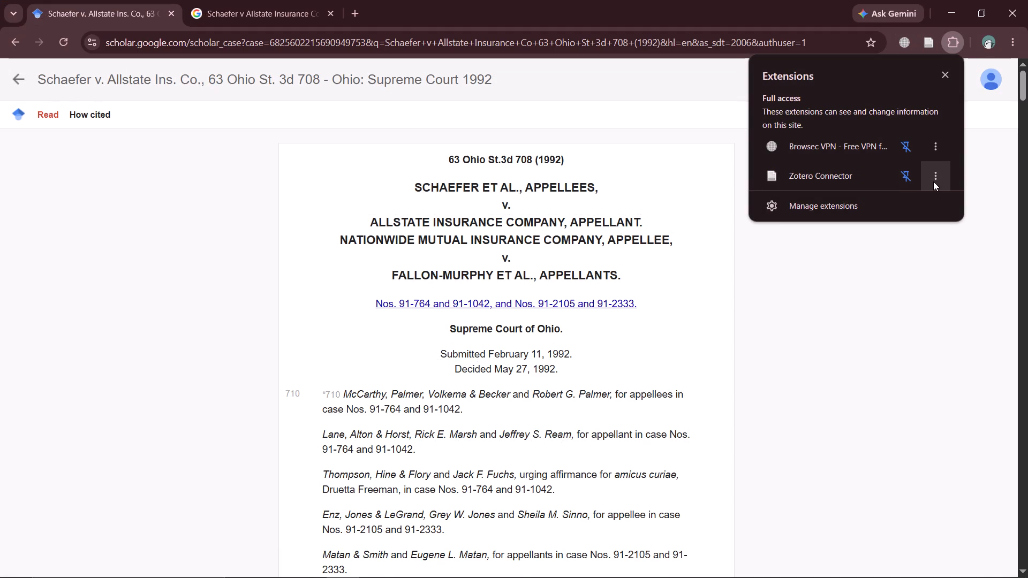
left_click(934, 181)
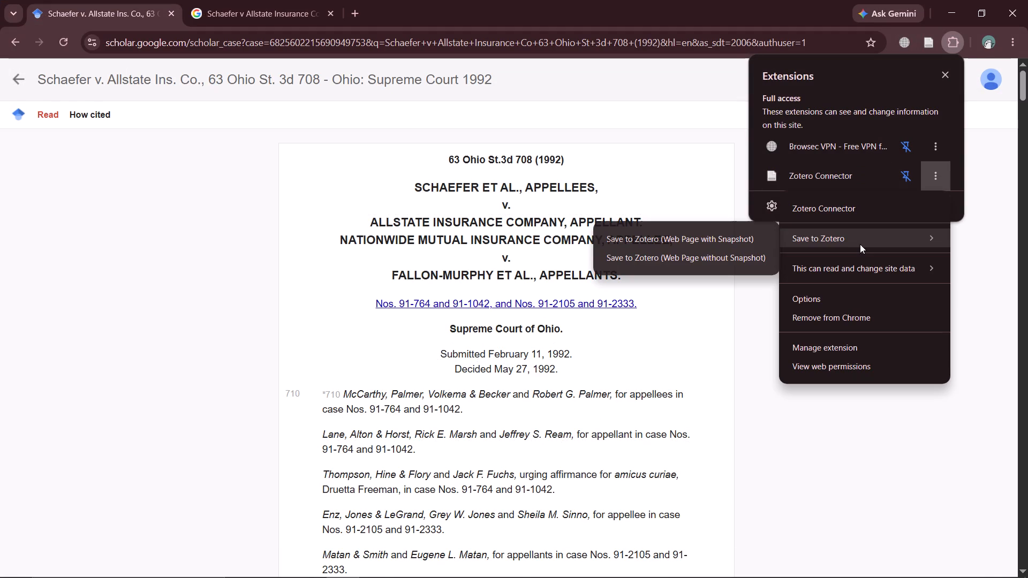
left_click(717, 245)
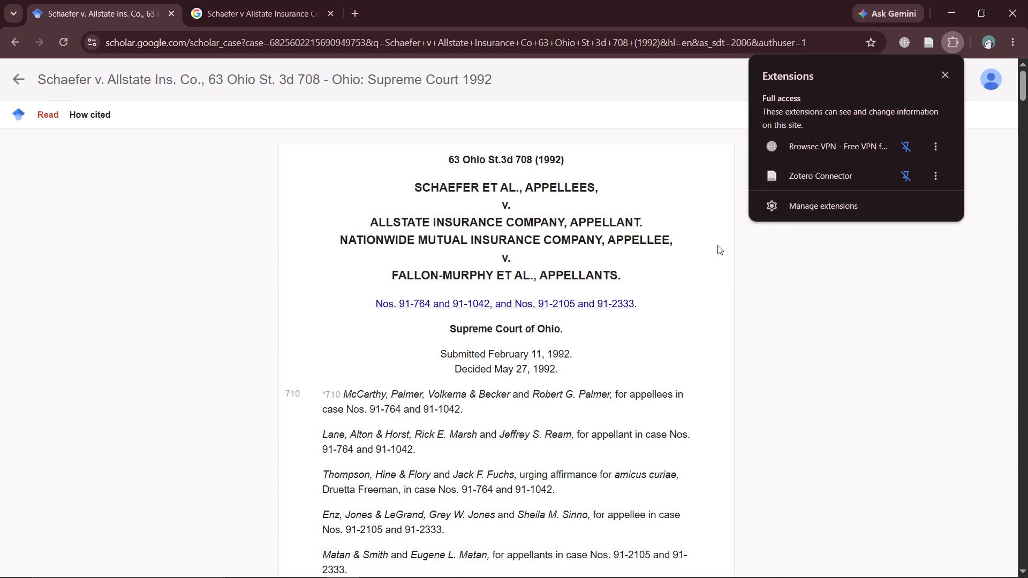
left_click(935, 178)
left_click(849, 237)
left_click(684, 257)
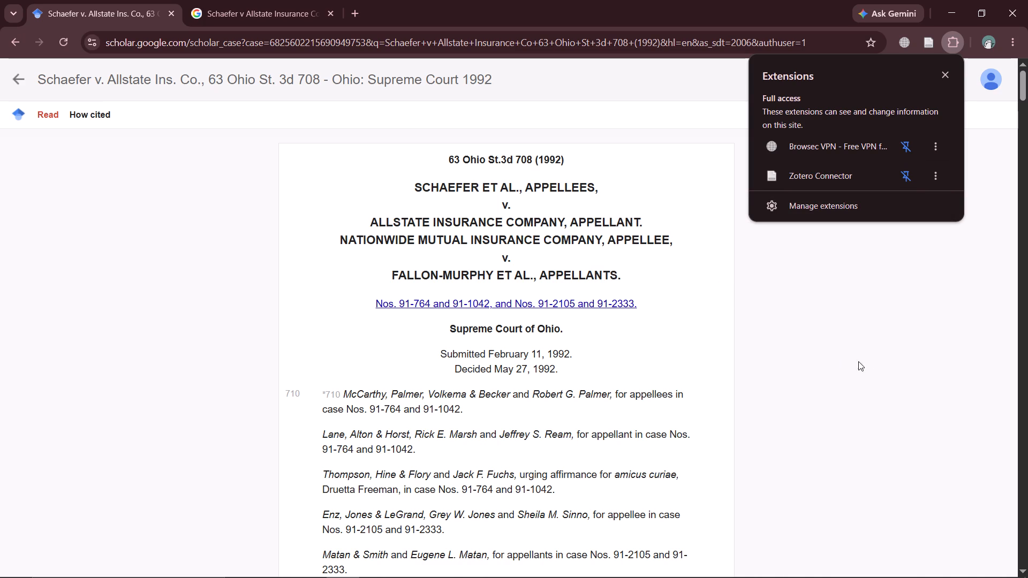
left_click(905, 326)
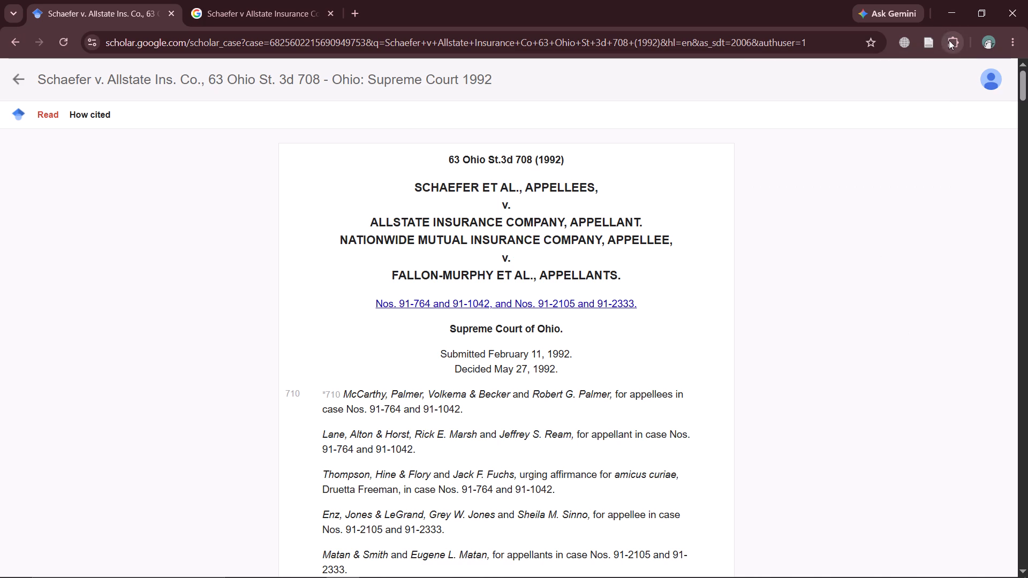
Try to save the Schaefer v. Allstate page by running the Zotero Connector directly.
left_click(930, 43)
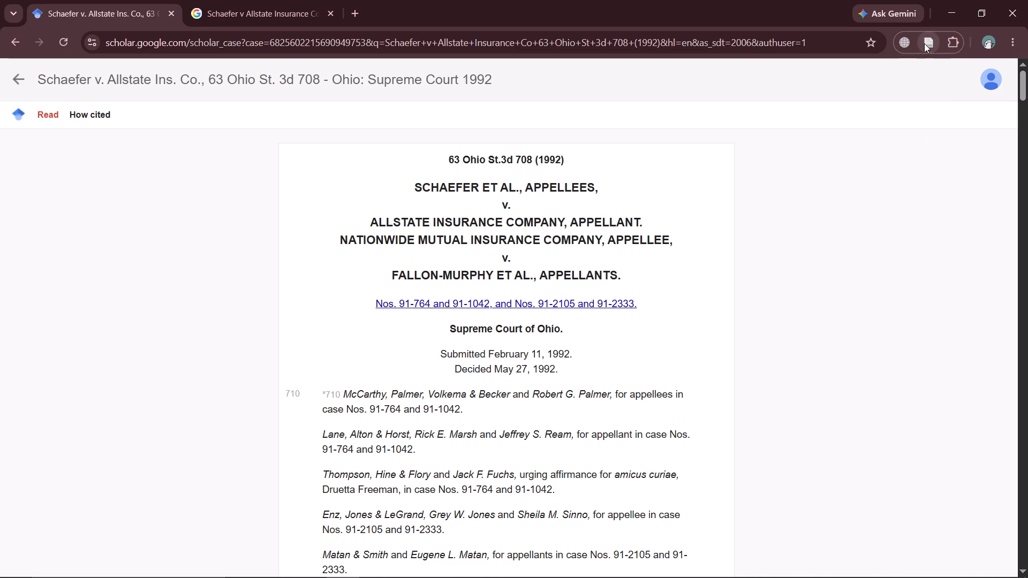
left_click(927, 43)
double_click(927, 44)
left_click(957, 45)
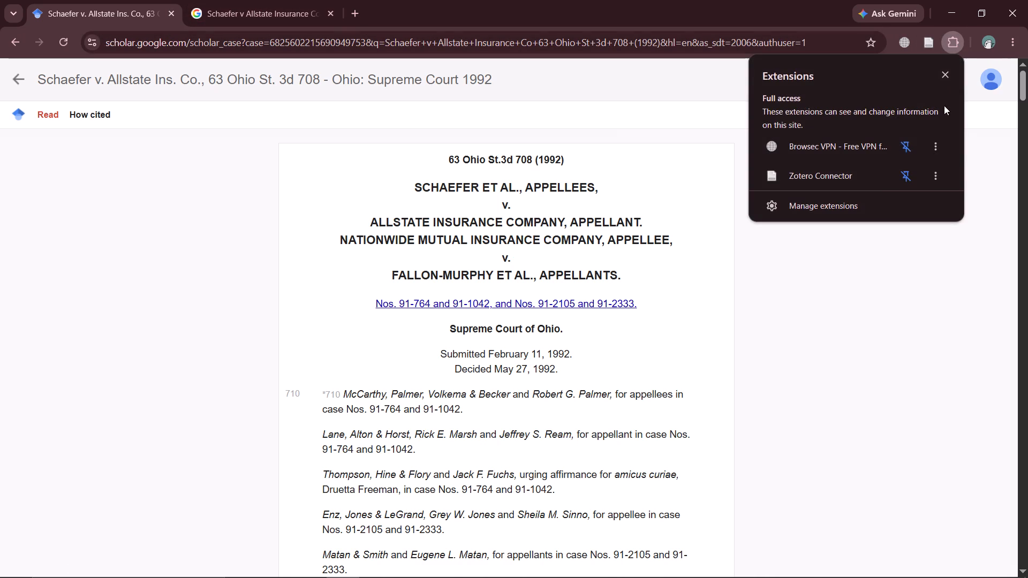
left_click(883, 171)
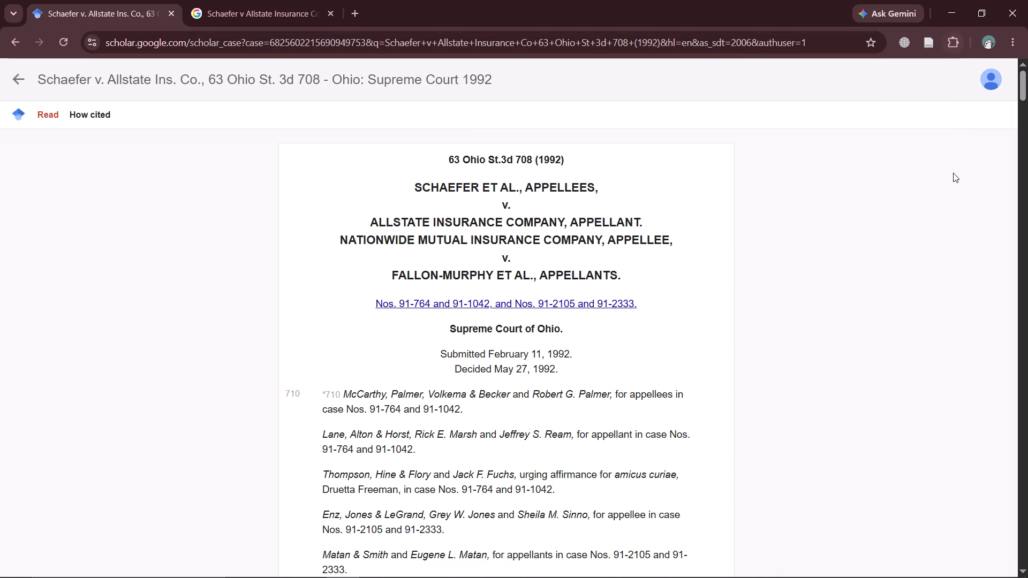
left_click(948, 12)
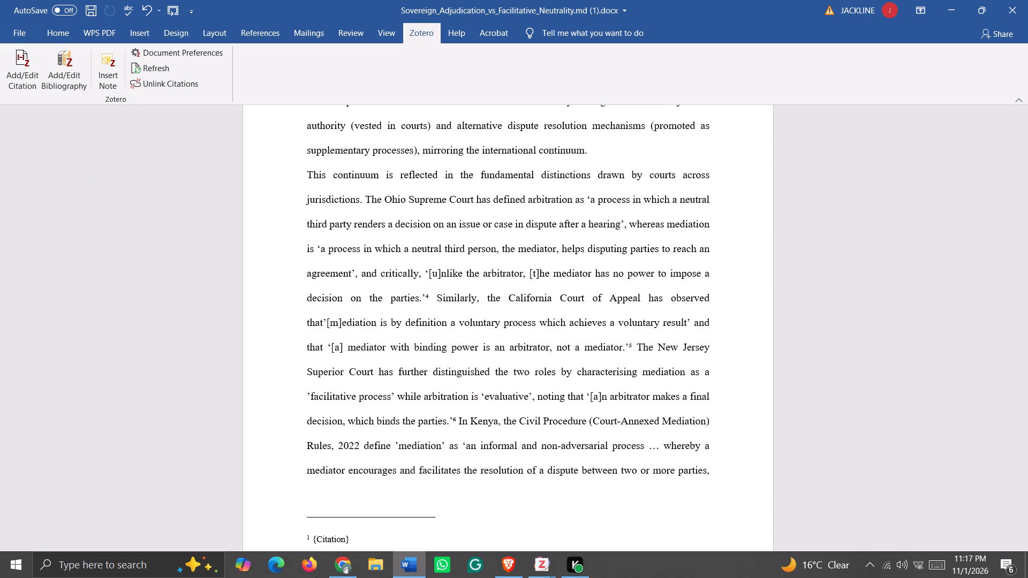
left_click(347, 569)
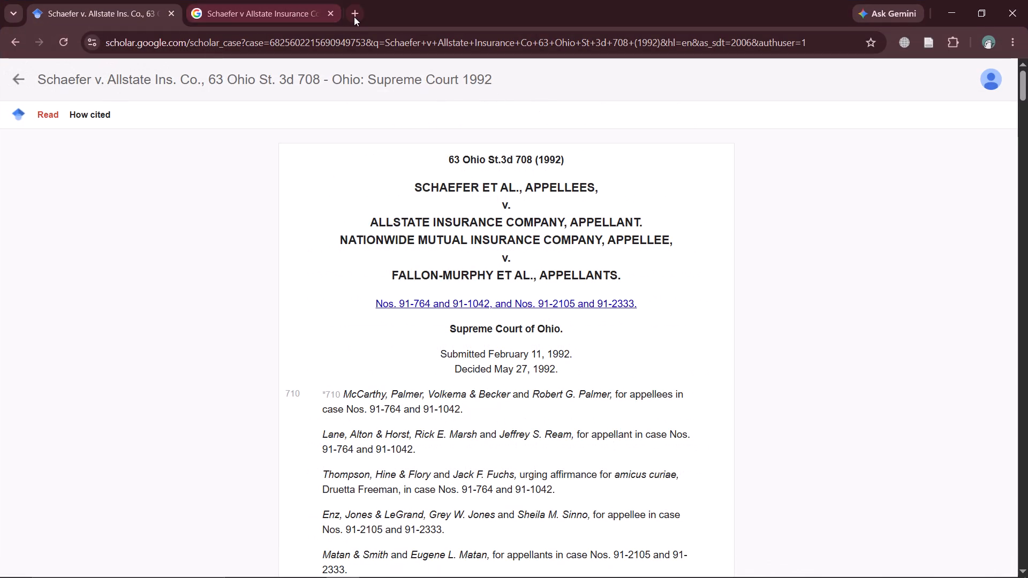
Search the web for the Zotero Connector, open Zotero's download page and download the 64-bit Zotero 10 for Windows.
left_click(354, 17)
left_click(542, 37)
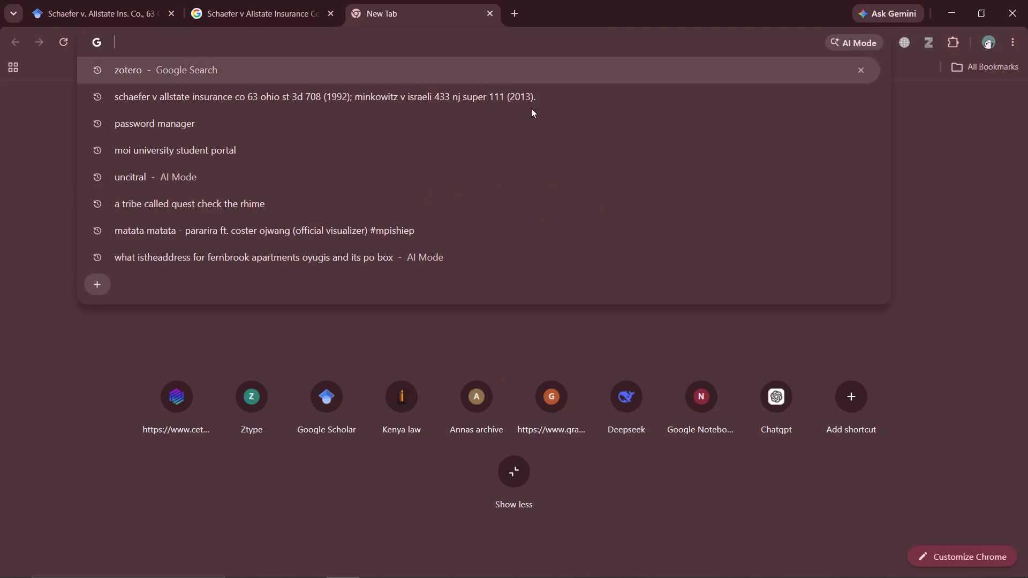
type("zotero connect")
type("ro")
key("Return")
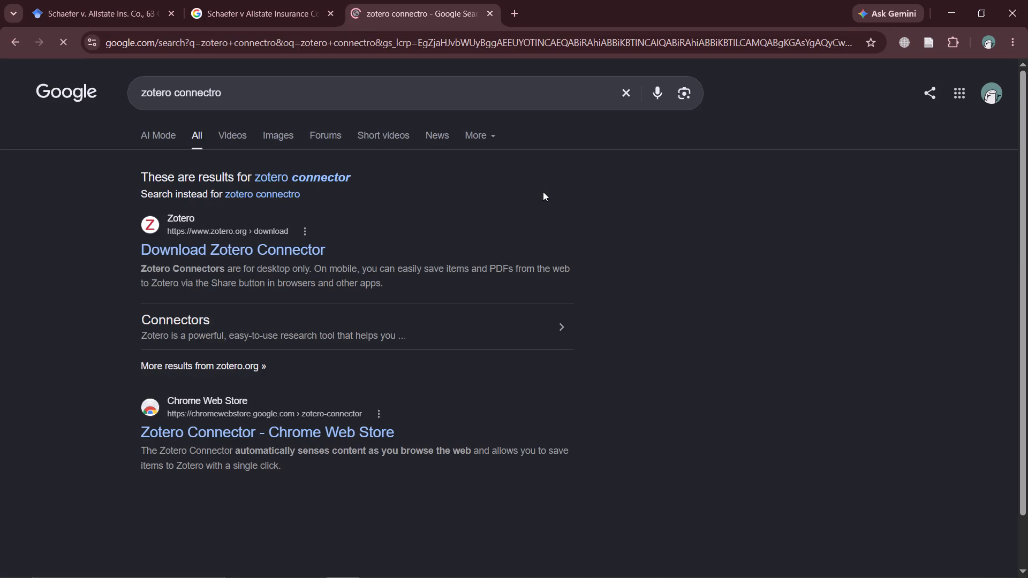
left_click(260, 248)
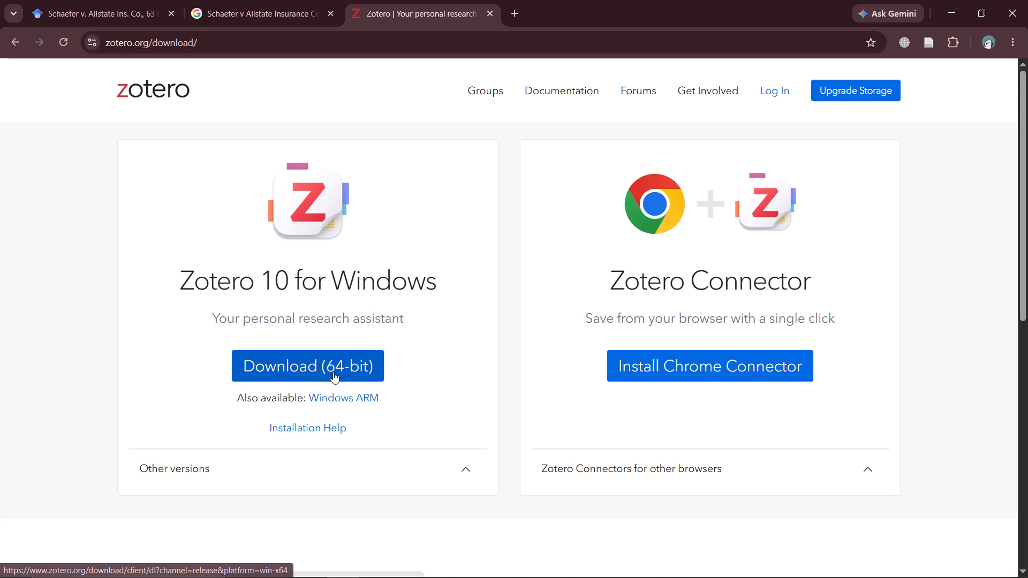
left_click(333, 372)
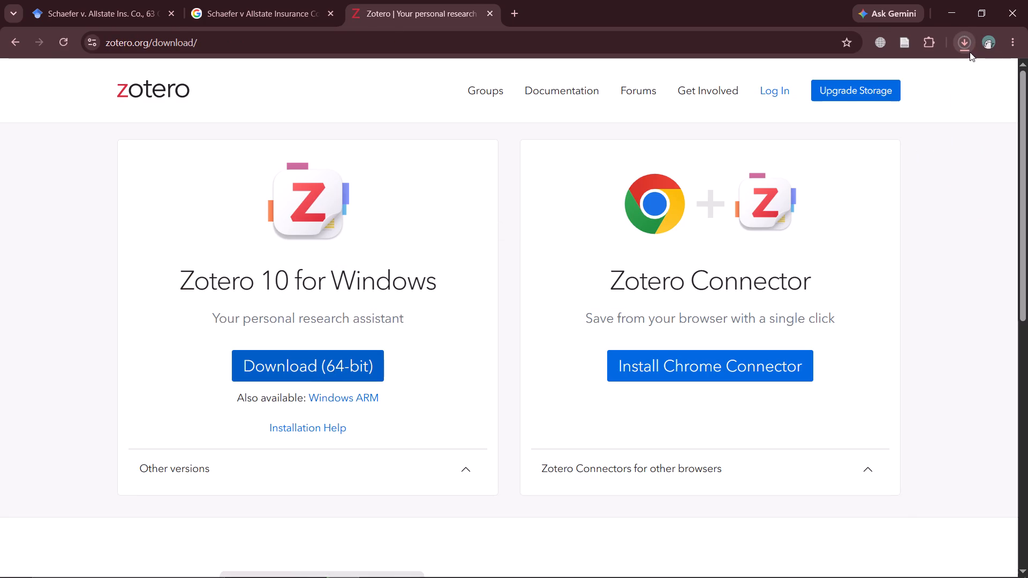
Switch to Zotero, look through the Revenue law collection and dismiss the 64-bit and Zotero 10 upgrade notices.
left_click(948, 14)
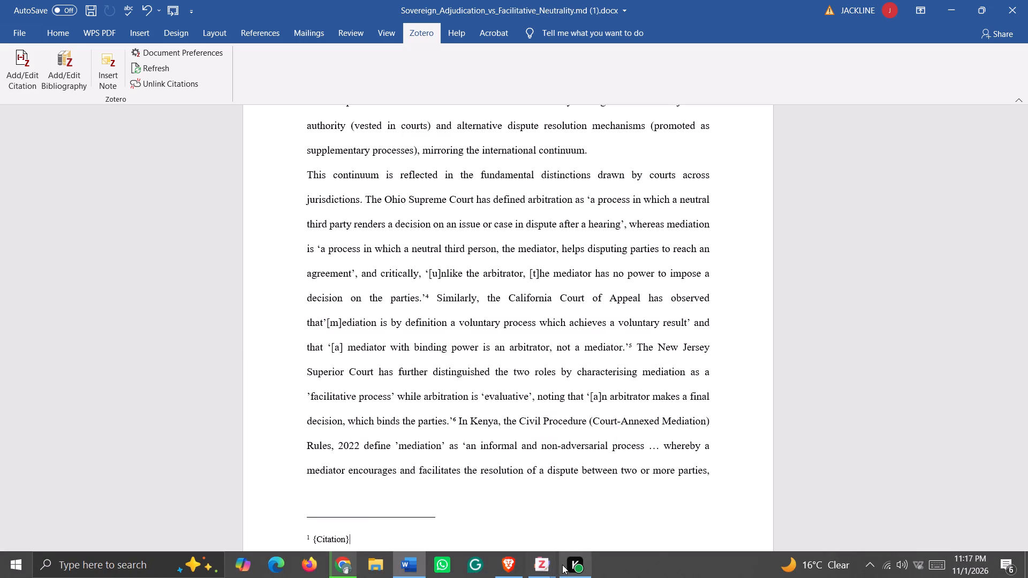
left_click(540, 567)
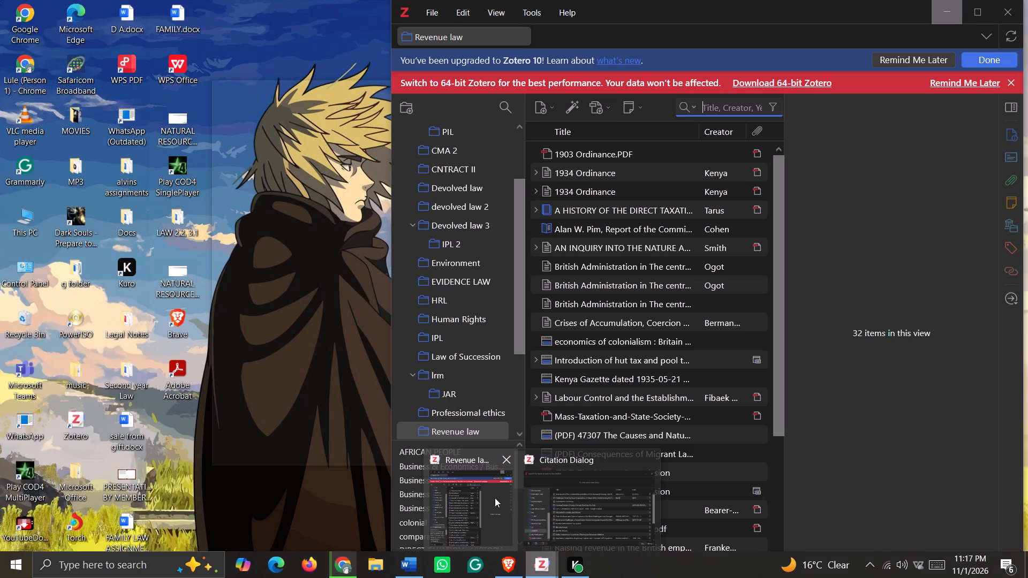
left_click(495, 498)
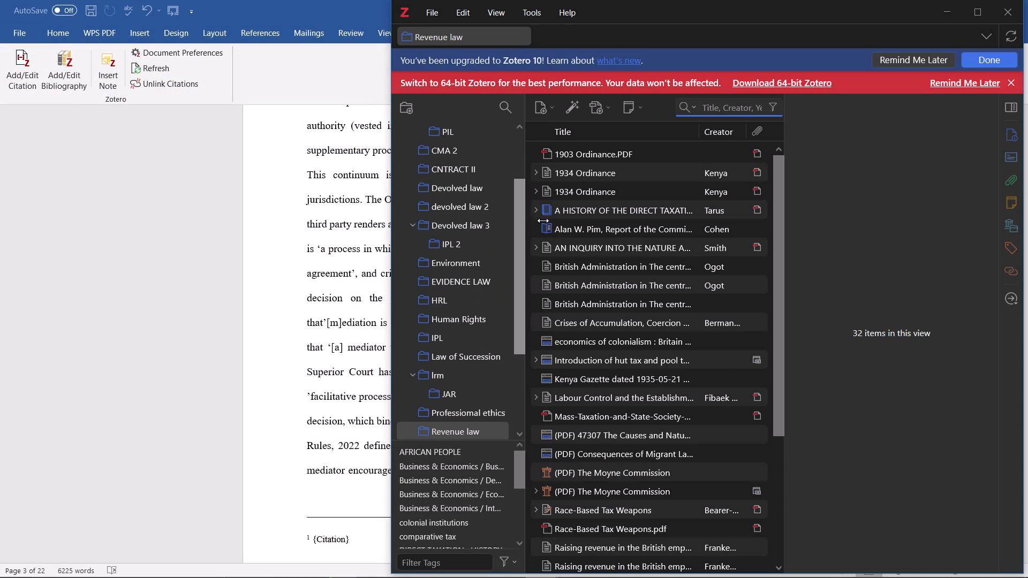
scroll(606, 259, "up", 3)
scroll(606, 259, "down", 4)
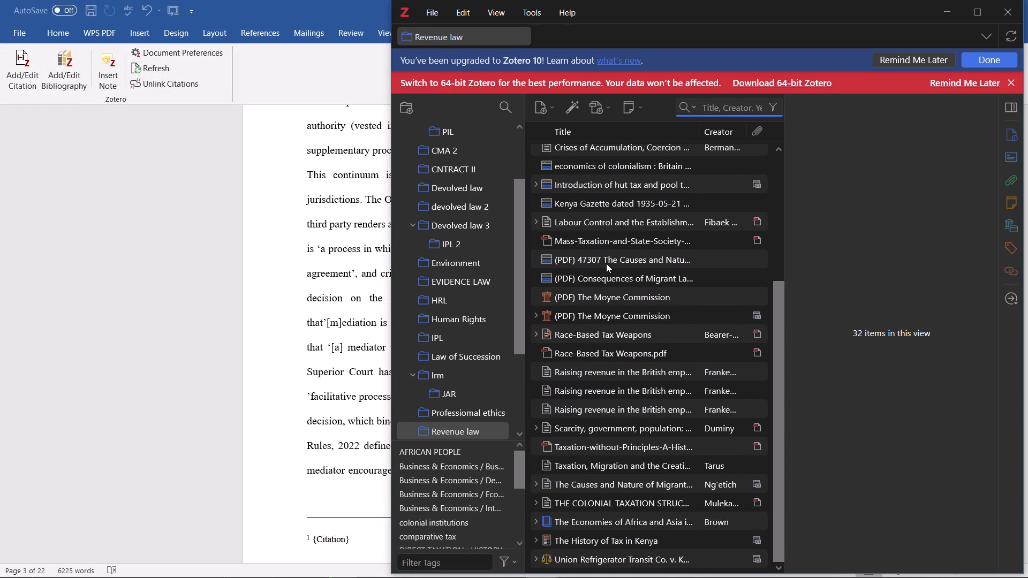
scroll(606, 263, "down", 2)
left_click(1014, 81)
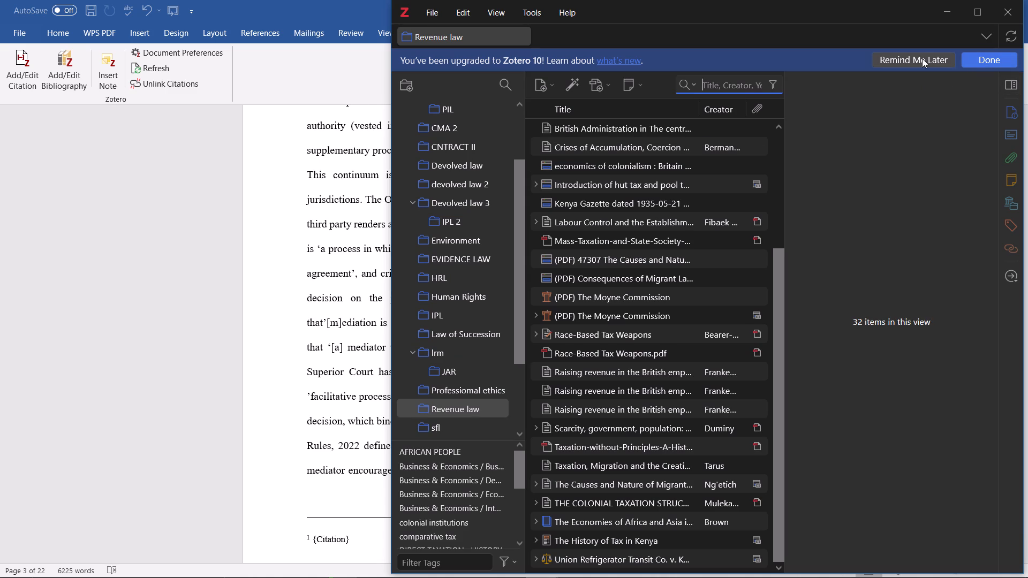
left_click(990, 59)
left_click(946, 7)
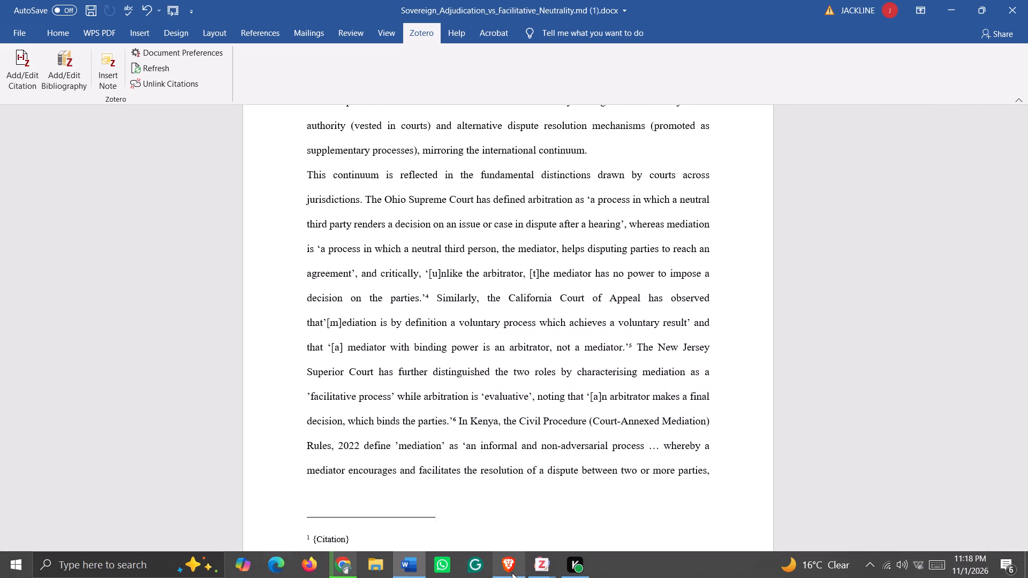
Return to Chrome, view Zotero's storage plans and check the progress of the Zotero installer download.
left_click(341, 562)
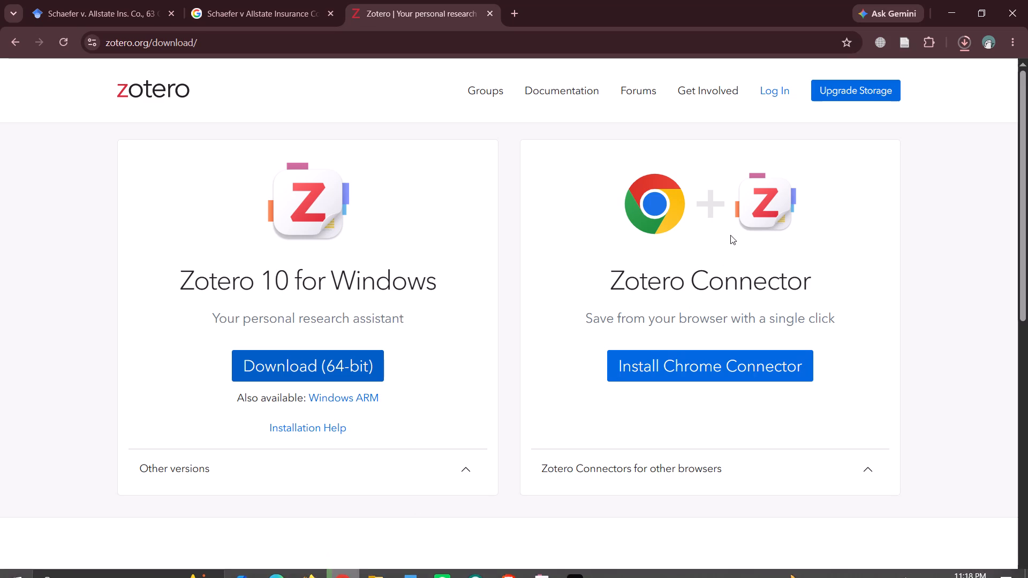
left_click(857, 95)
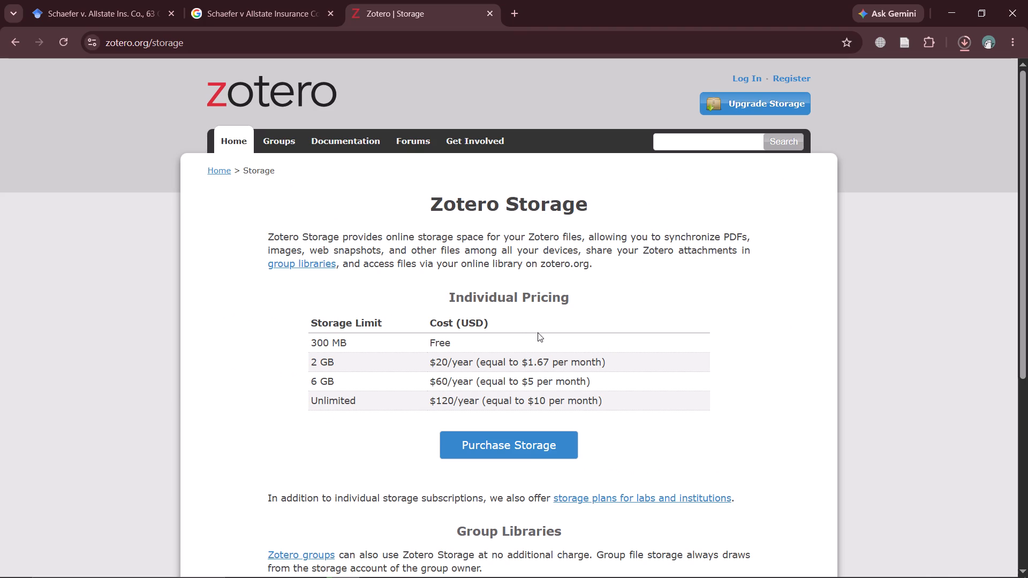
left_click(10, 47)
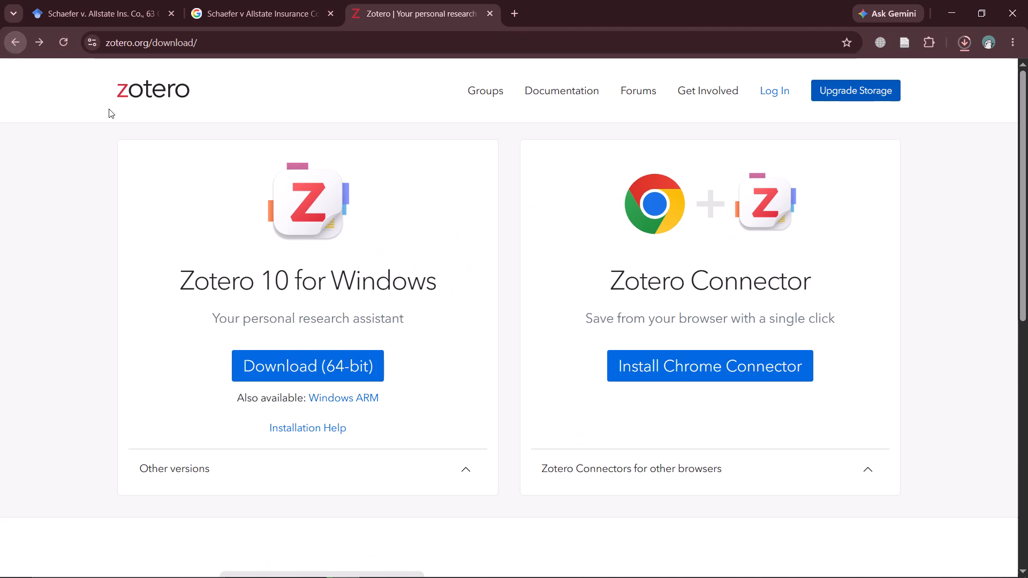
left_click(966, 43)
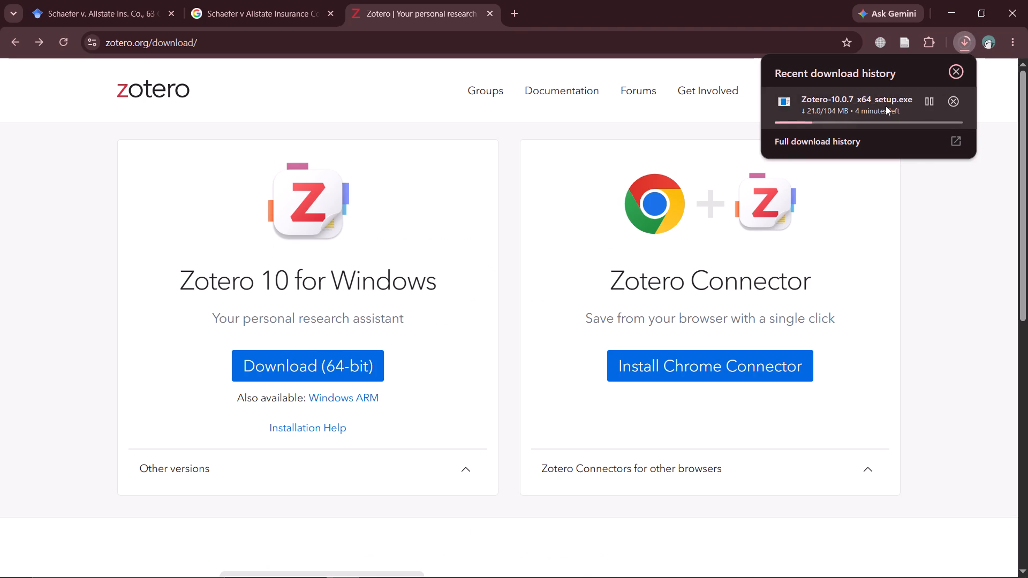
left_click(953, 296)
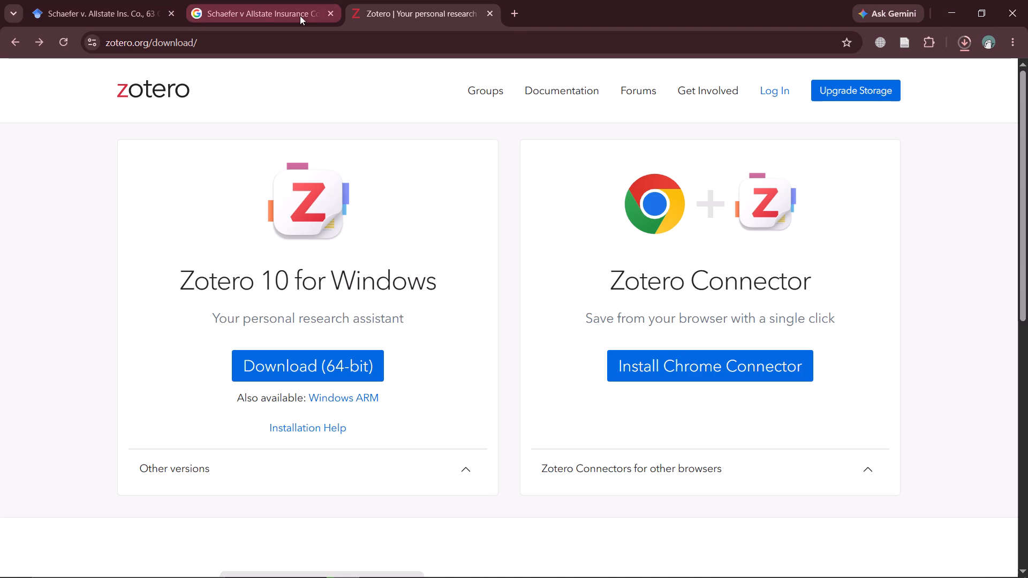
Close the Schaefer v Allstate Google search tab and open a new tab.
left_click(329, 12)
left_click(355, 16)
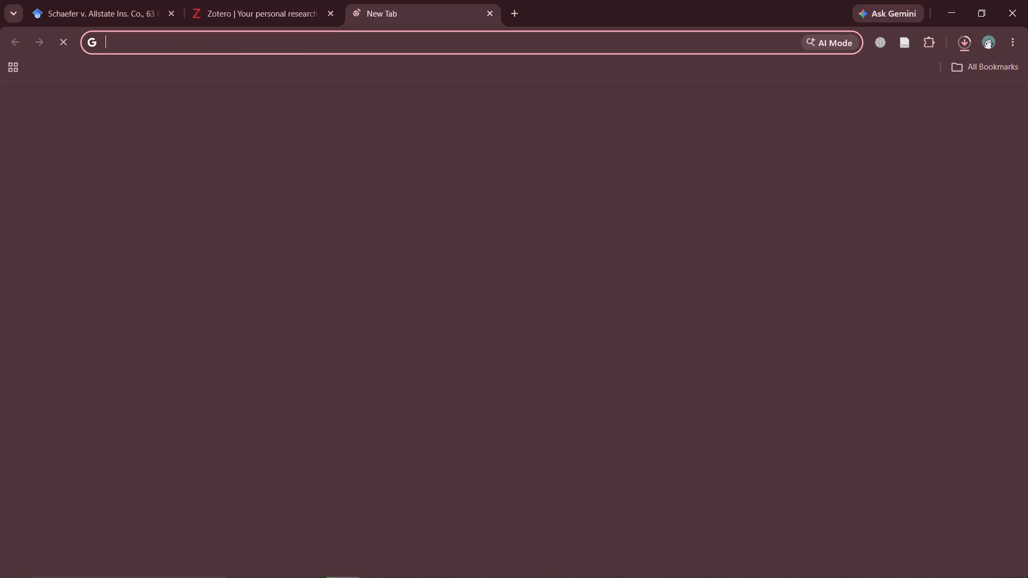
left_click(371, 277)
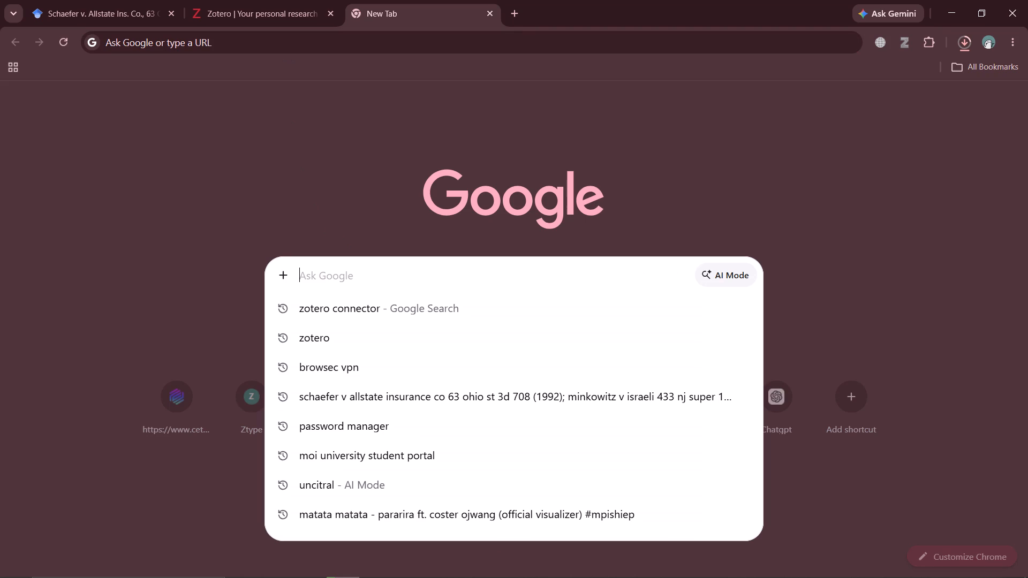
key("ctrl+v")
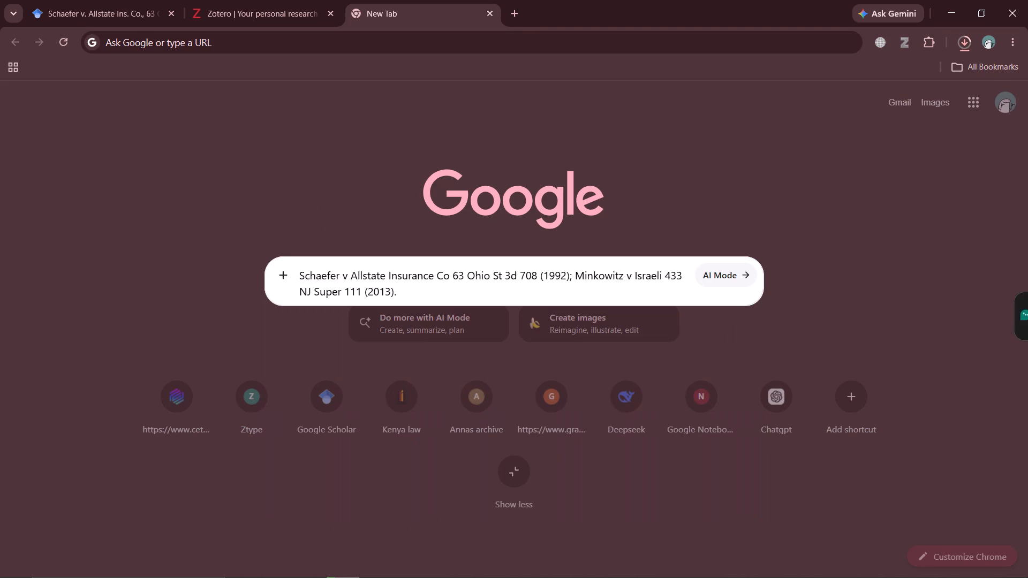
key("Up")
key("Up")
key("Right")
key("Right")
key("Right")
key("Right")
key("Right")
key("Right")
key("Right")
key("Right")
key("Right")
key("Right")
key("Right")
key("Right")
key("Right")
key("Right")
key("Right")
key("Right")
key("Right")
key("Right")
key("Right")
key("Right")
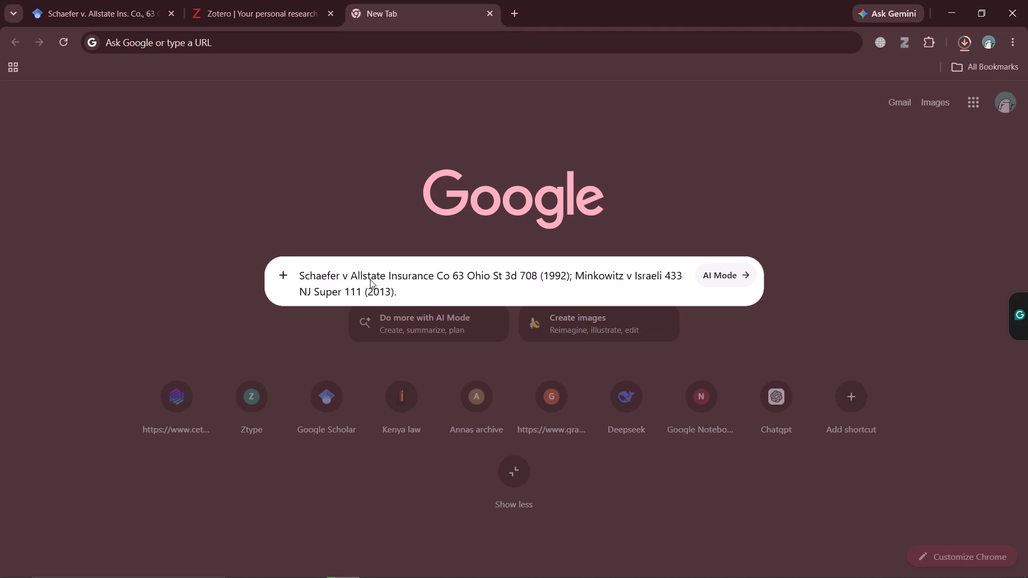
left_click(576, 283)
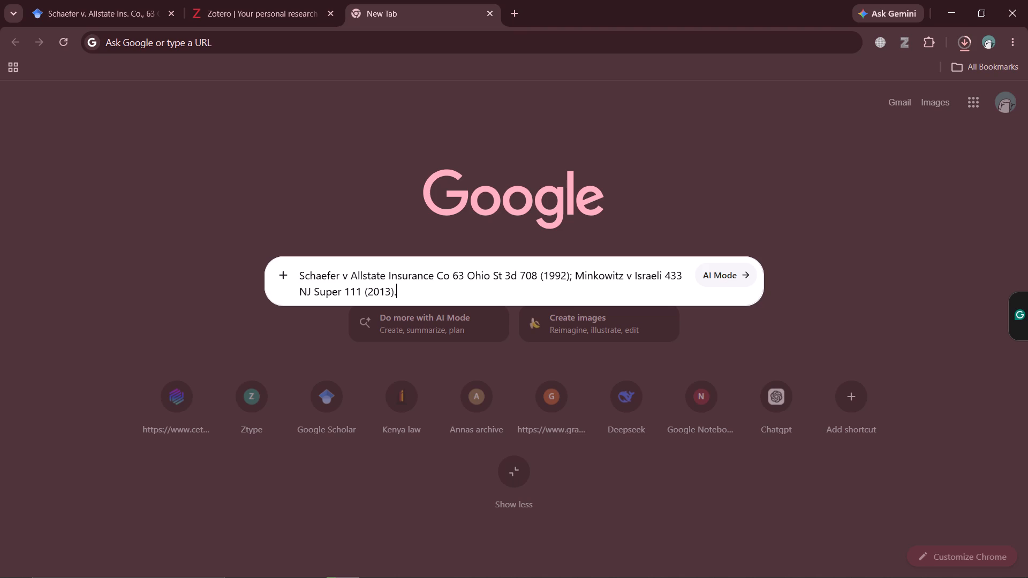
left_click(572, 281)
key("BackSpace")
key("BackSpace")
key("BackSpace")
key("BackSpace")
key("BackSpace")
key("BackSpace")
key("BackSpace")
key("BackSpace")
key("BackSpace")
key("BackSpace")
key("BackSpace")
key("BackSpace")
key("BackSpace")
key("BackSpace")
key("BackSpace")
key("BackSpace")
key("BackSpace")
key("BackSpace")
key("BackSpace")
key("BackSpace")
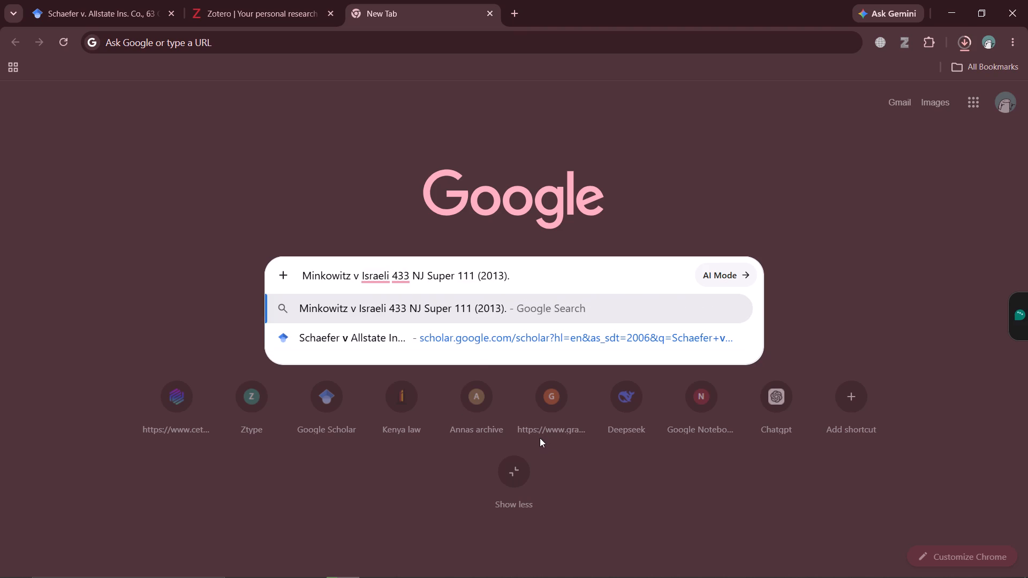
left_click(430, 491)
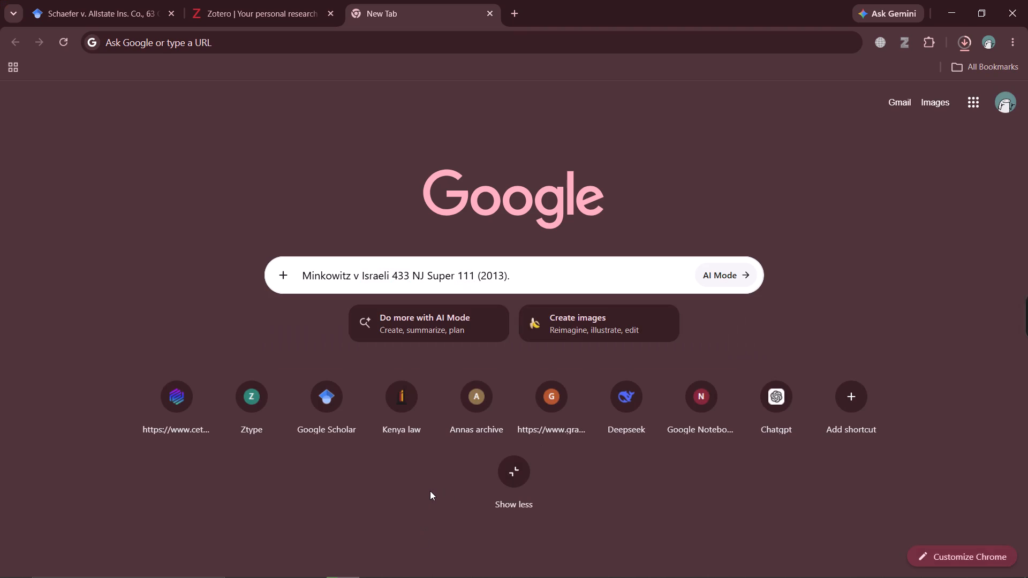
Search Google Scholar's case law for "Minkowitz v Israeli 433 NJ Super 111 (2013)", leaving the Schaefer citation out of the query.
left_click(339, 403)
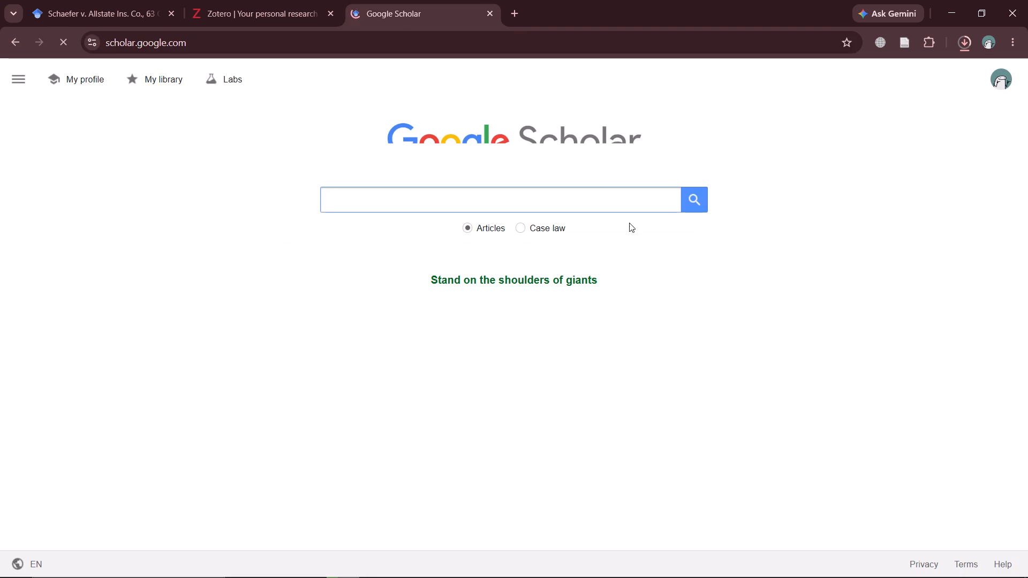
left_click(535, 226)
left_click(493, 208)
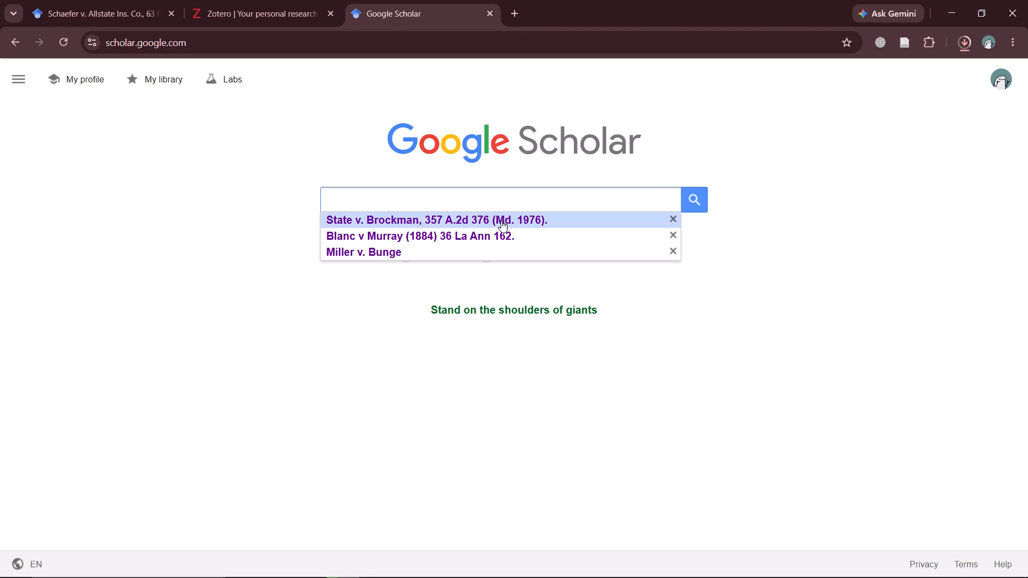
key("ctrl+v")
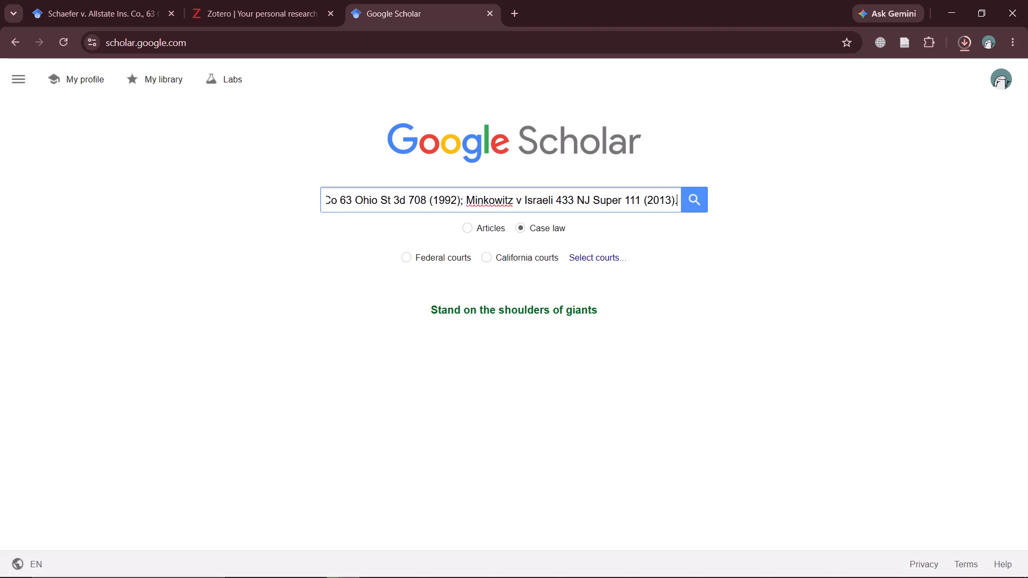
left_click(462, 204)
key("Right")
key("BackSpace")
key("BackSpace")
key("BackSpace")
key("BackSpace")
key("BackSpace")
key("BackSpace")
key("BackSpace")
key("BackSpace")
key("BackSpace")
key("BackSpace")
key("BackSpace")
key("BackSpace")
key("BackSpace")
key("BackSpace")
key("BackSpace")
key("BackSpace")
key("BackSpace")
key("BackSpace")
key("BackSpace")
key("BackSpace")
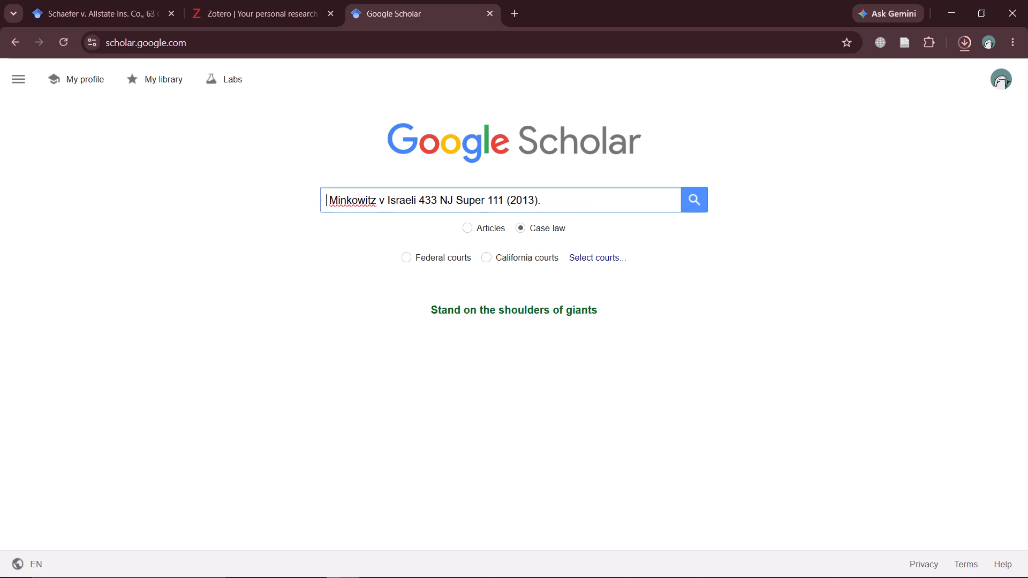
key("Return")
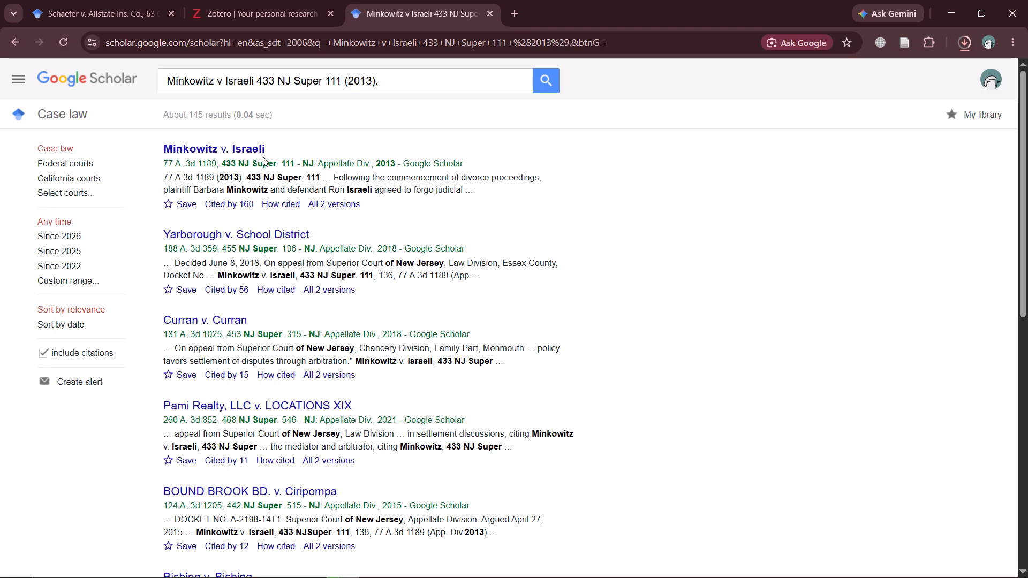
Open the Minkowitz v. Israeli case, save it to Zotero's Revenue law collection while viewing the other collections, and return to Word.
left_click(236, 149)
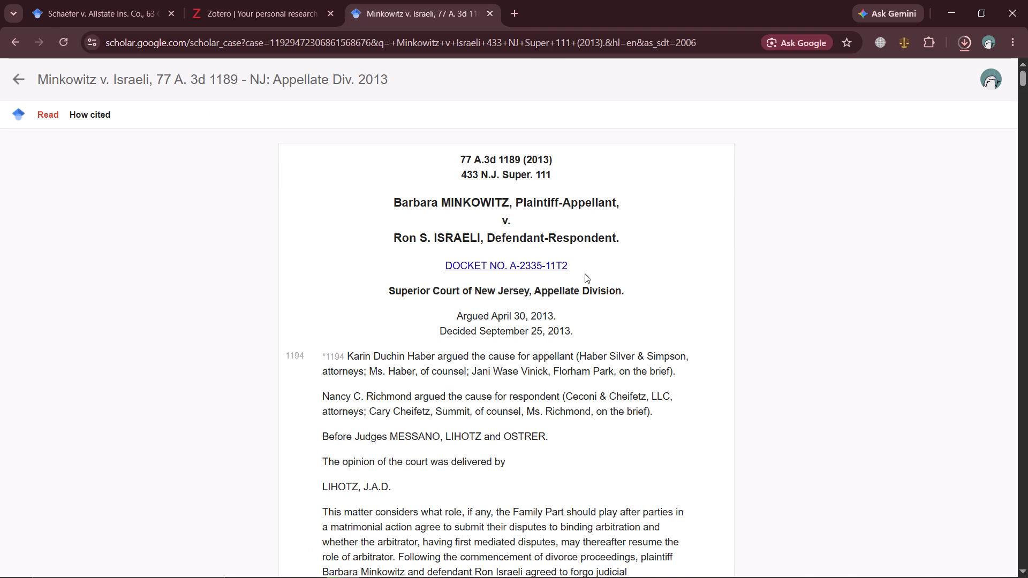
left_click(908, 41)
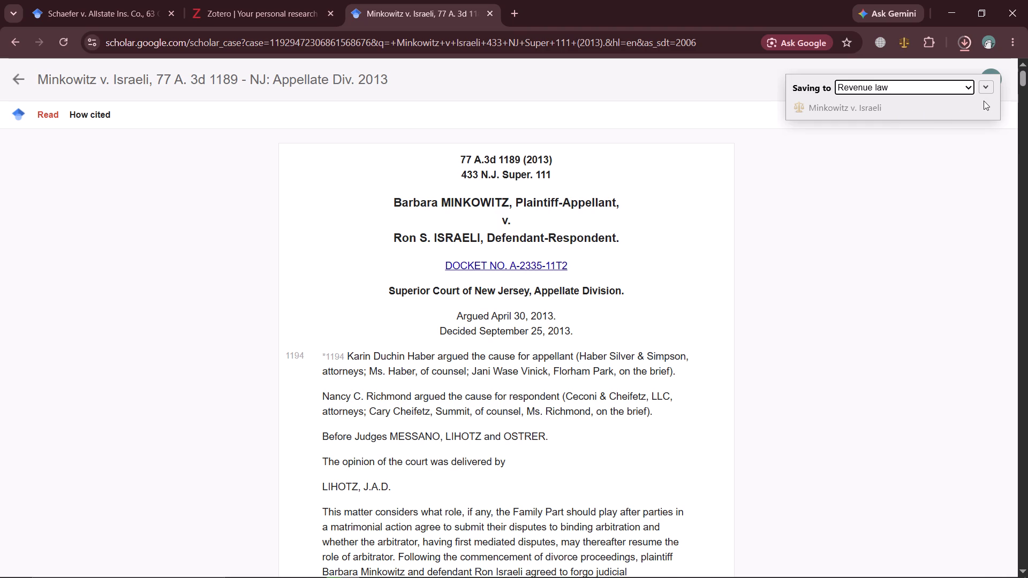
left_click(966, 86)
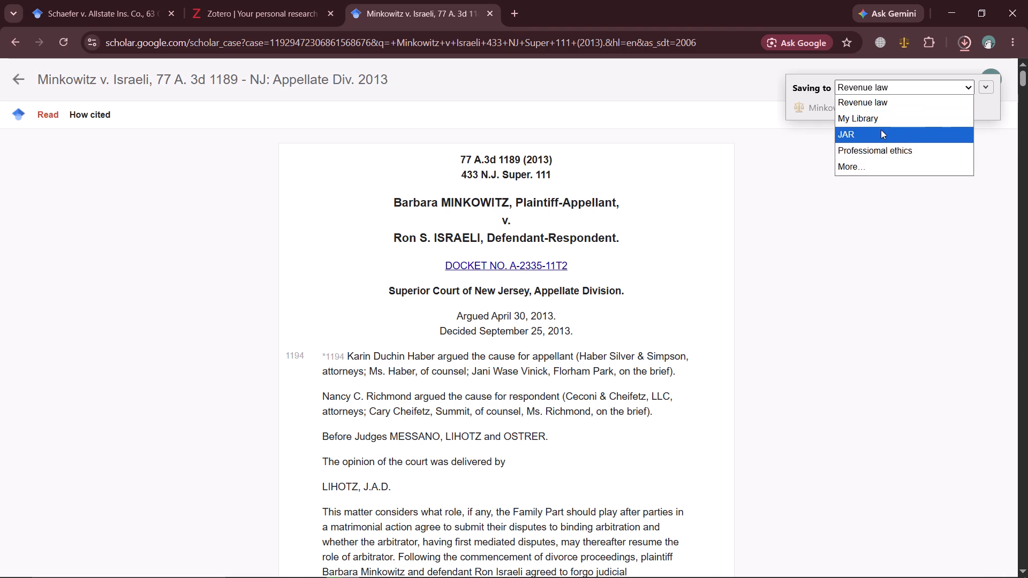
left_click(897, 160)
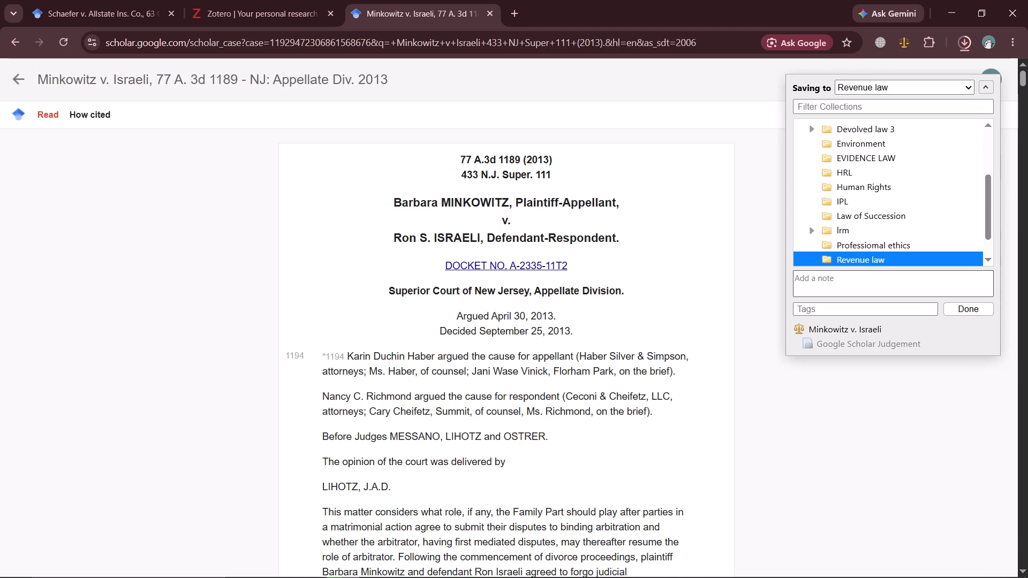
left_click(917, 394)
left_click(956, 7)
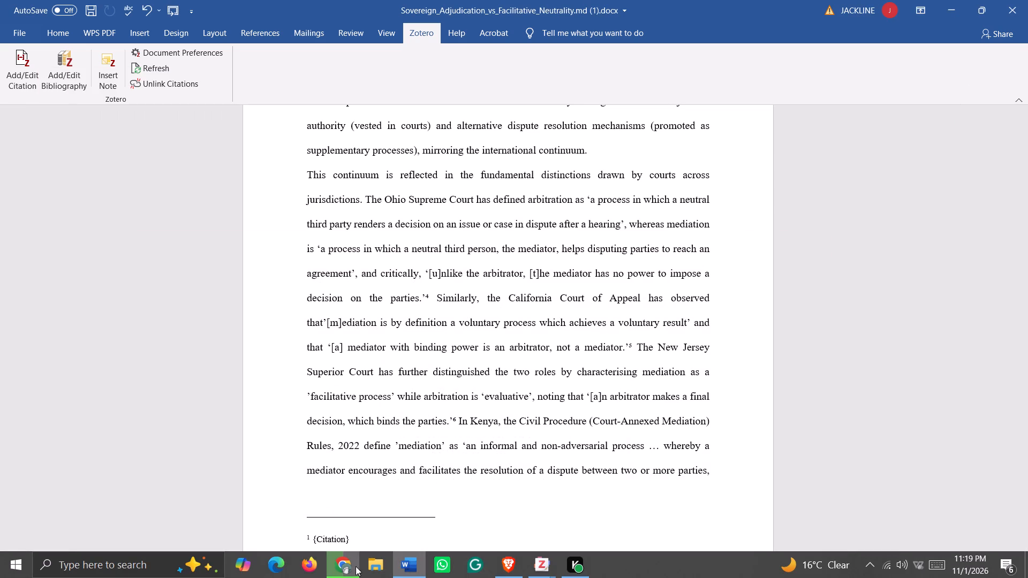
Switch to Chrome, pause the Zotero installer download and return to Word.
left_click(350, 566)
left_click(962, 39)
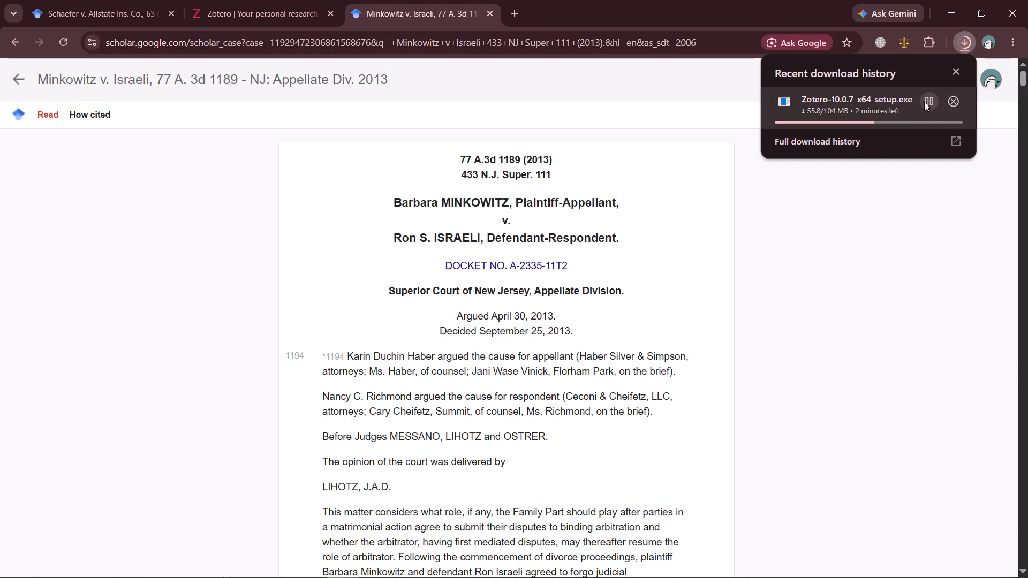
left_click(924, 102)
left_click(955, 14)
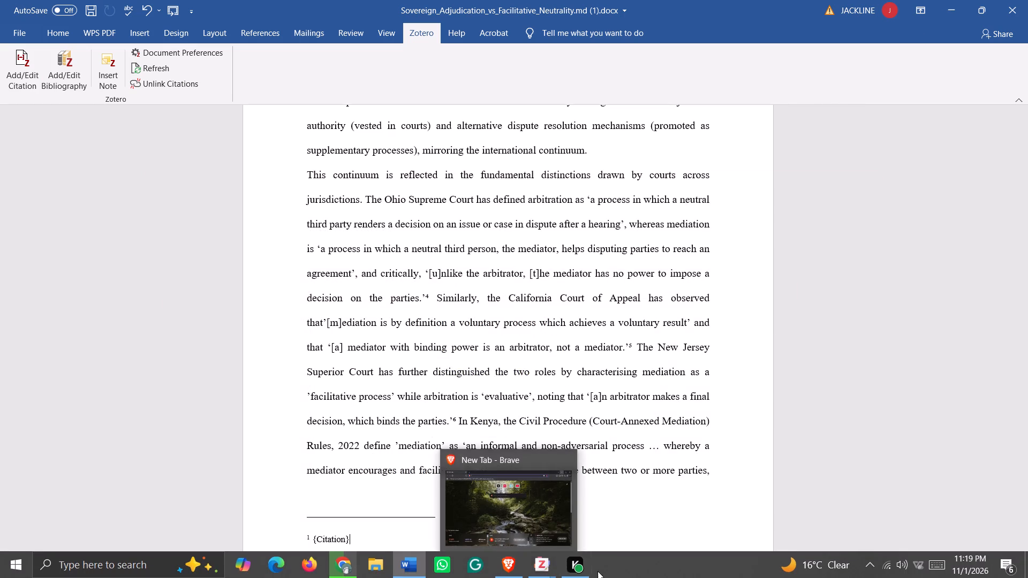
In the Zotero library, create a collection named "Commercial Arbitration" directly under My Library.
left_click(537, 568)
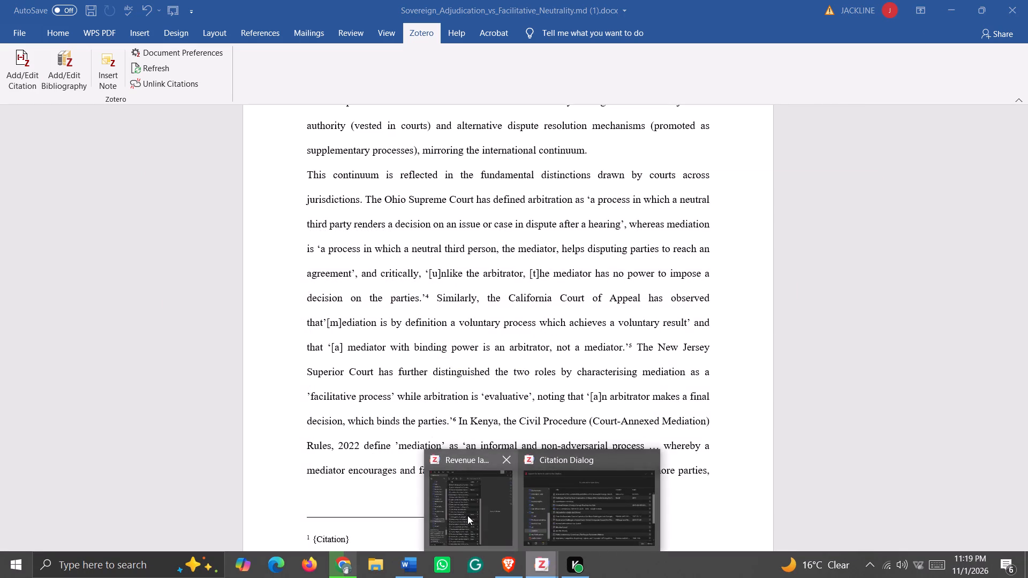
left_click(467, 515)
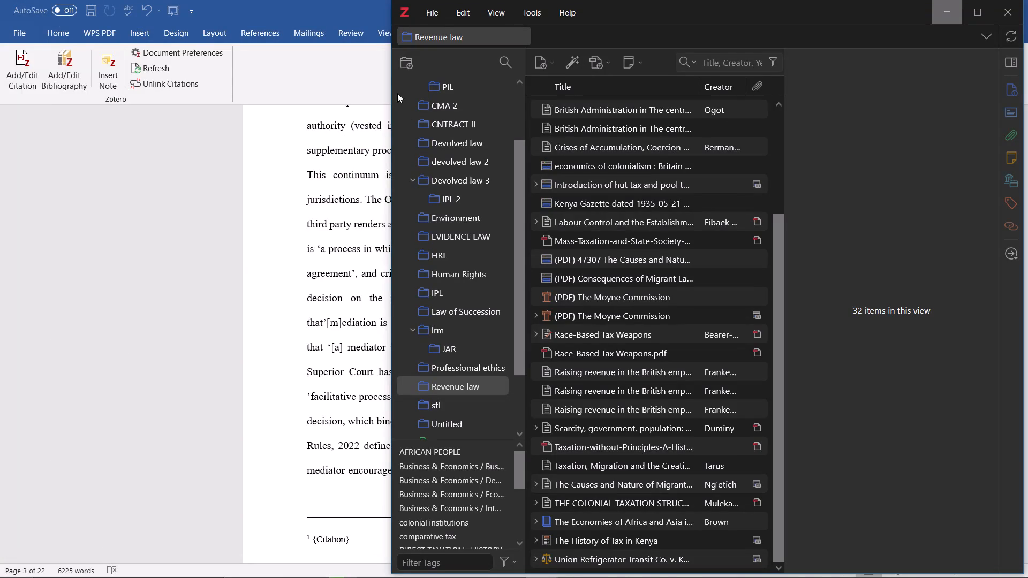
left_click(408, 63)
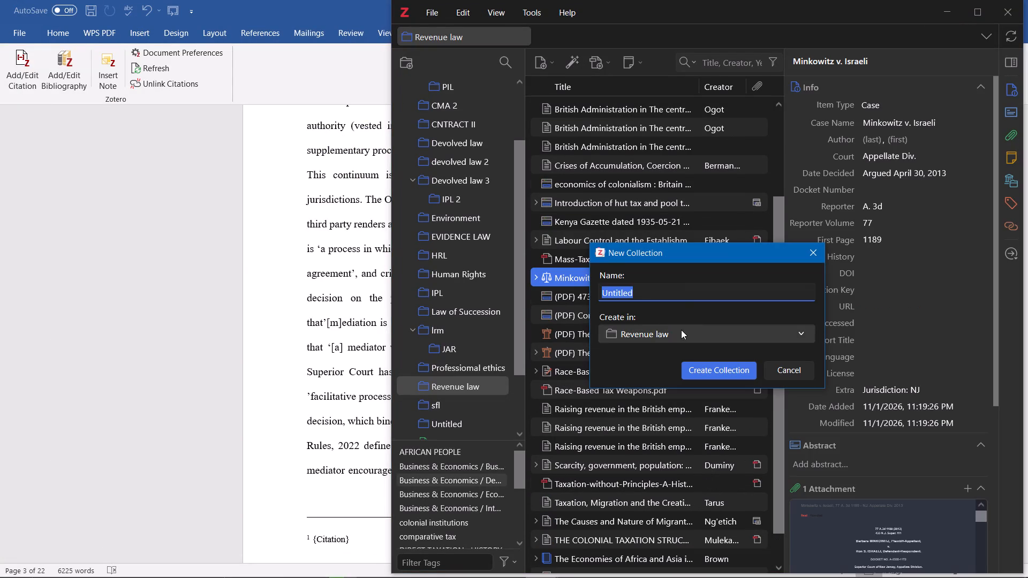
key("BackSpace")
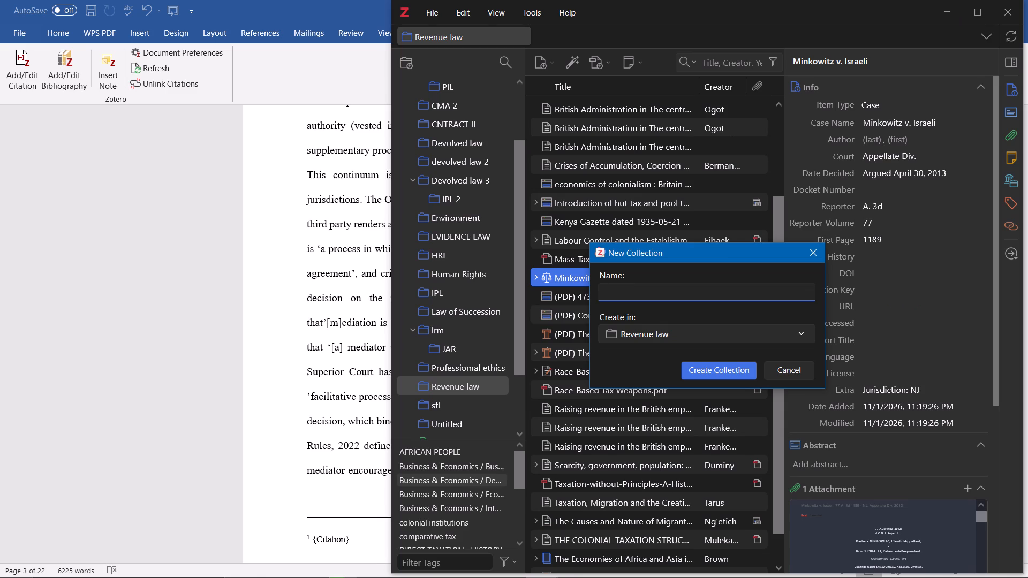
type("Commercial")
key("space")
key("shift+a")
type("rbitration")
left_click(803, 331)
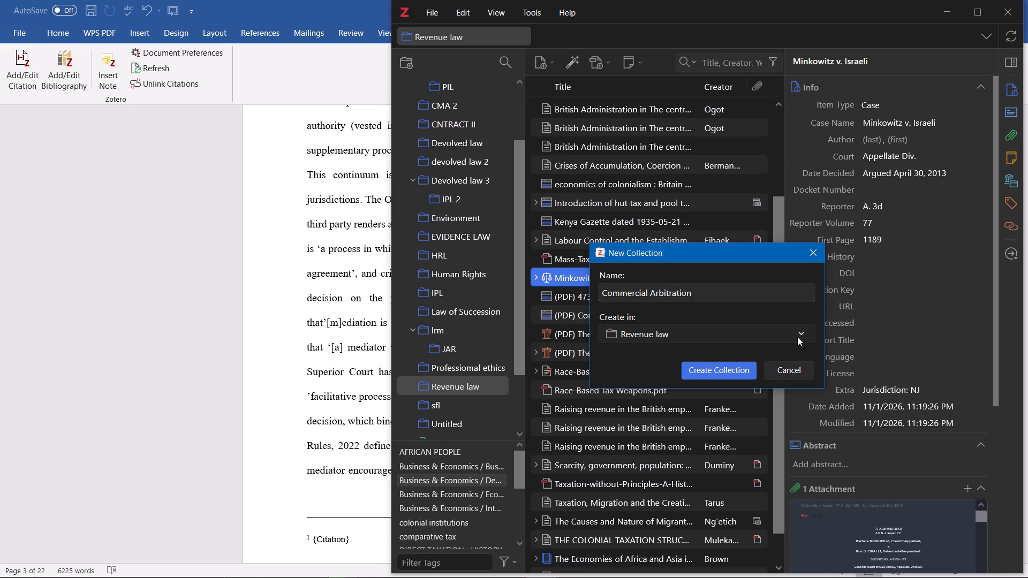
scroll(727, 113, "down", 1)
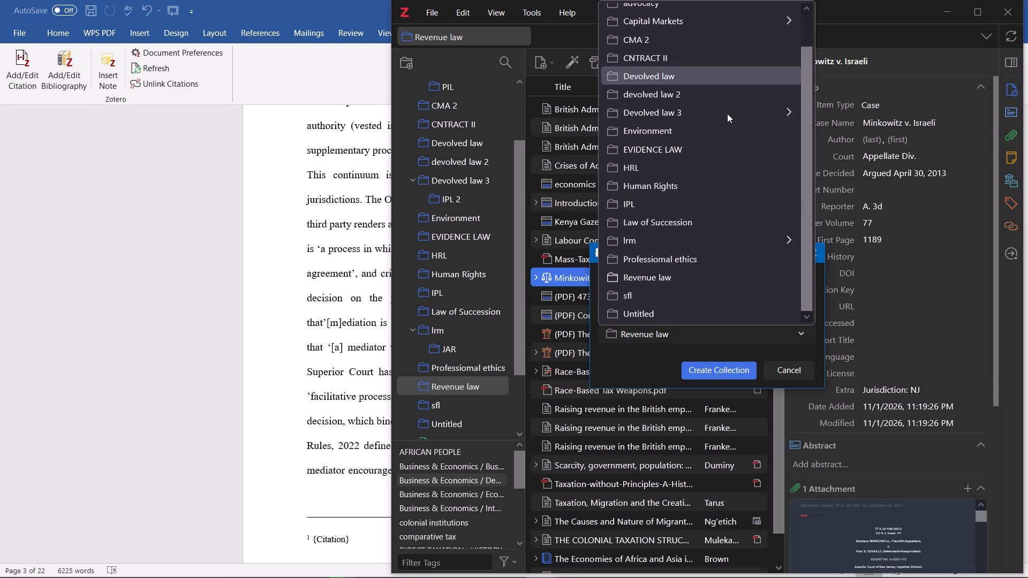
scroll(727, 113, "down", 3)
scroll(716, 237, "down", 3)
scroll(716, 240, "up", 4)
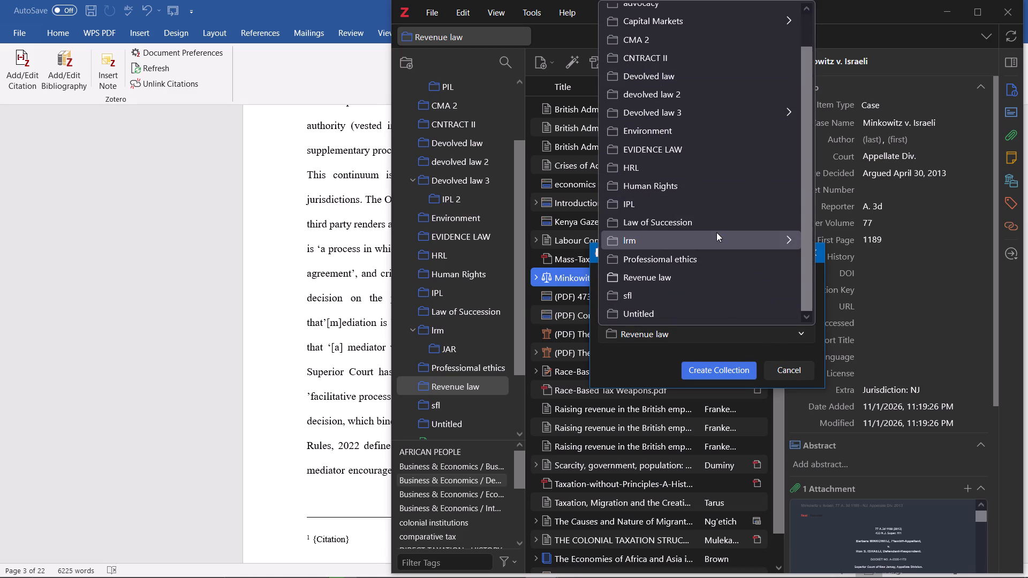
scroll(717, 223, "up", 4)
scroll(717, 58, "up", 4)
left_click(692, 11)
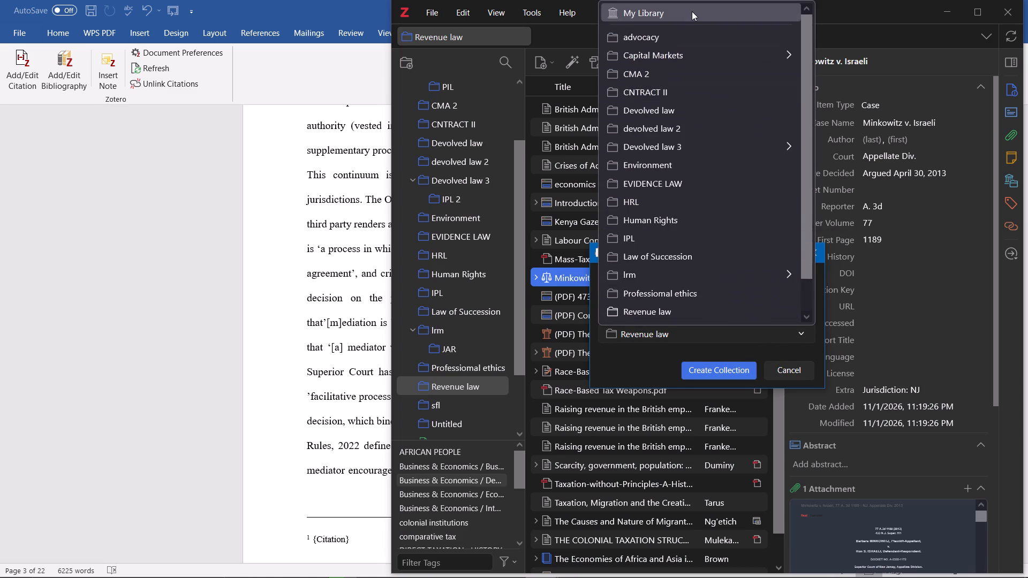
left_click(734, 372)
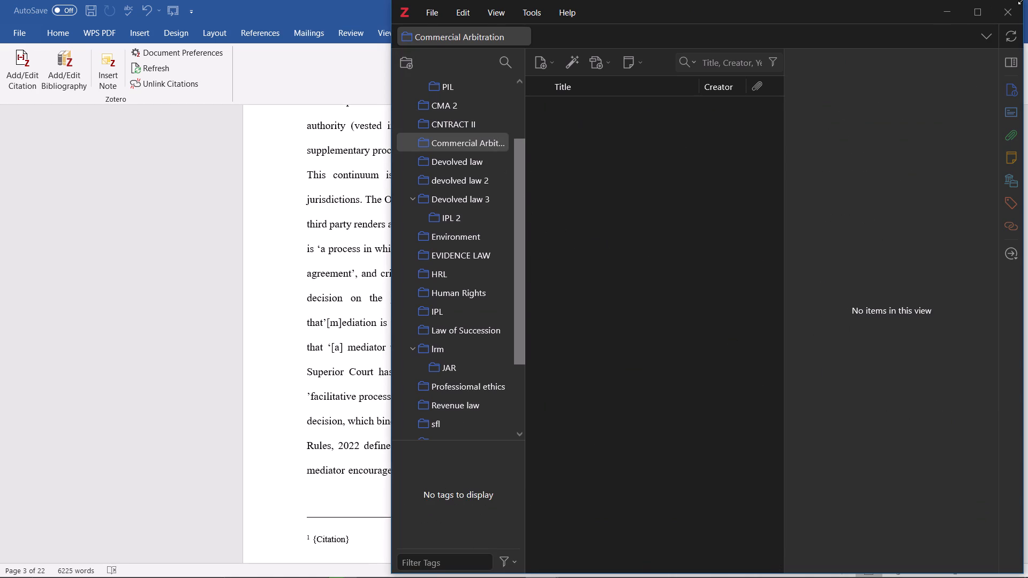
left_click(950, 7)
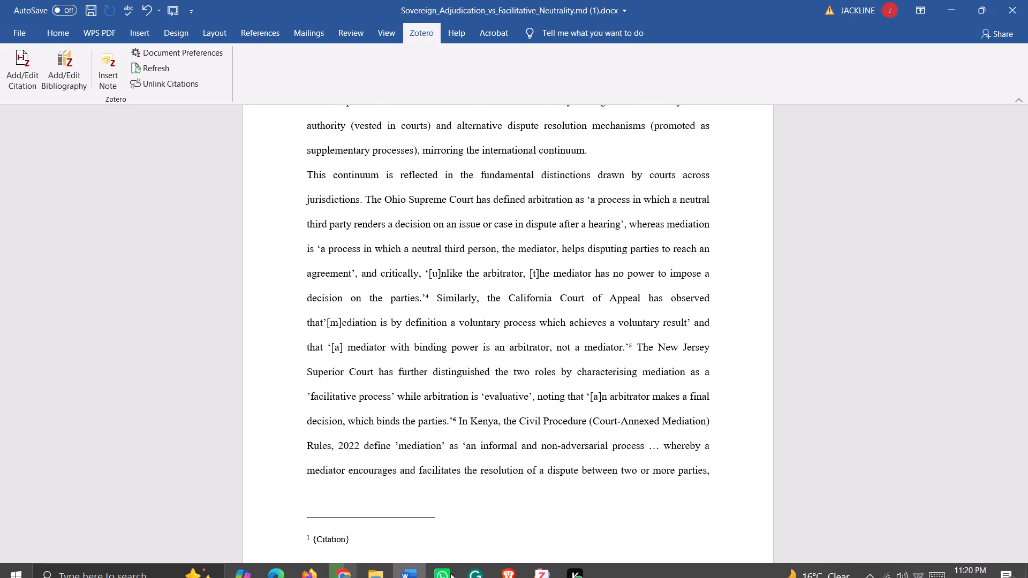
Switch to Chrome and save the Minkowitz v. Israeli case to Zotero's Commercial Arbitration collection.
left_click(351, 567)
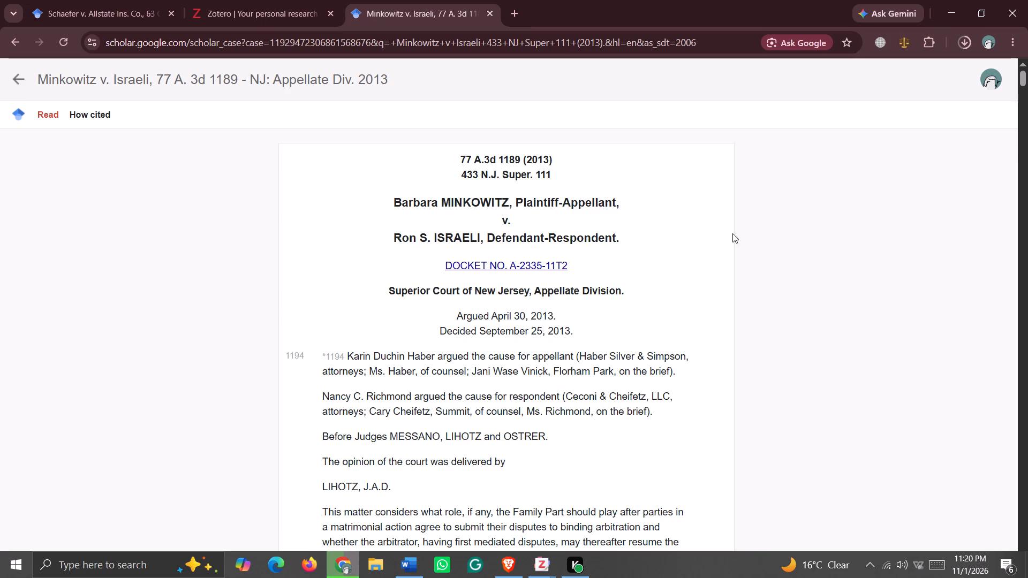
left_click(906, 43)
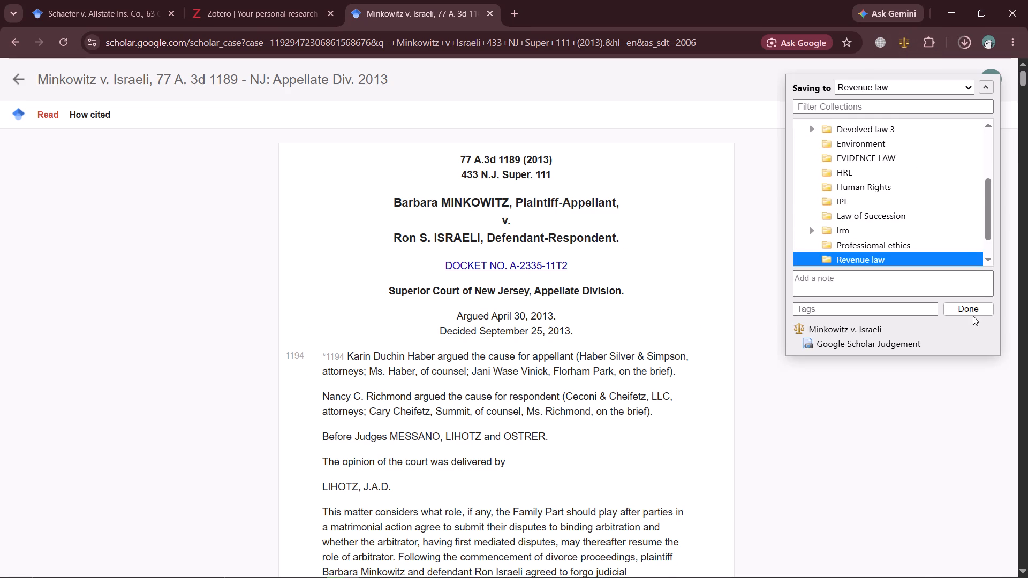
scroll(859, 176, "down", 4)
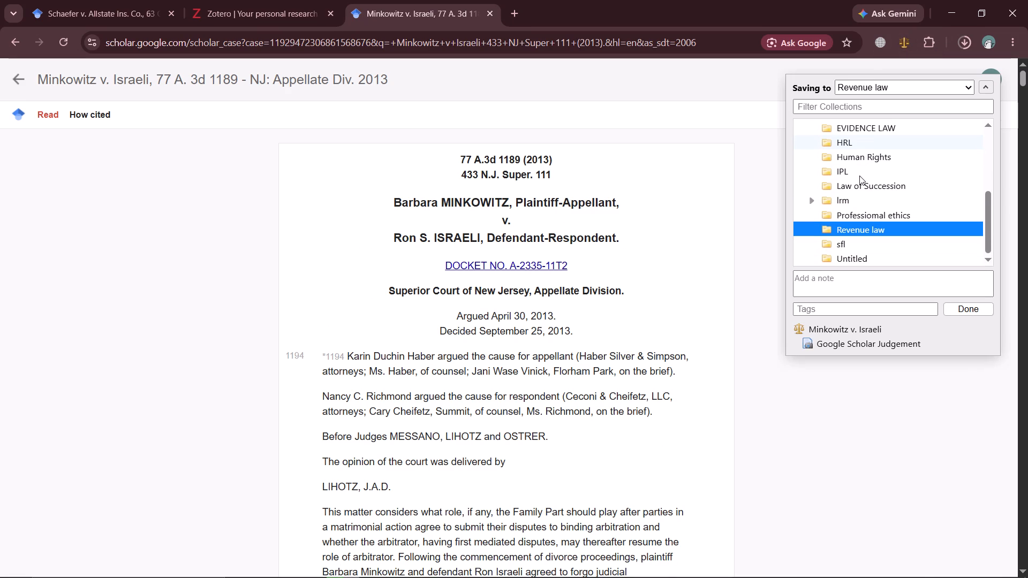
scroll(859, 176, "down", 1)
scroll(861, 176, "up", 5)
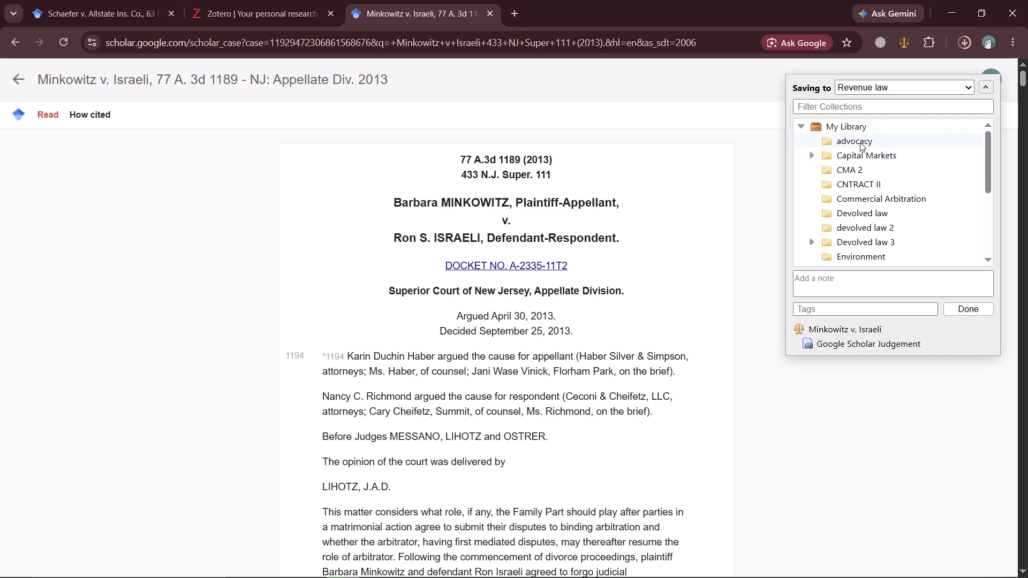
left_click(874, 194)
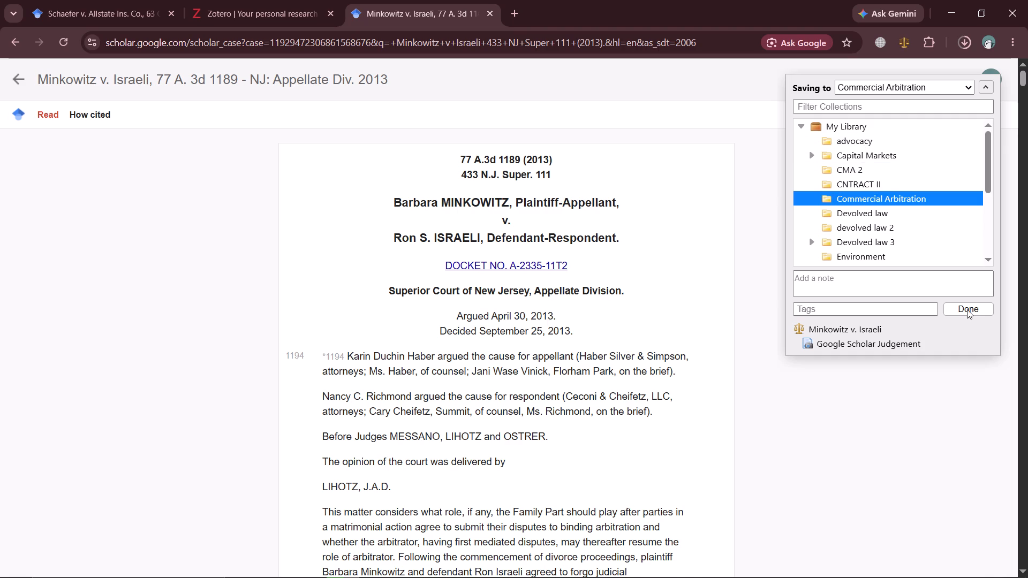
left_click(967, 309)
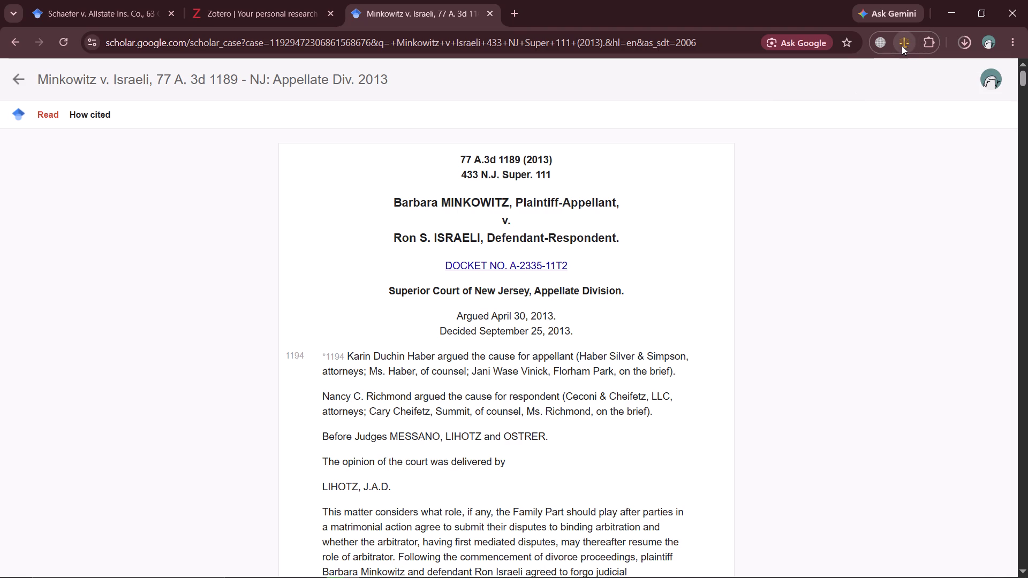
Go back to the previous version of the Schaefer v. Allstate page, save the case to Zotero's Commercial Arbitration collection and return to Word.
left_click(74, 9)
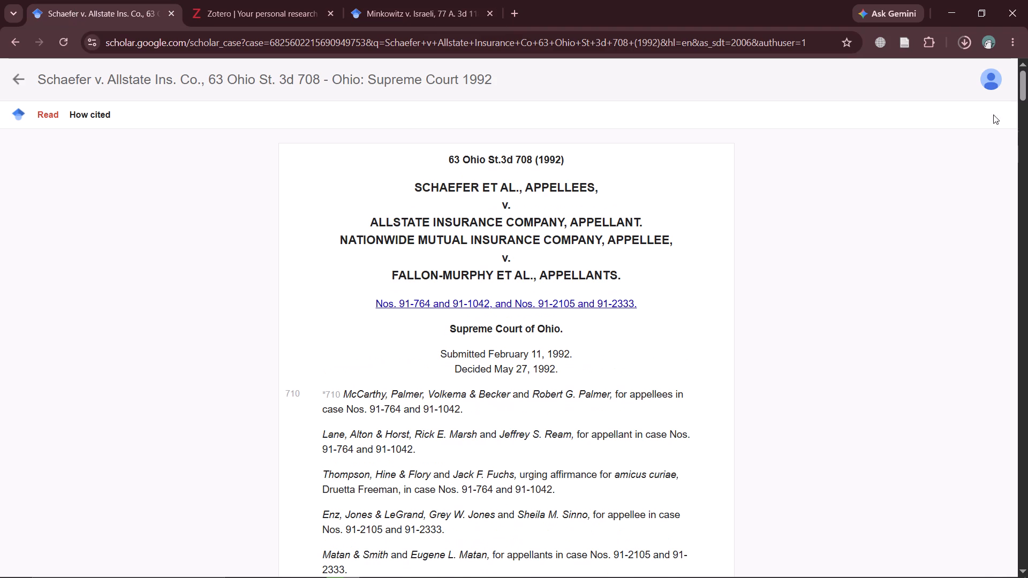
left_click(907, 44)
left_click(939, 182)
left_click(17, 41)
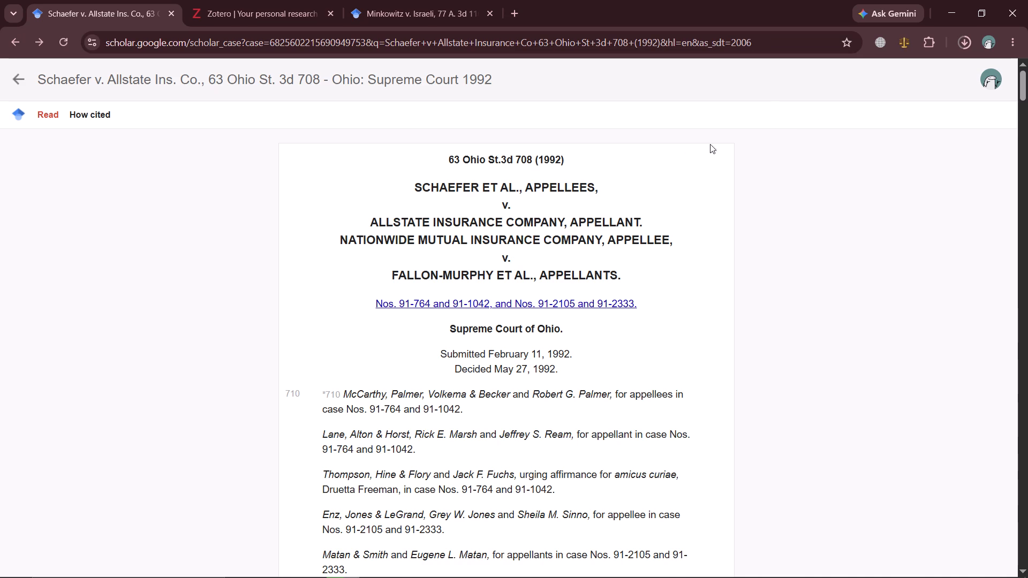
left_click(902, 39)
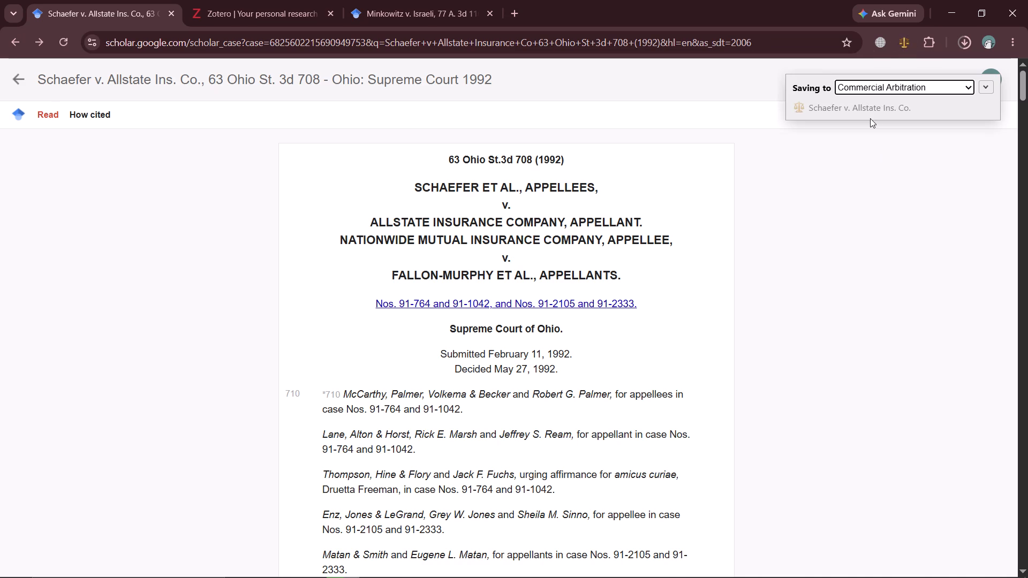
left_click(986, 90)
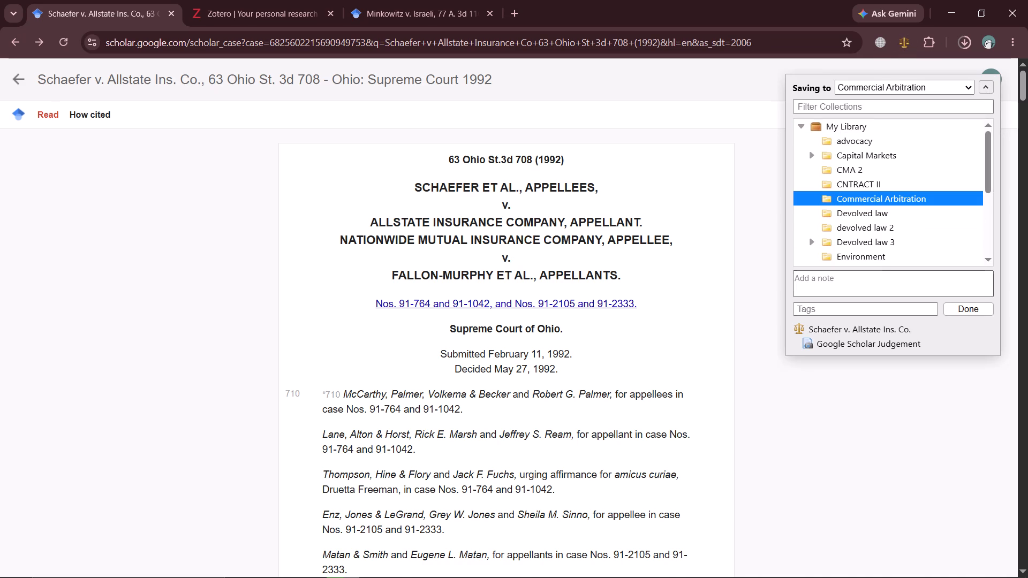
left_click(977, 308)
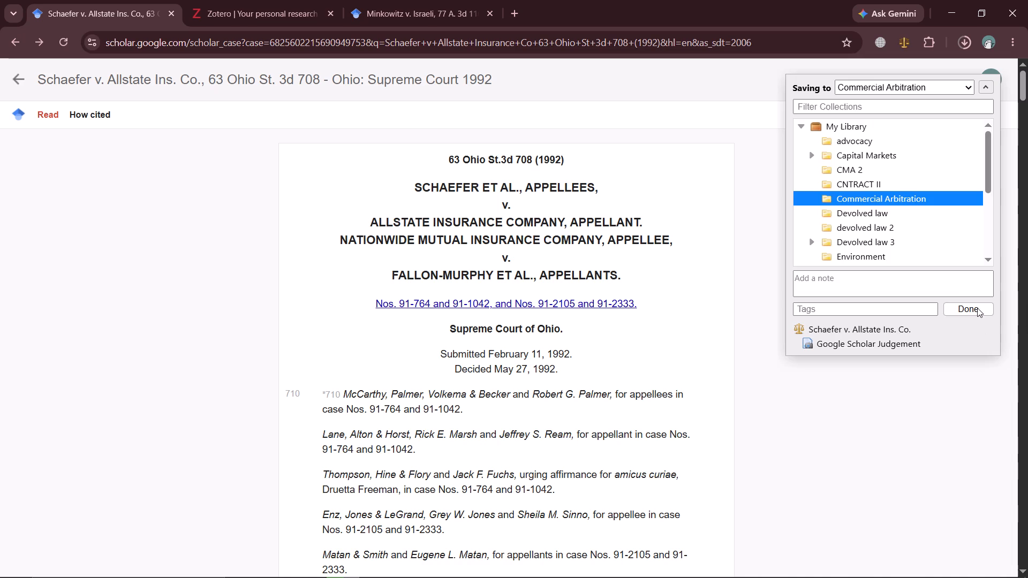
left_click(953, 7)
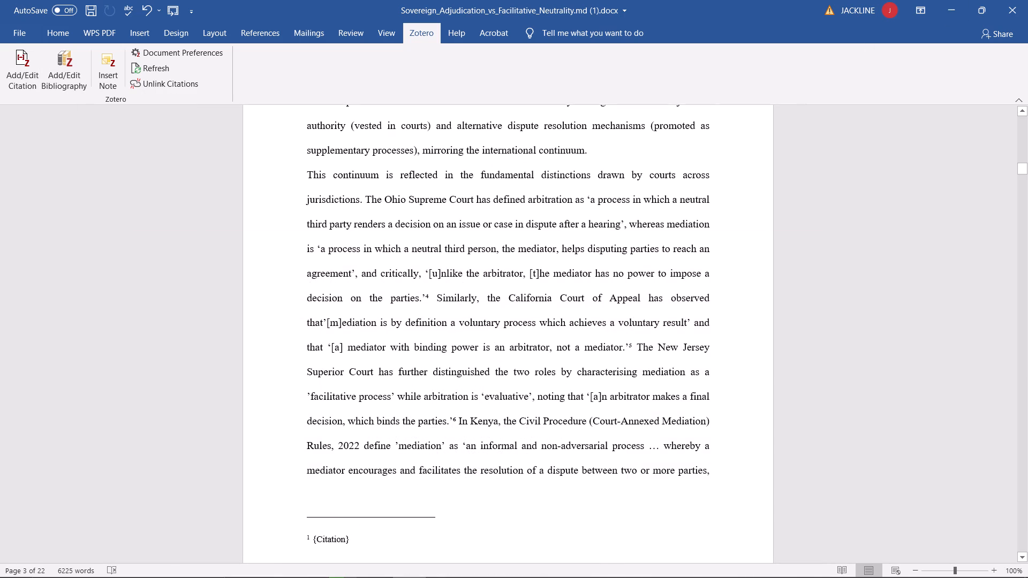
Start a Zotero citation in the document using the OSCOLA 4th edition style with footnotes.
left_click(14, 67)
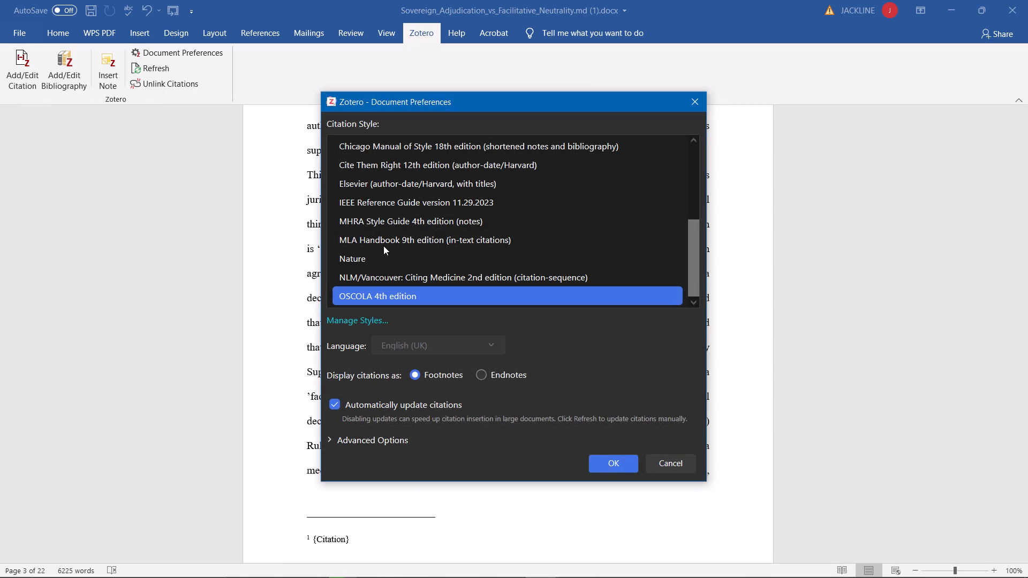
left_click(410, 299)
left_click(619, 459)
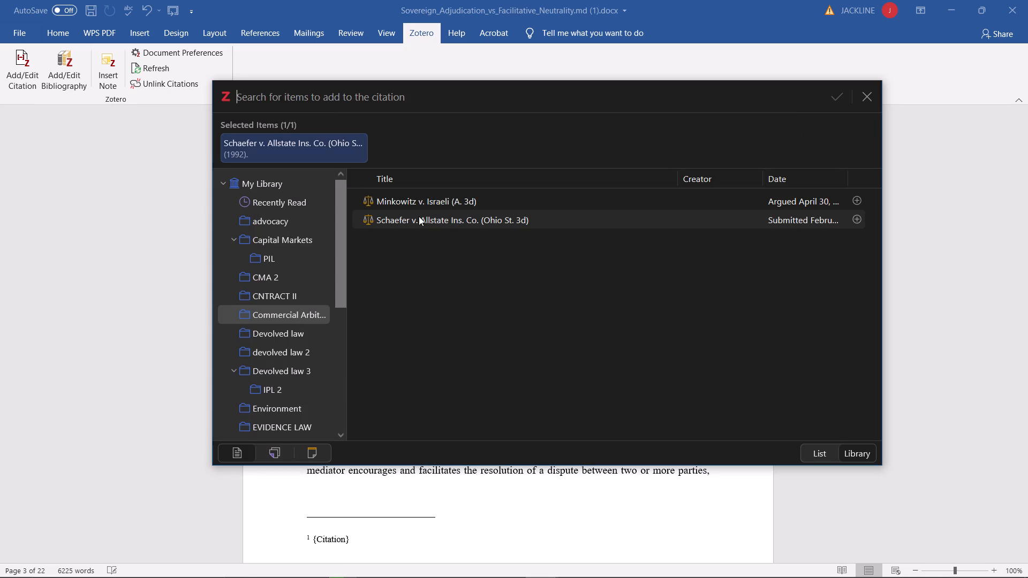
Cite Schaefer v. Allstate Ins. Co. from the Commercial Arbitration collection without a page locator and insert it as the footnote.
left_click(442, 225)
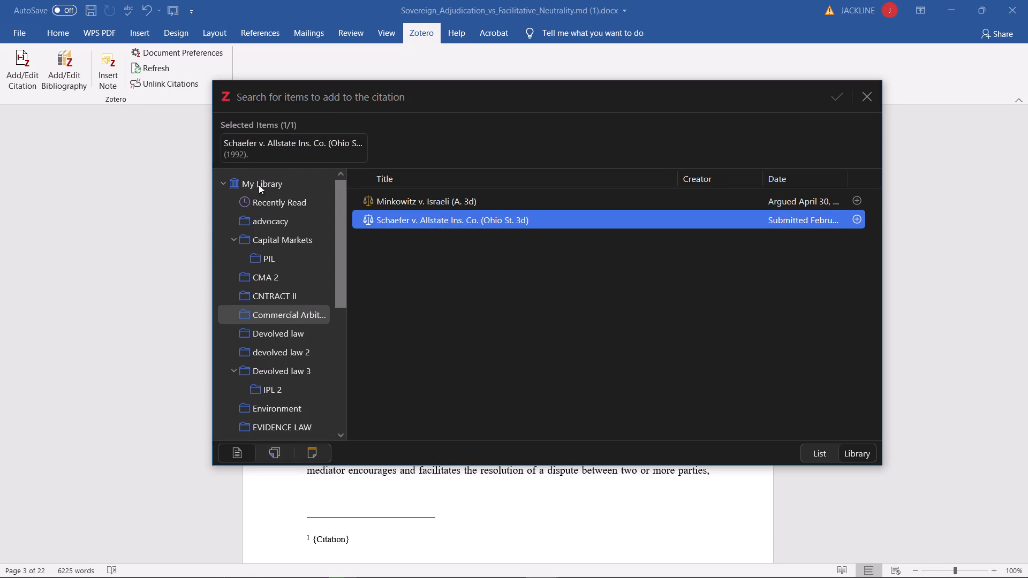
left_click(348, 151)
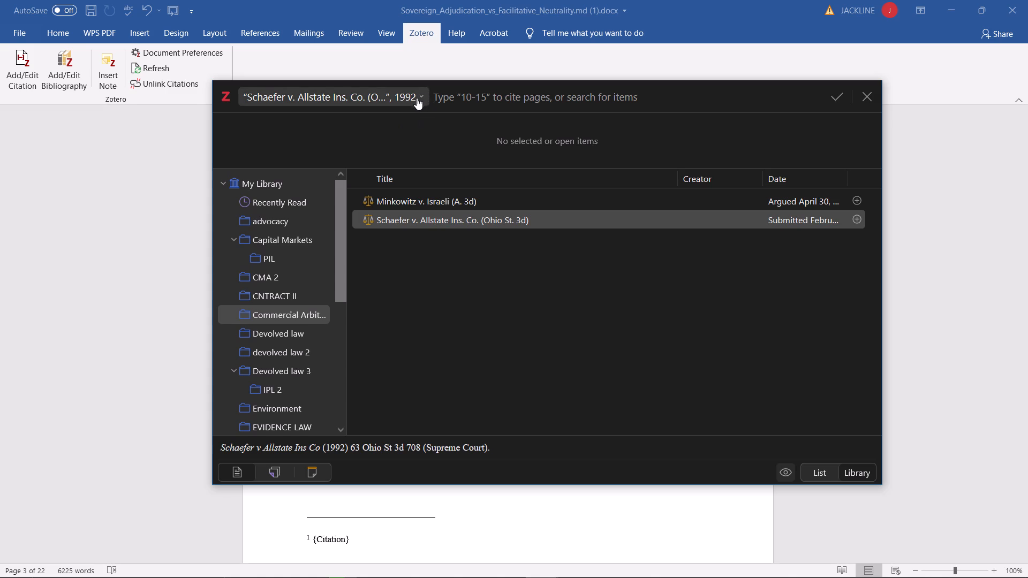
left_click(421, 98)
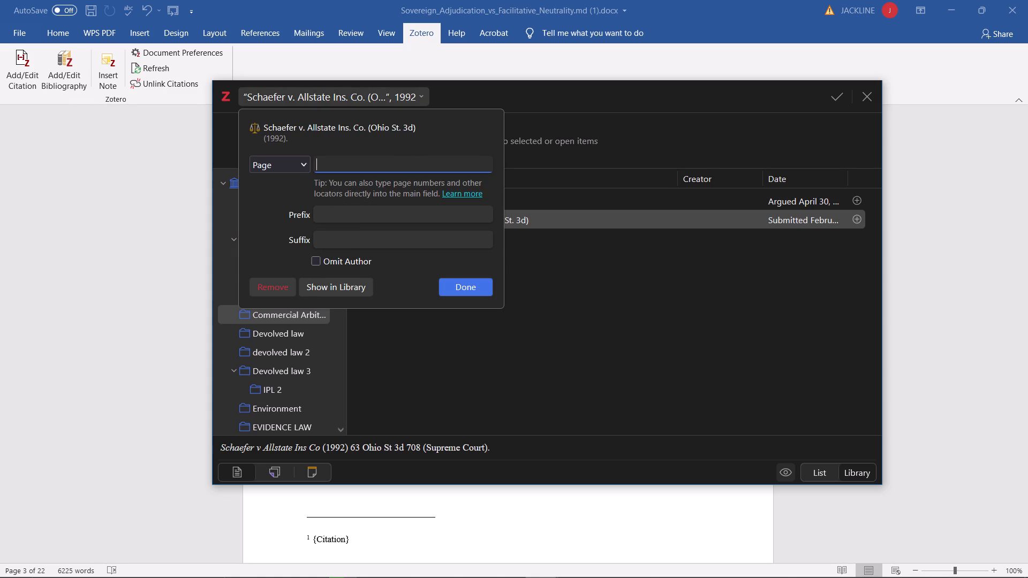
left_click(457, 286)
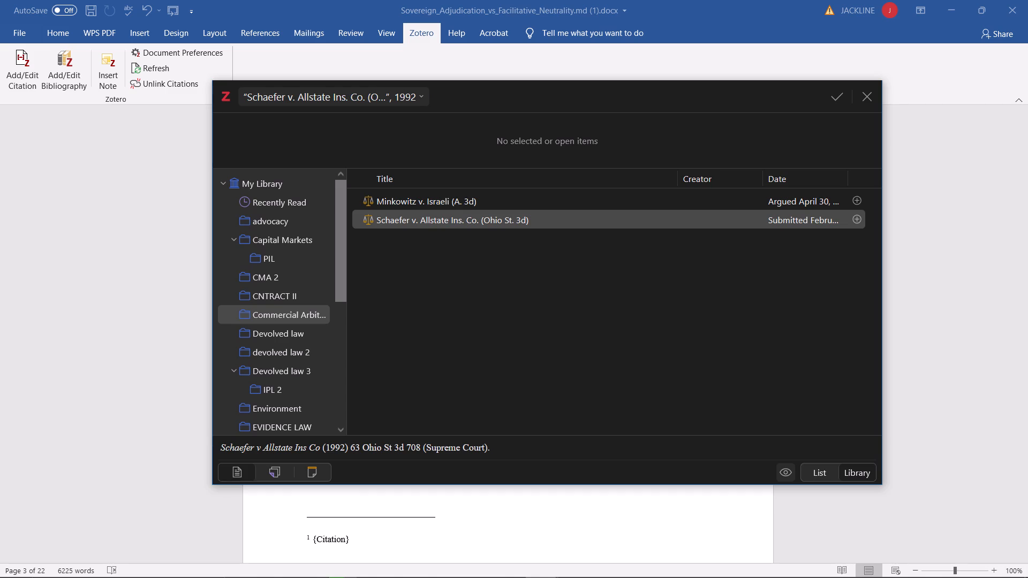
left_click(838, 99)
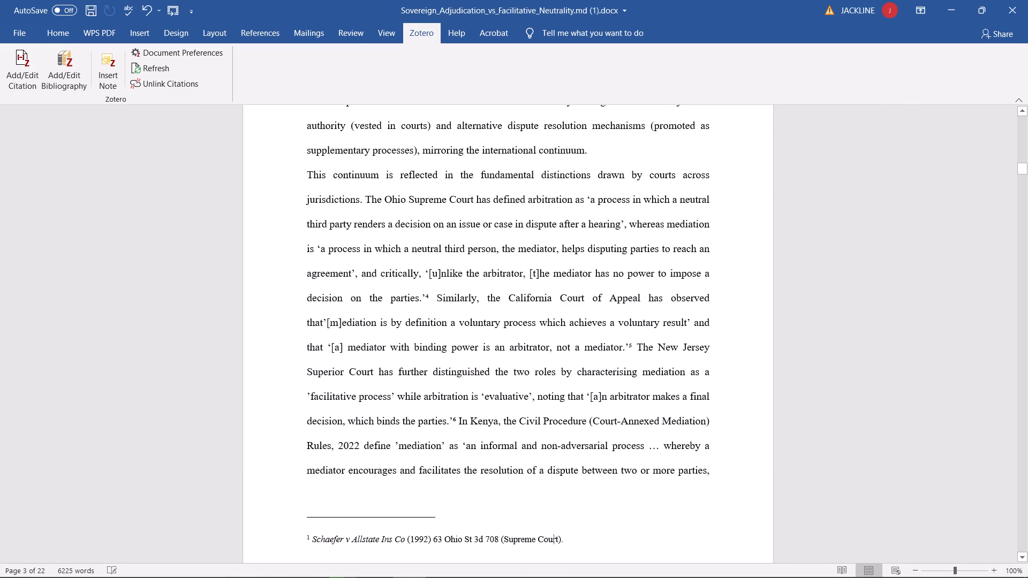
Check the inserted footnote and the FOOTNOTES list near the document's end, and return to the Article 159 paragraph on page 3.
scroll(504, 262, "down", 4)
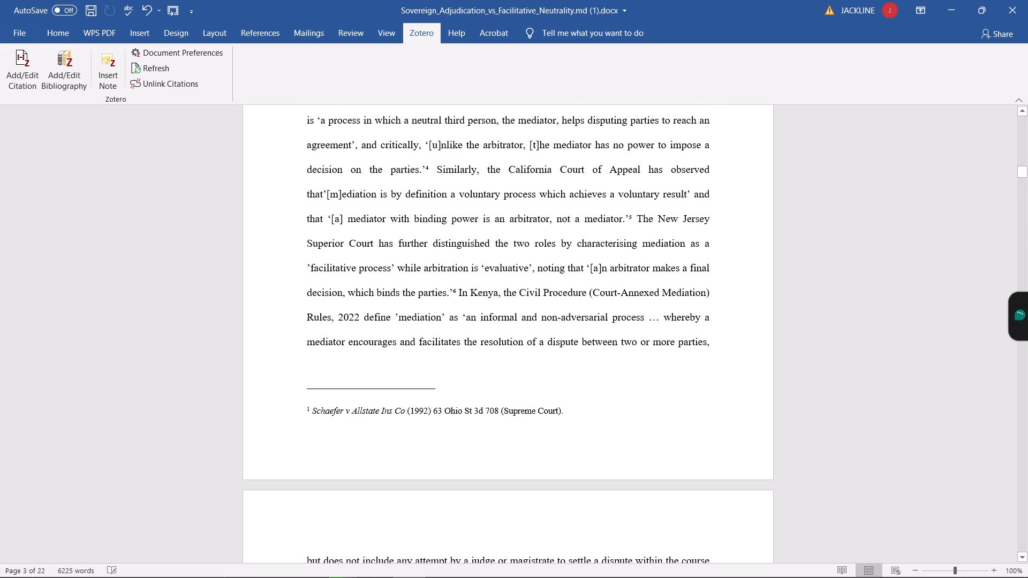
scroll(542, 298, "down", 1)
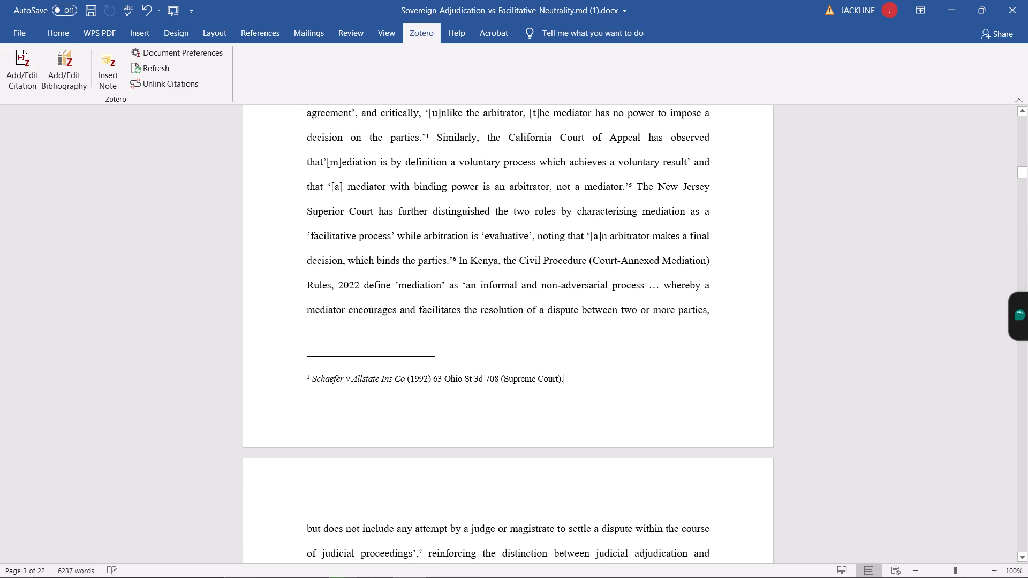
scroll(484, 262, "up", 9)
scroll(717, 247, "up", 10)
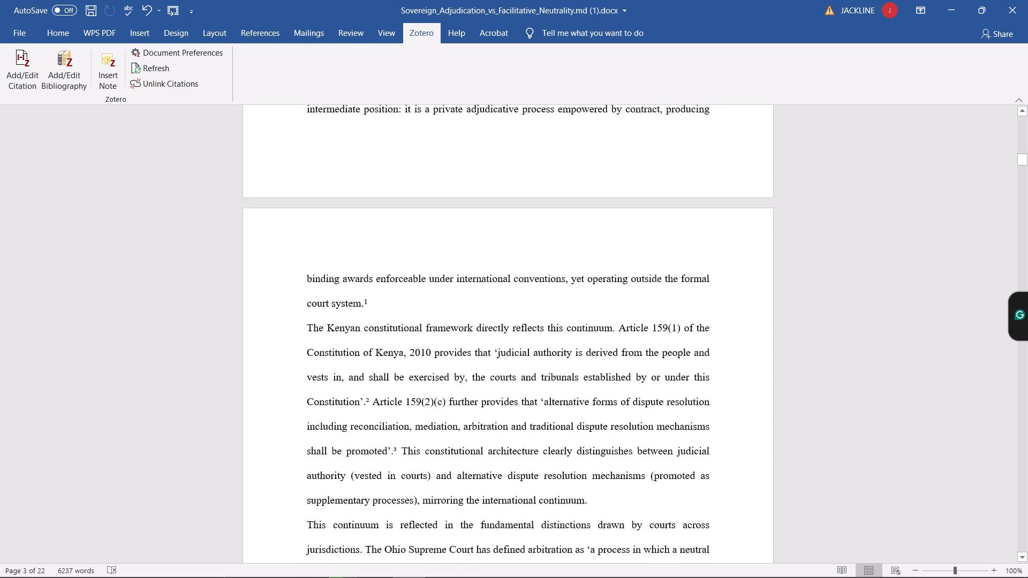
scroll(730, 242, "up", 1)
scroll(585, 254, "down", 3)
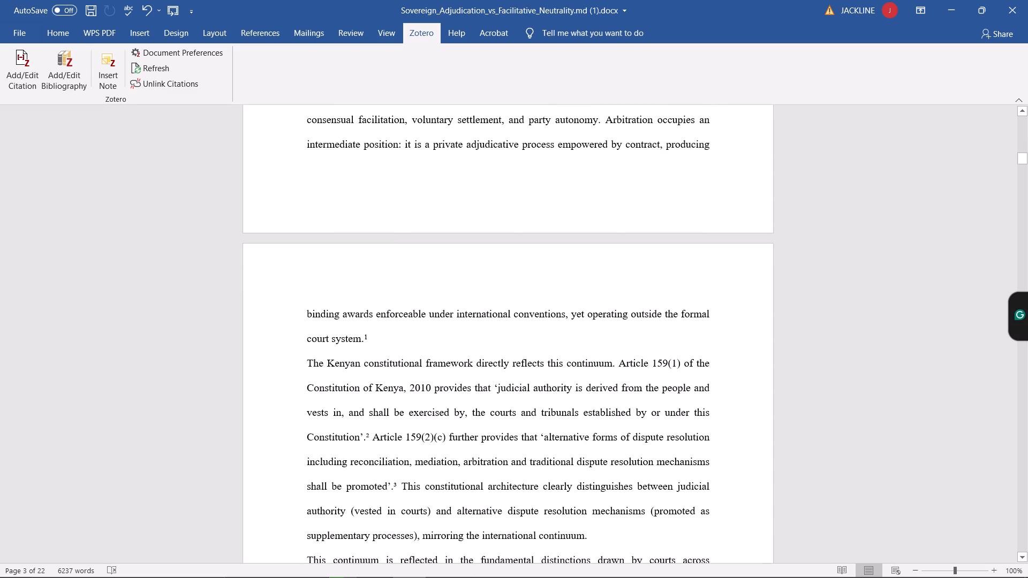
scroll(500, 379, "down", 3)
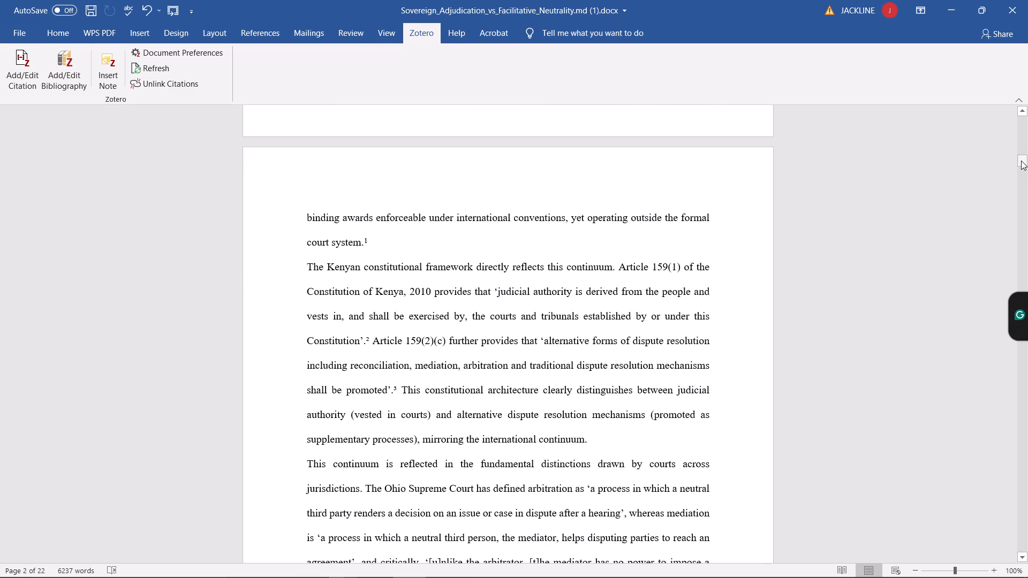
left_click_drag(1021, 161, 1010, 426)
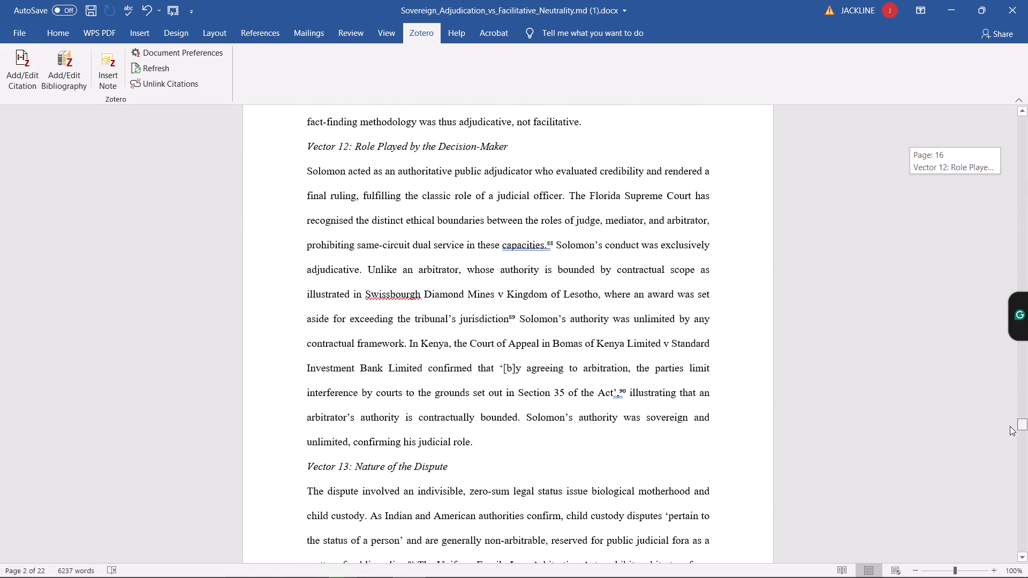
left_click_drag(1010, 426, 1012, 462)
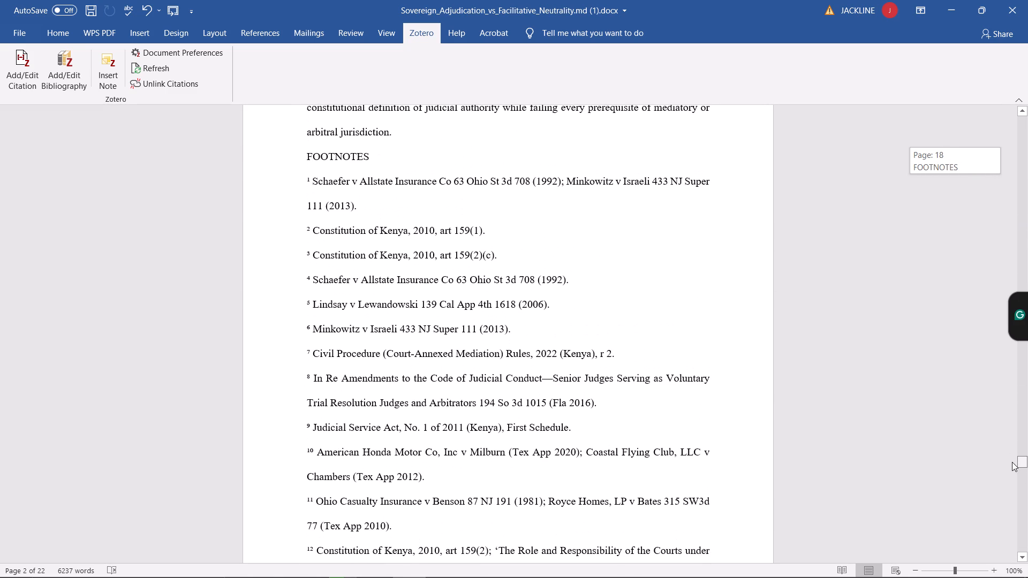
left_click_drag(1012, 462, 1007, 256)
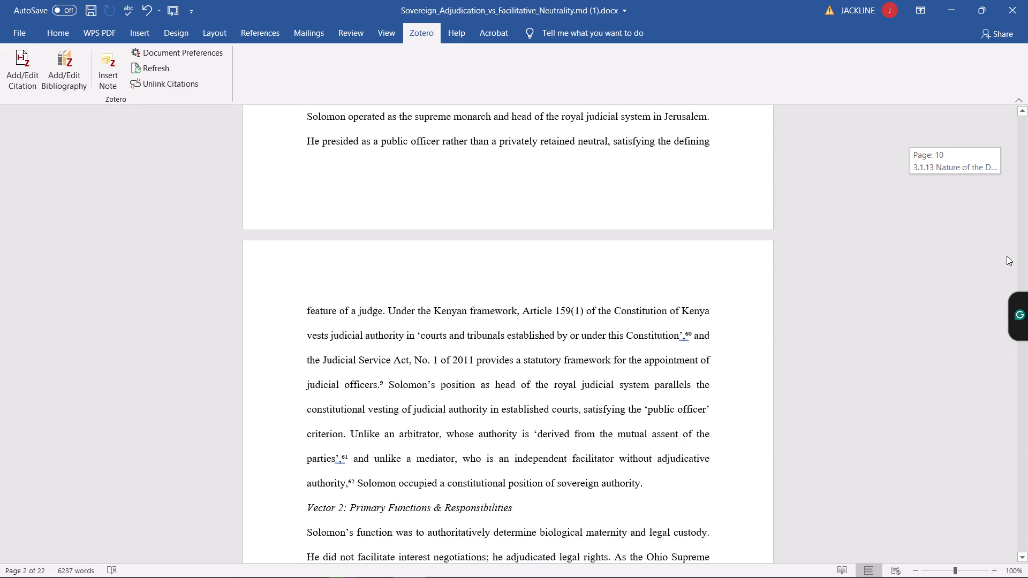
left_click_drag(1007, 256, 1004, 216)
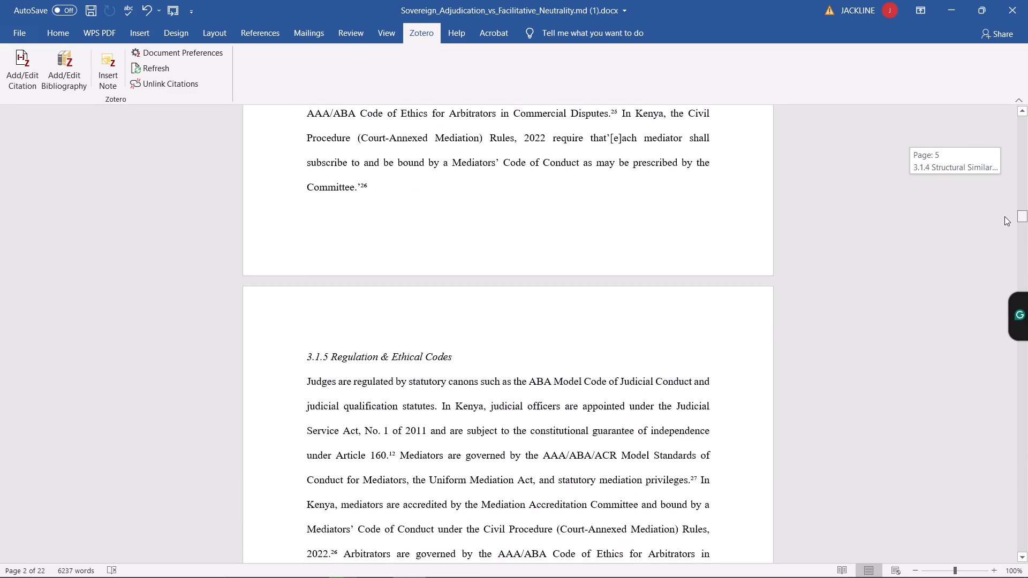
left_click_drag(1004, 216, 1002, 186)
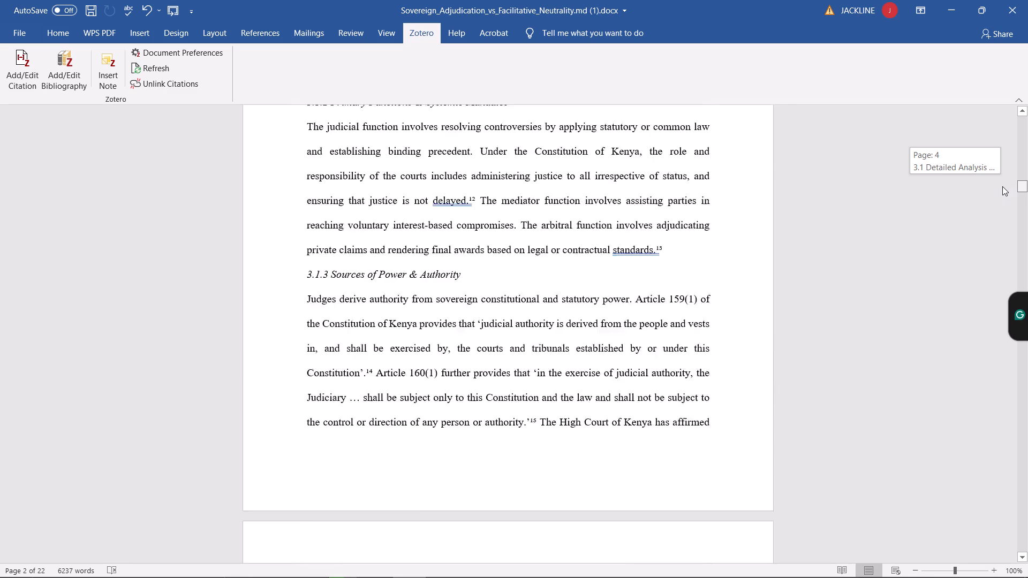
left_click_drag(1002, 186, 1001, 169)
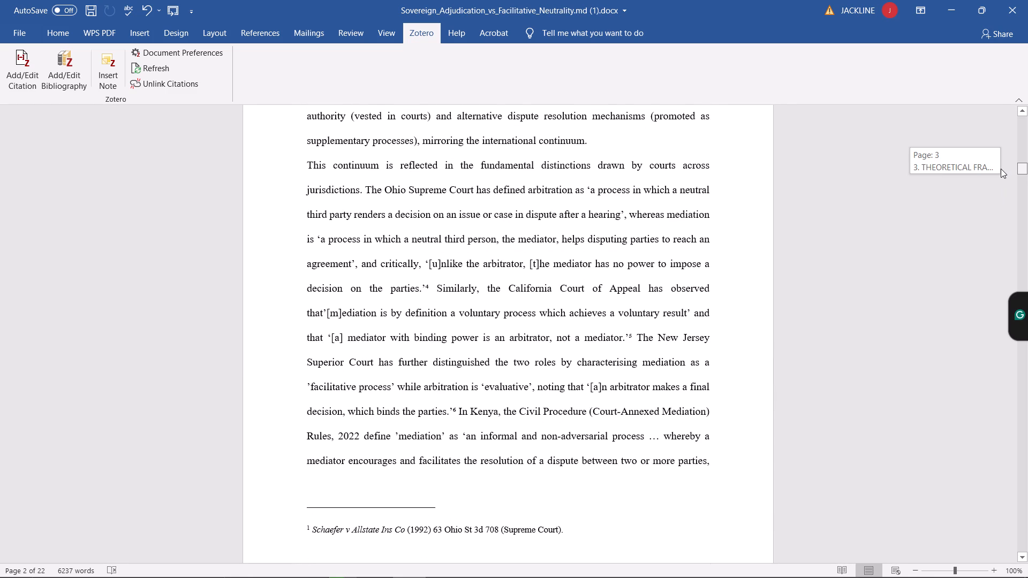
left_click_drag(1001, 169, 1000, 162)
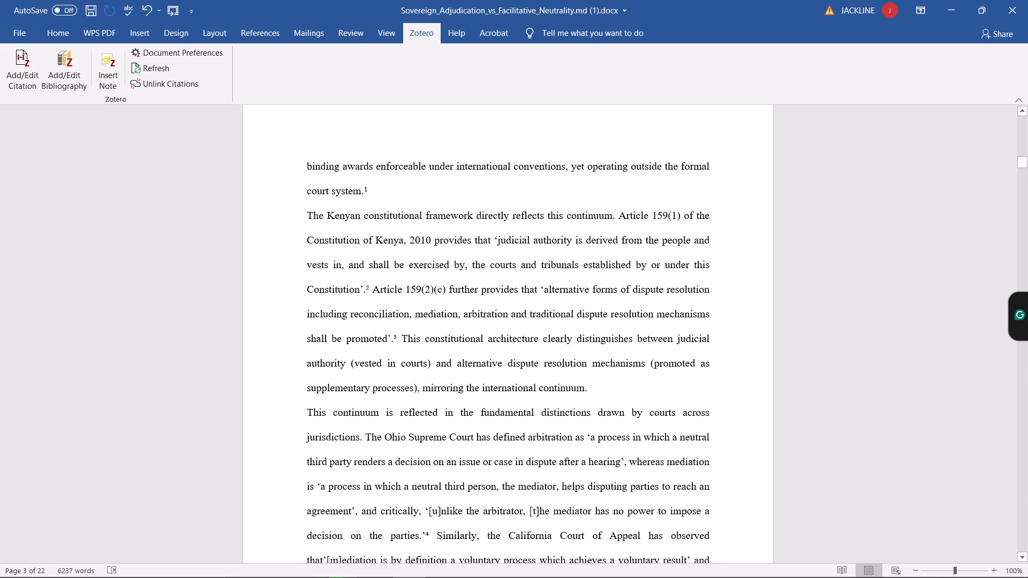
Replace the manually typed superscript 2 after the Article 159(1) quotation with a real Word footnote.
left_click(369, 287)
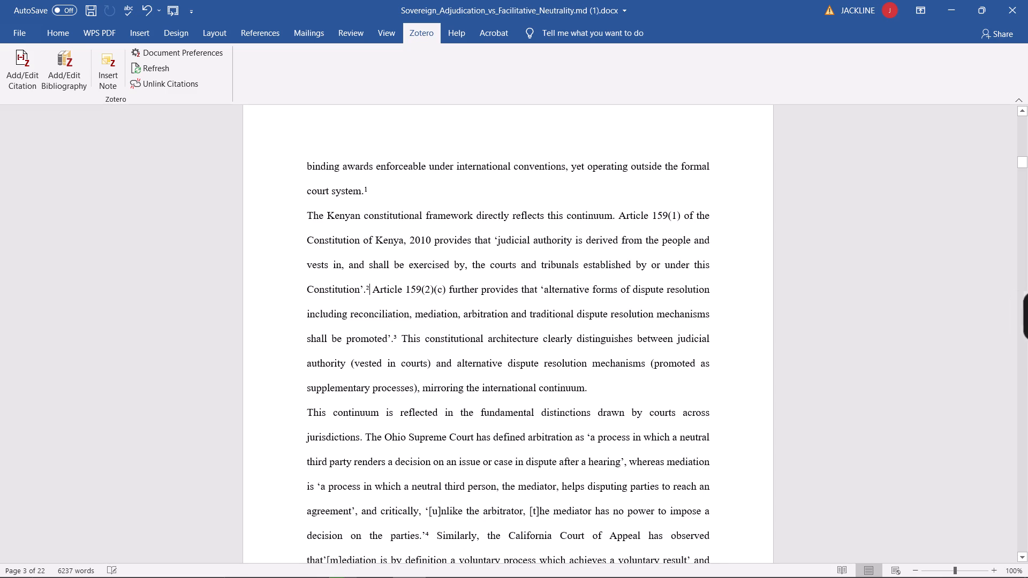
key("BackSpace")
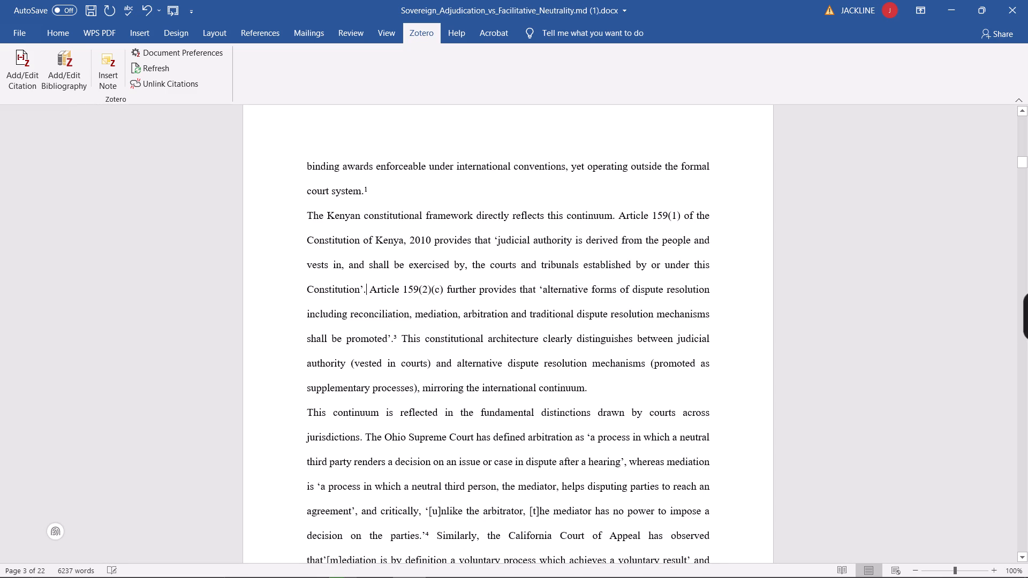
left_click(243, 33)
left_click(137, 80)
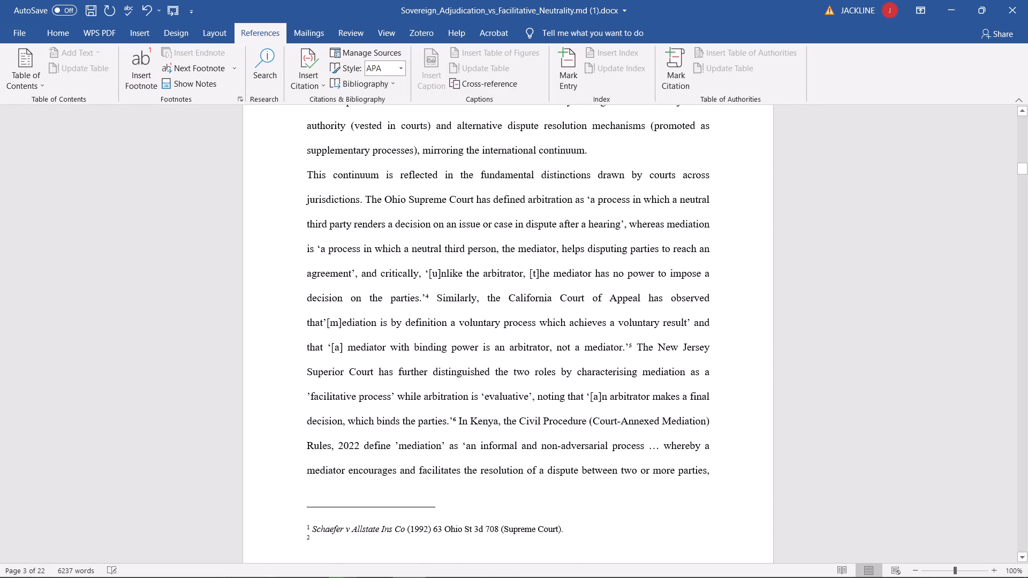
Copy the note 2 text "Constitution of Kenya, 2010, art 159(1)." from the FOOTNOTES list.
left_click_drag(1023, 169, 1027, 458)
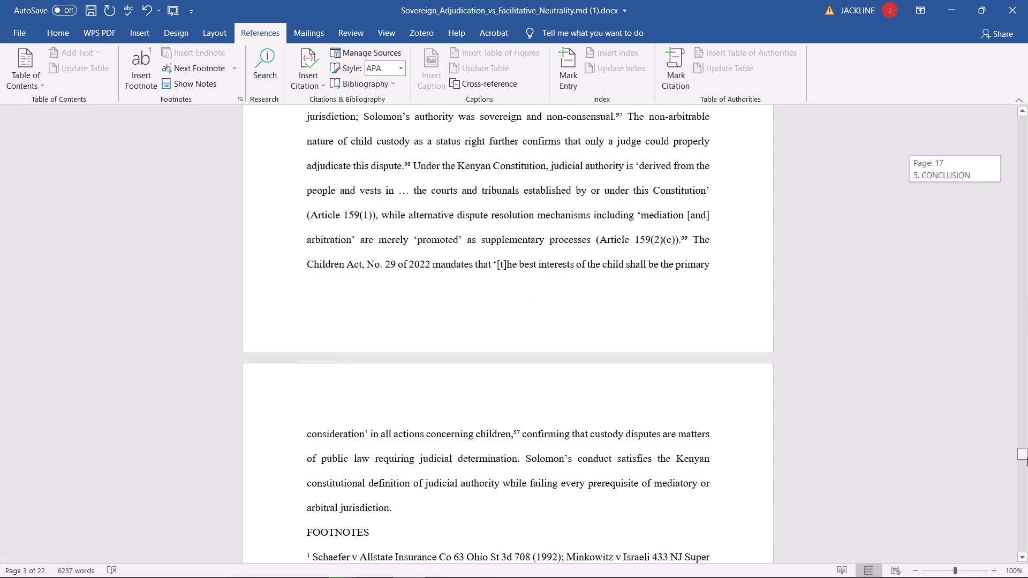
left_click_drag(1027, 458, 1027, 460)
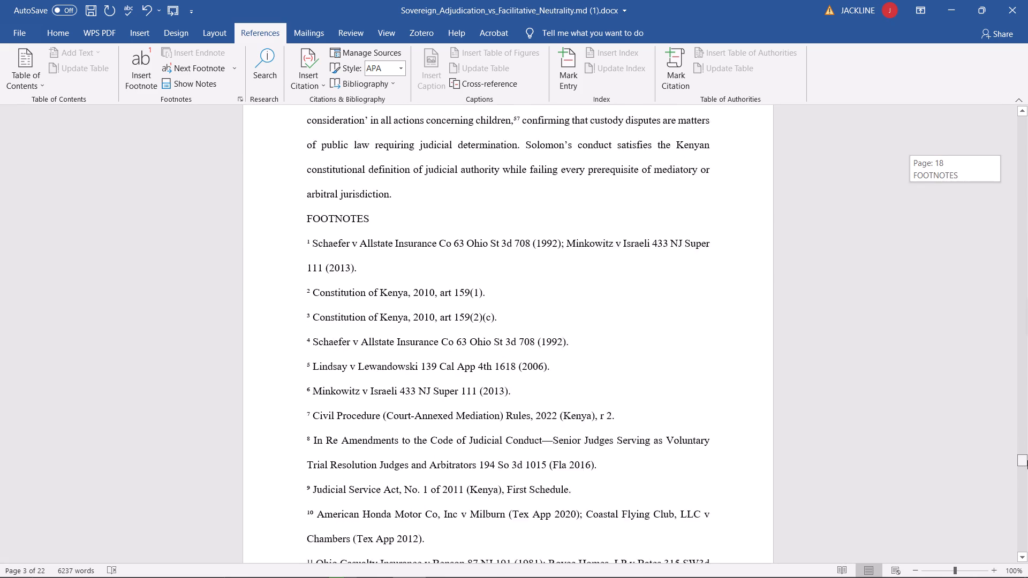
left_click_drag(1027, 460, 1027, 461)
left_click(490, 256)
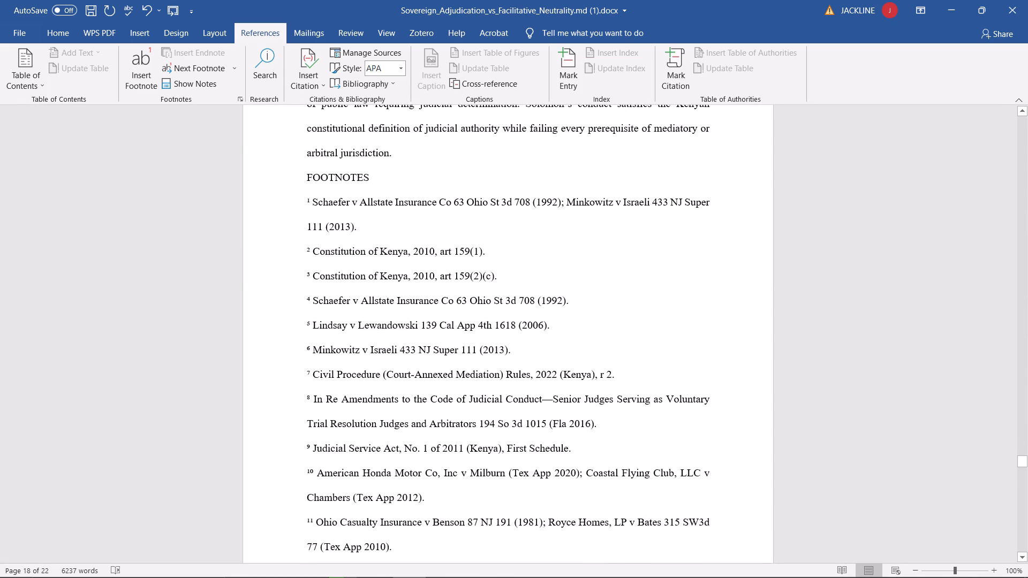
left_click_drag(490, 256, 332, 252)
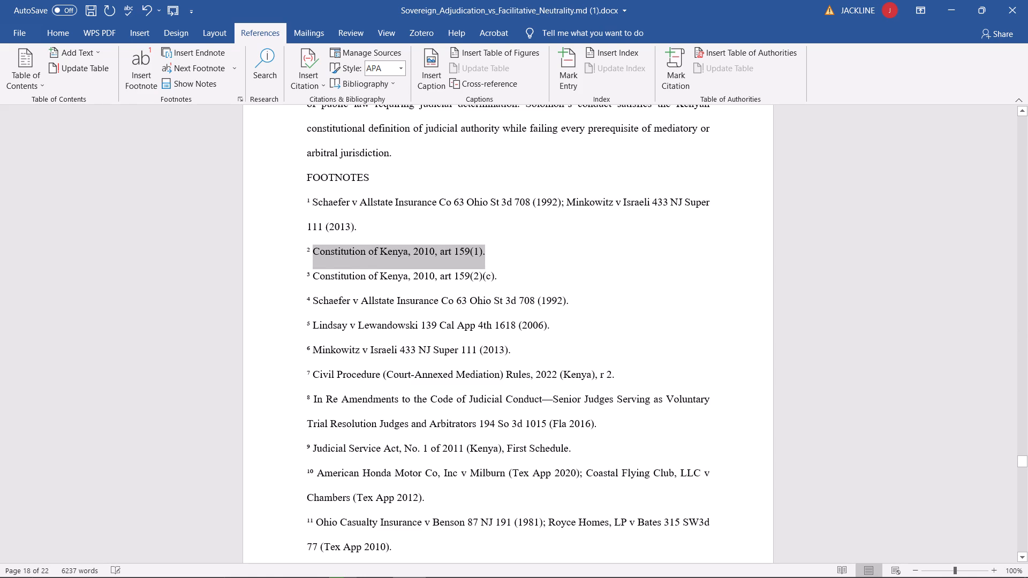
left_click_drag(332, 252, 333, 252)
key("ctrl+c")
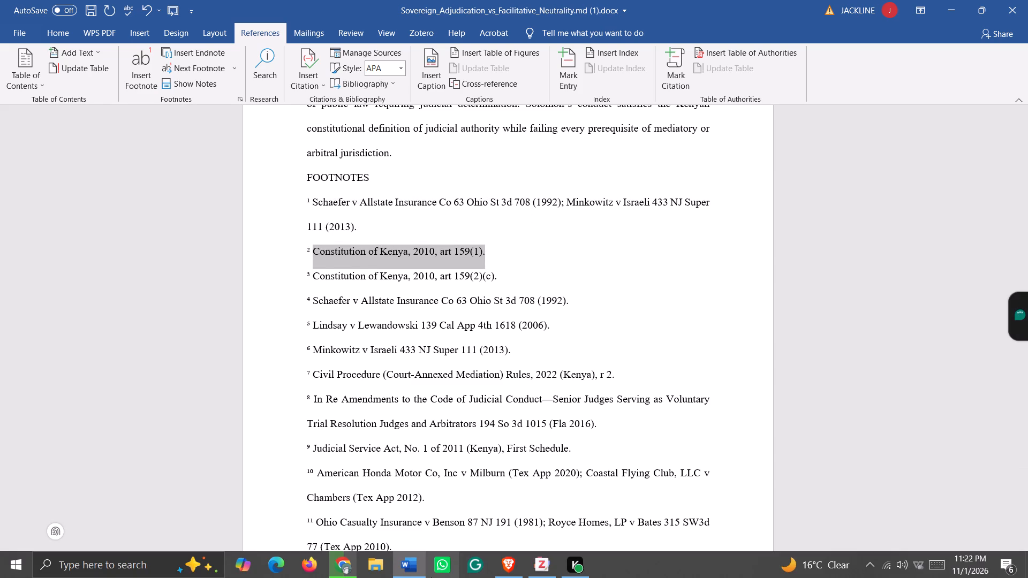
Switch to Chrome and open the Constitution of Kenya on the Kenya Law website in a new tab.
left_click(345, 566)
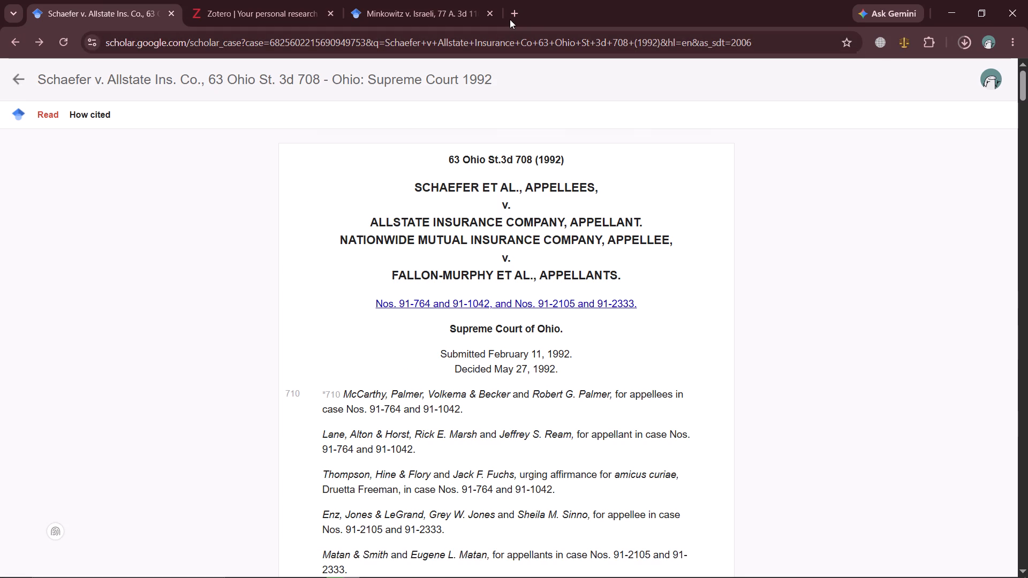
left_click(510, 15)
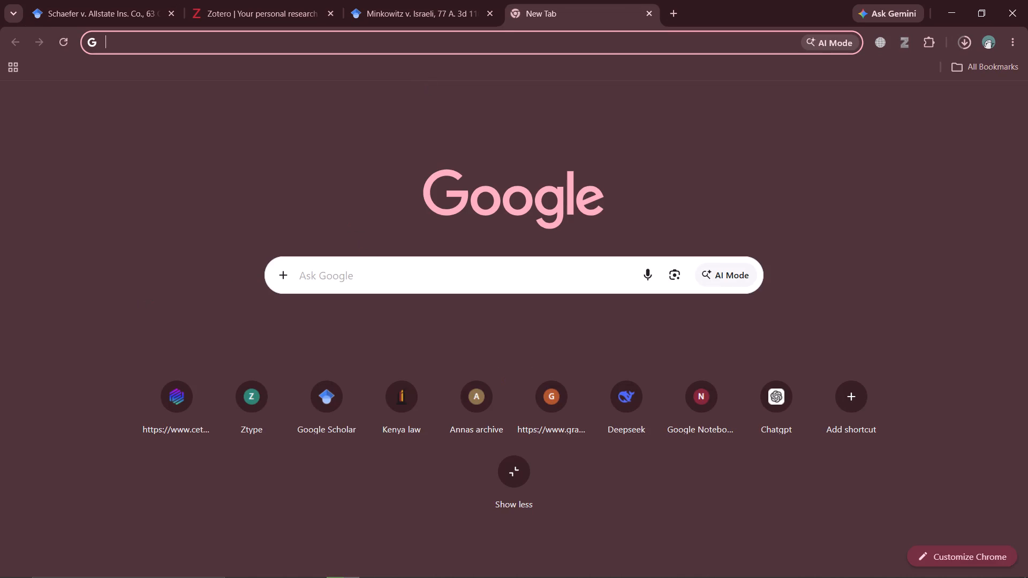
left_click(397, 417)
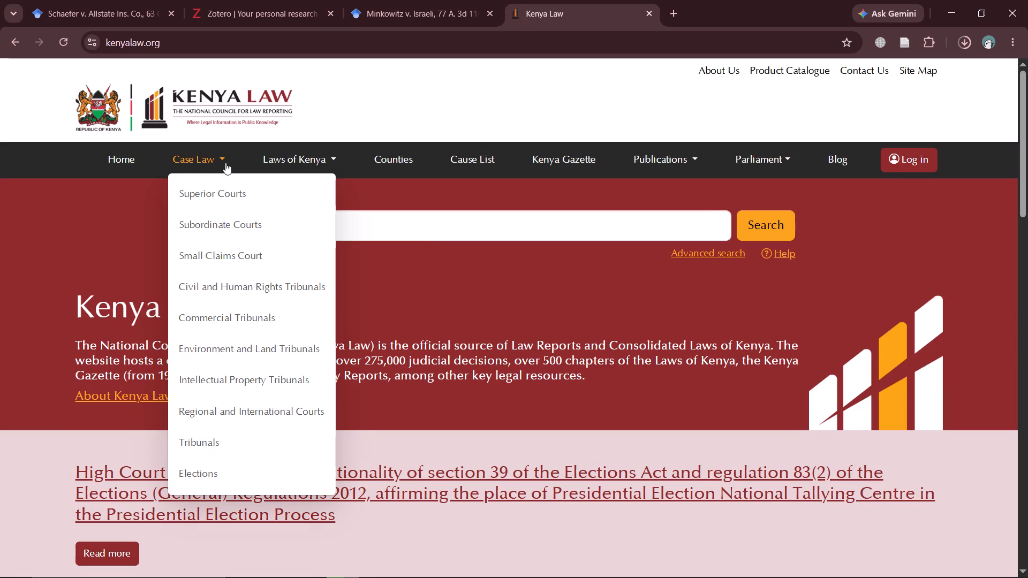
left_click(225, 163)
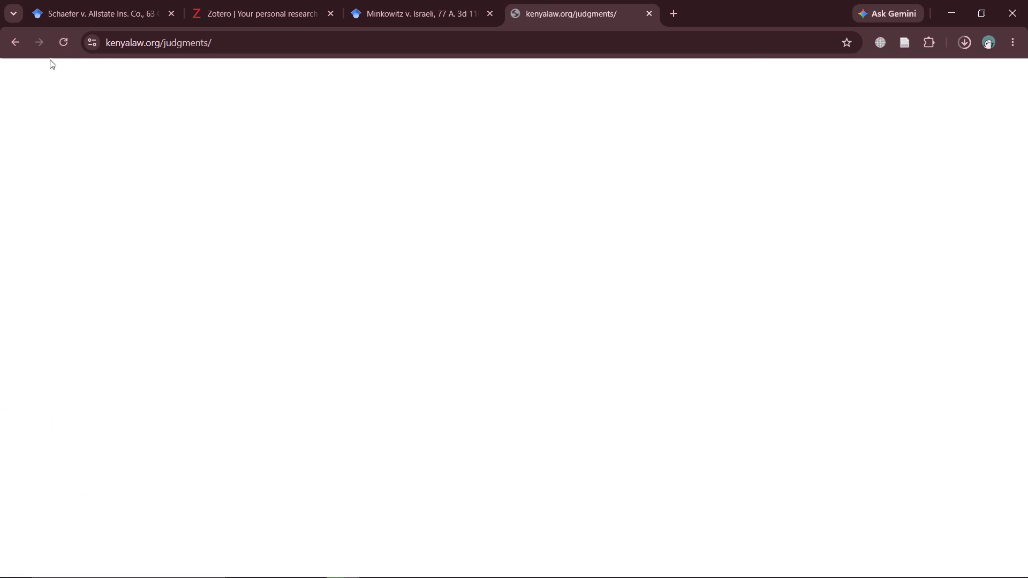
left_click(13, 42)
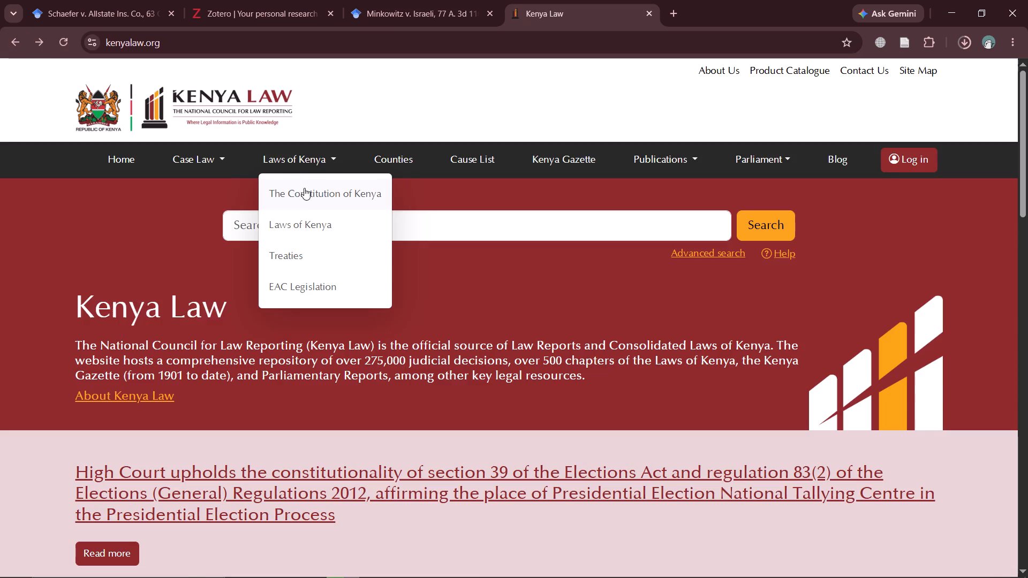
left_click(330, 193)
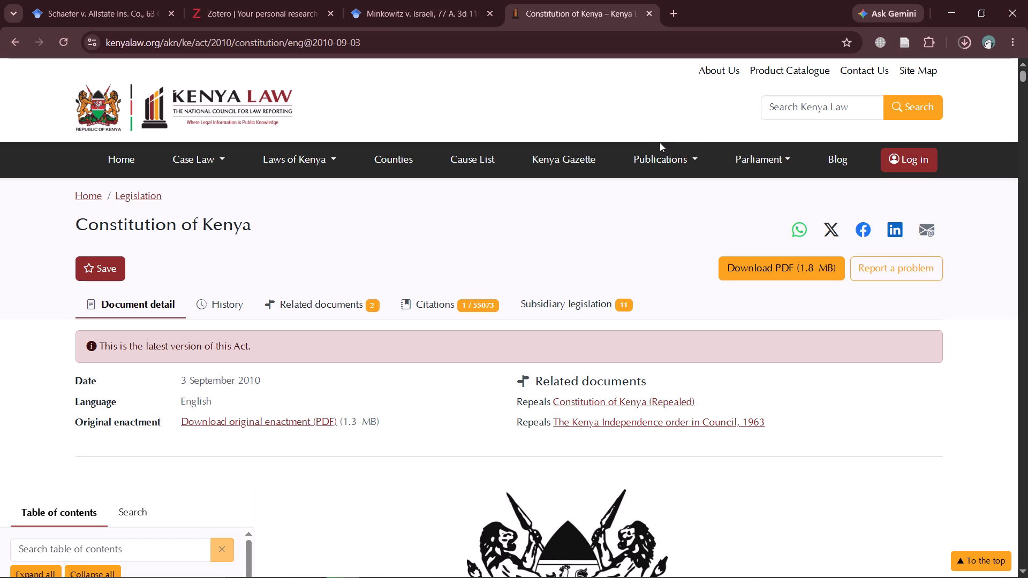
Go to Chapter Ten – Judiciary of the Constitution of Kenya to view Article 159 on judicial authority.
scroll(460, 278, "down", 9)
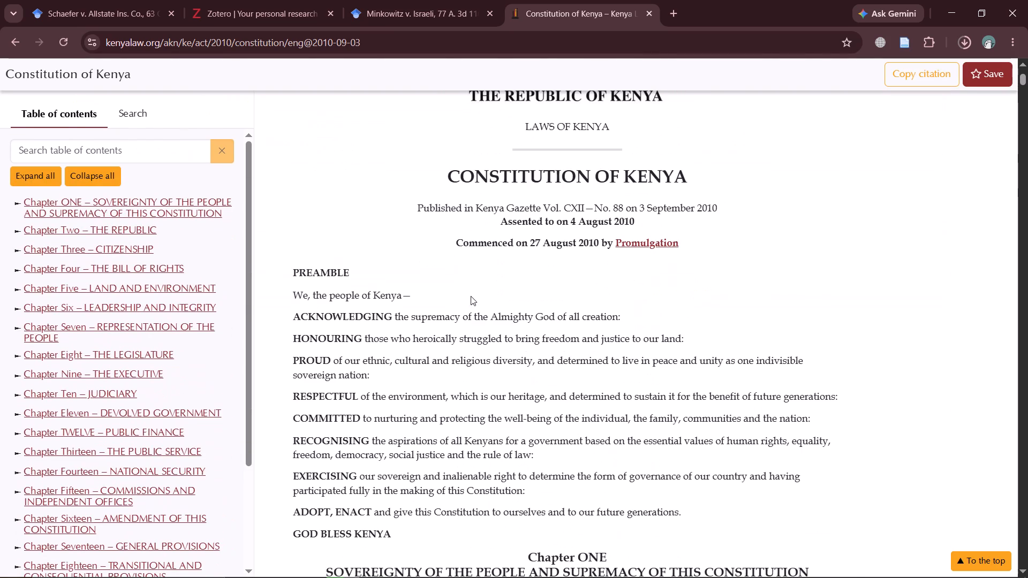
scroll(471, 296, "down", 4)
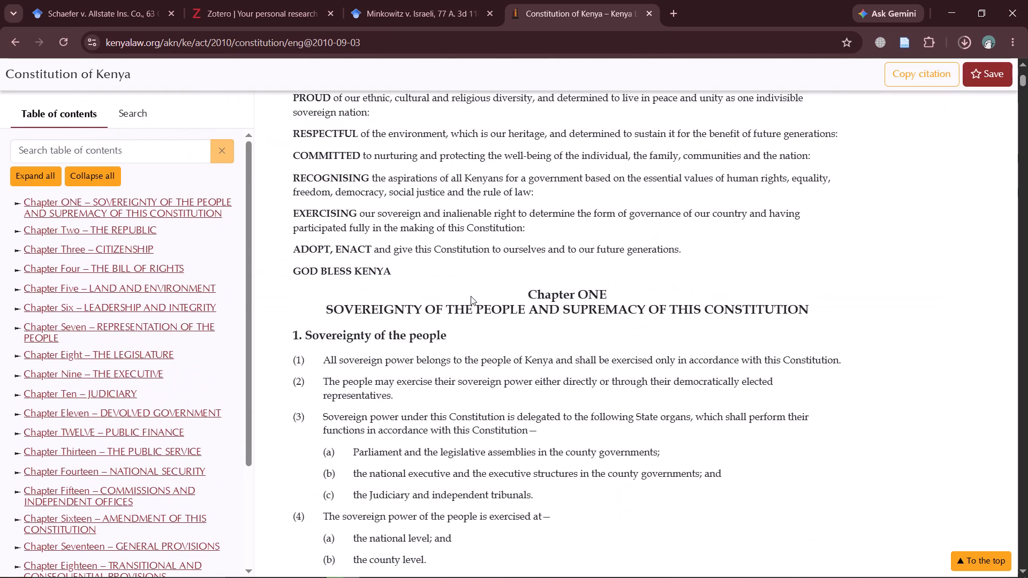
scroll(471, 295, "down", 4)
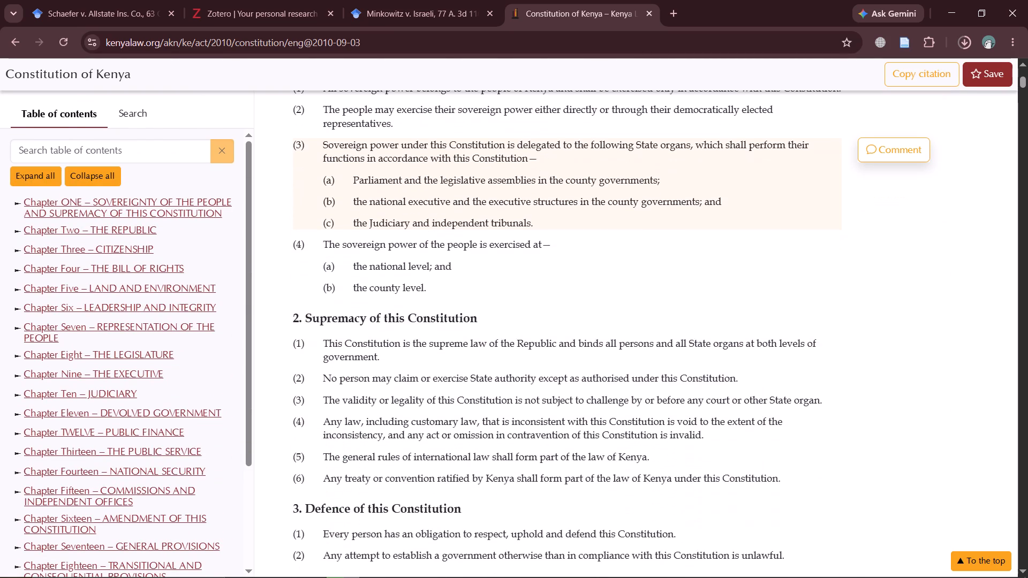
scroll(471, 292, "down", 5)
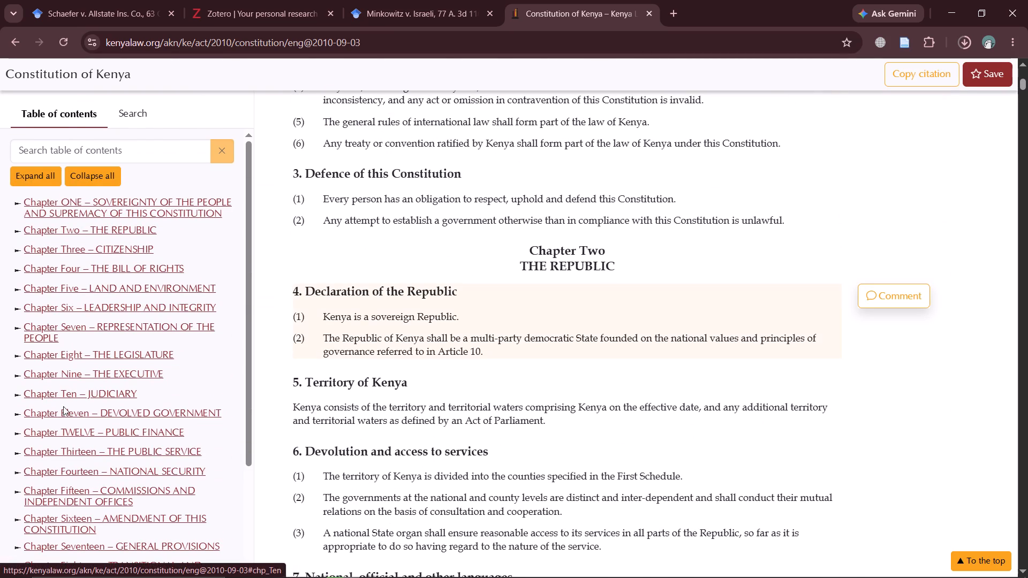
scroll(73, 445, "down", 3)
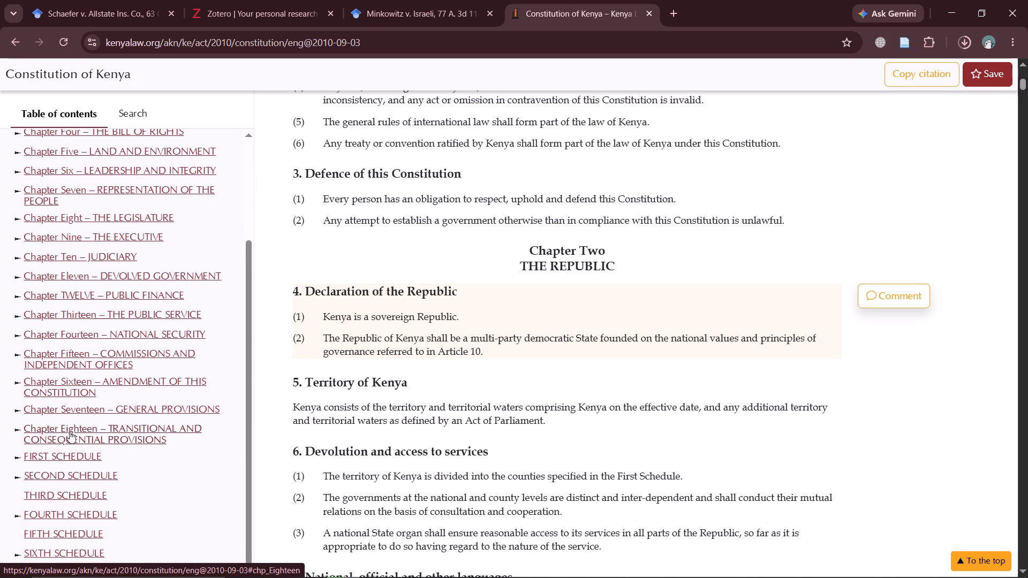
scroll(71, 374, "down", 9)
scroll(145, 364, "up", 2)
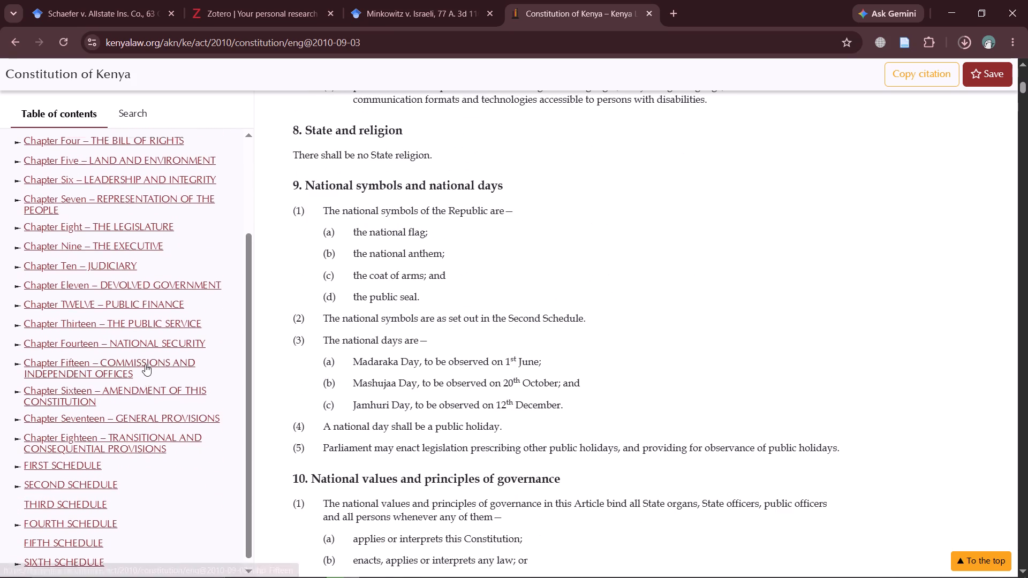
scroll(145, 364, "up", 1)
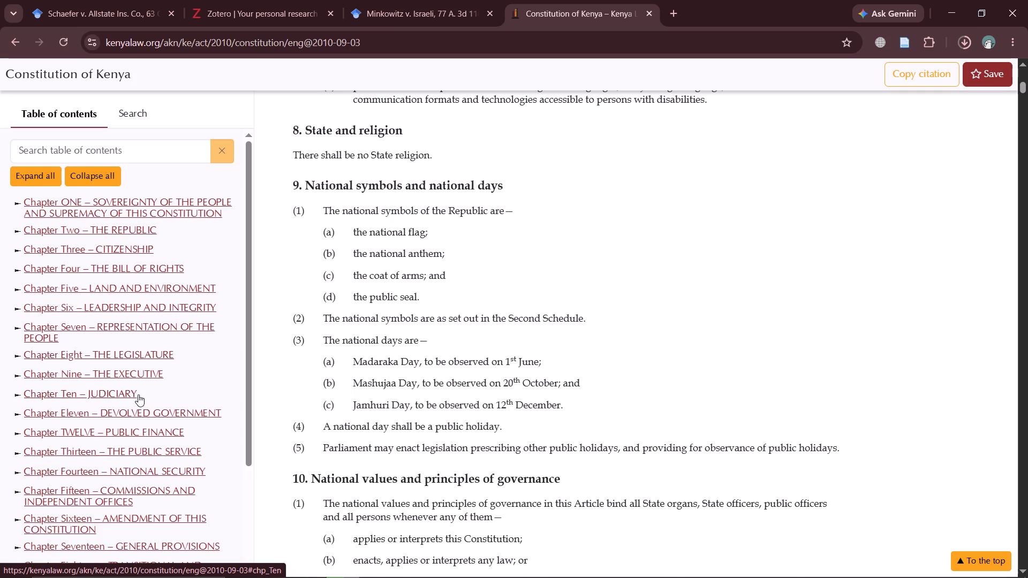
scroll(130, 389, "down", 2)
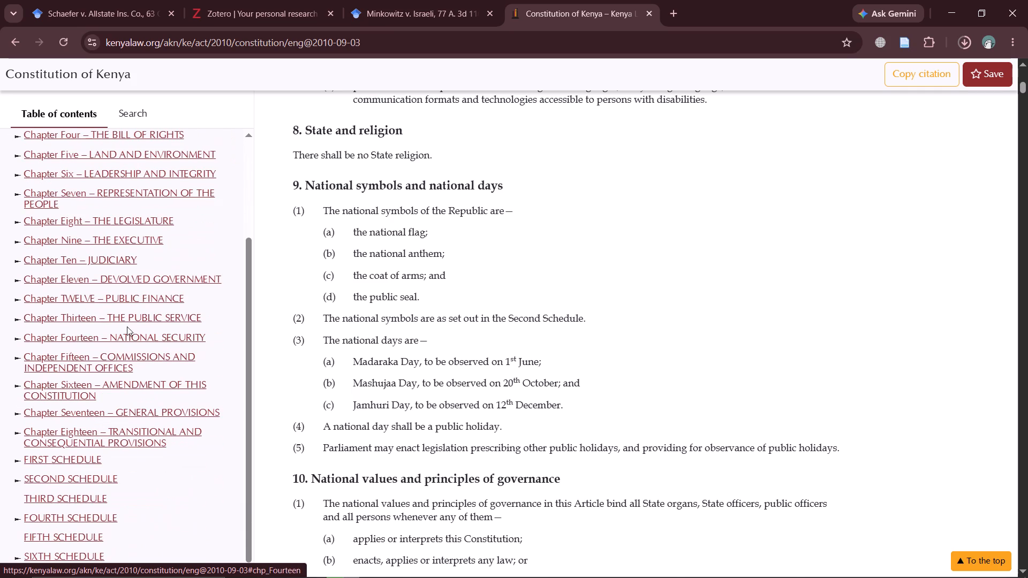
left_click(114, 263)
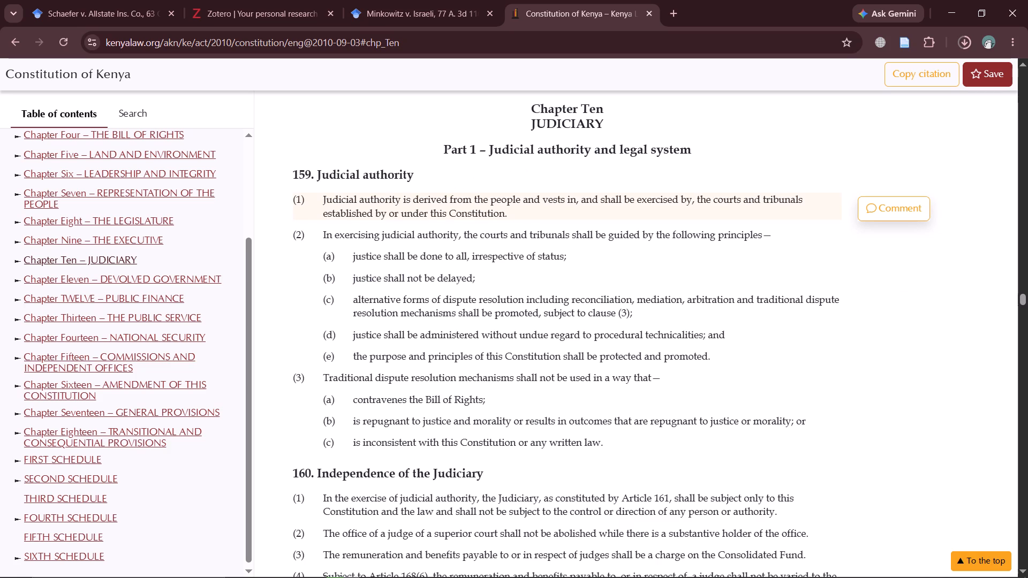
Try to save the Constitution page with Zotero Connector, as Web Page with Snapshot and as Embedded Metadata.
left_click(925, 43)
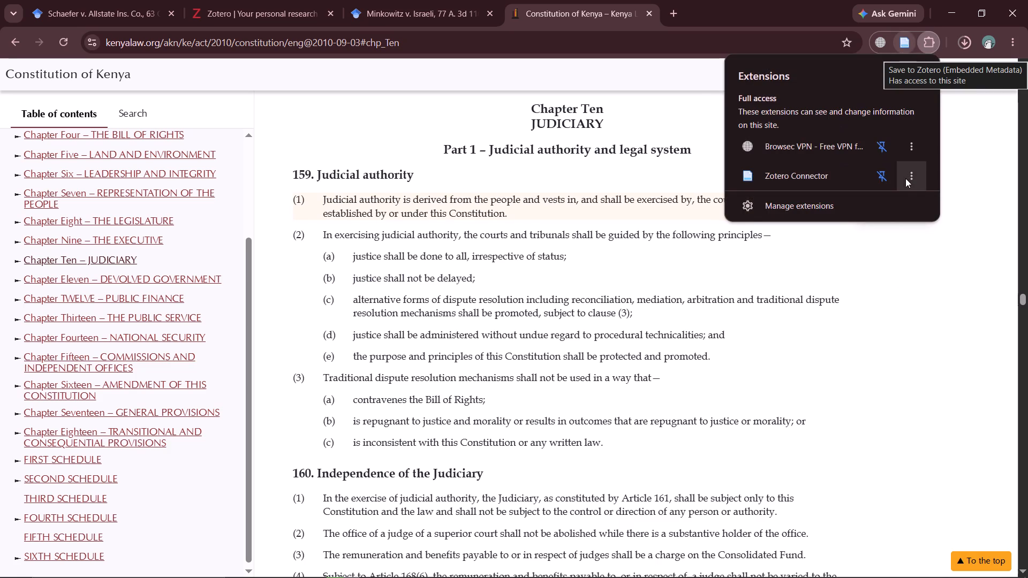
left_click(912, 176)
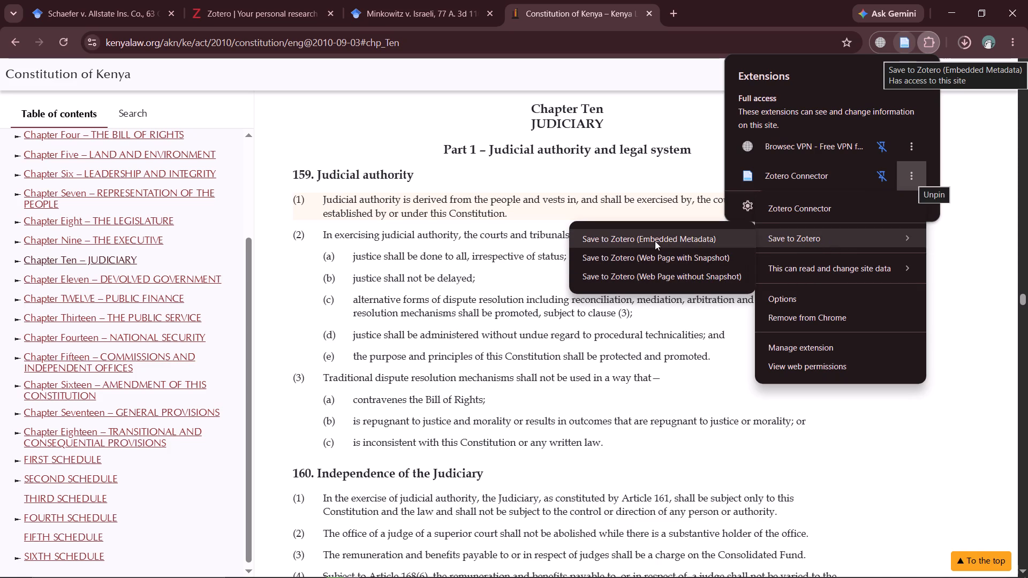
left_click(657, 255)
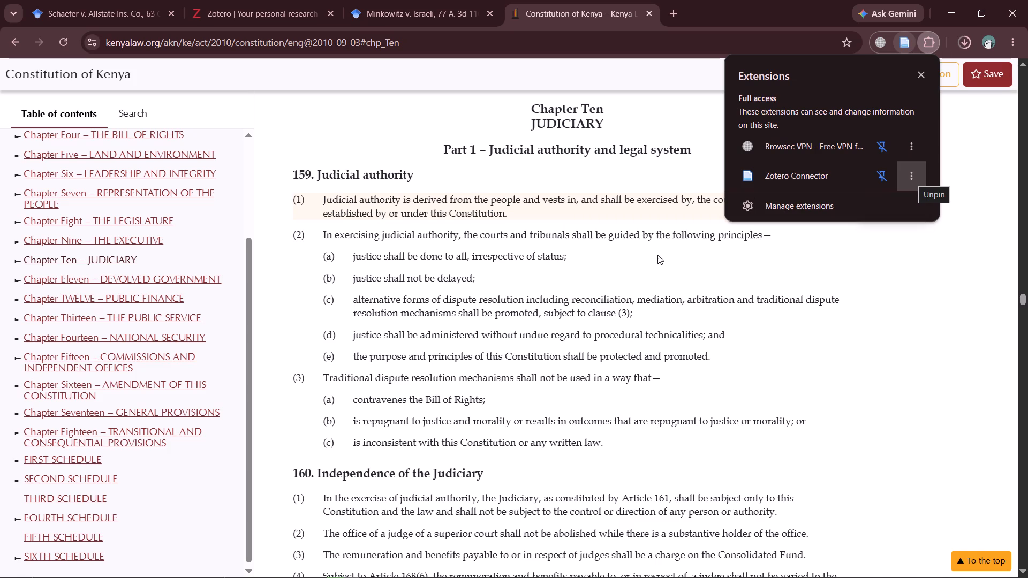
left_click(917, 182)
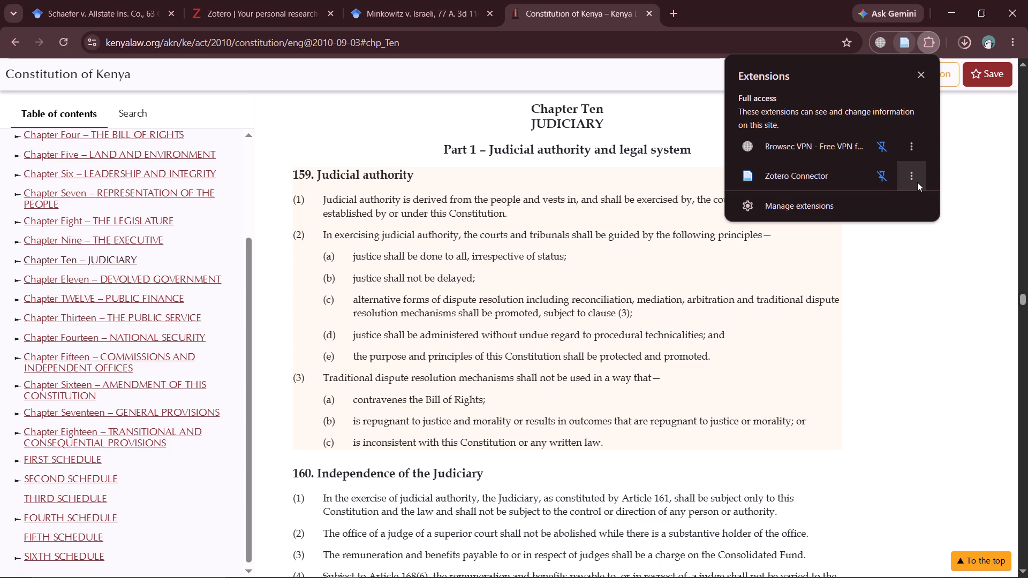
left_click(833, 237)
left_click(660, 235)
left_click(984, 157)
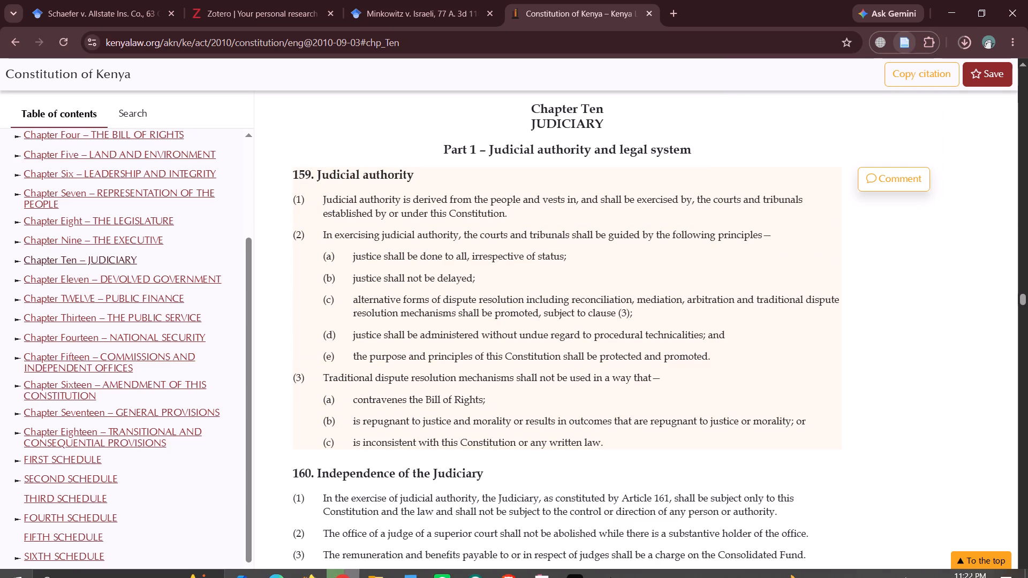
Switch to Zotero to check the Commercial Arbitration collection for the Constitution item, and return to Chrome.
left_click(534, 568)
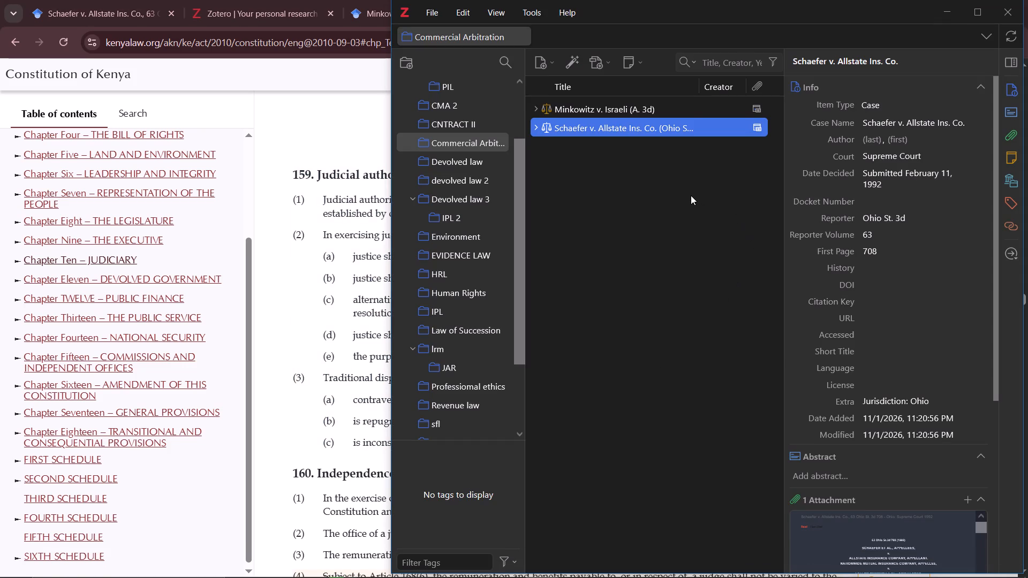
left_click(948, 5)
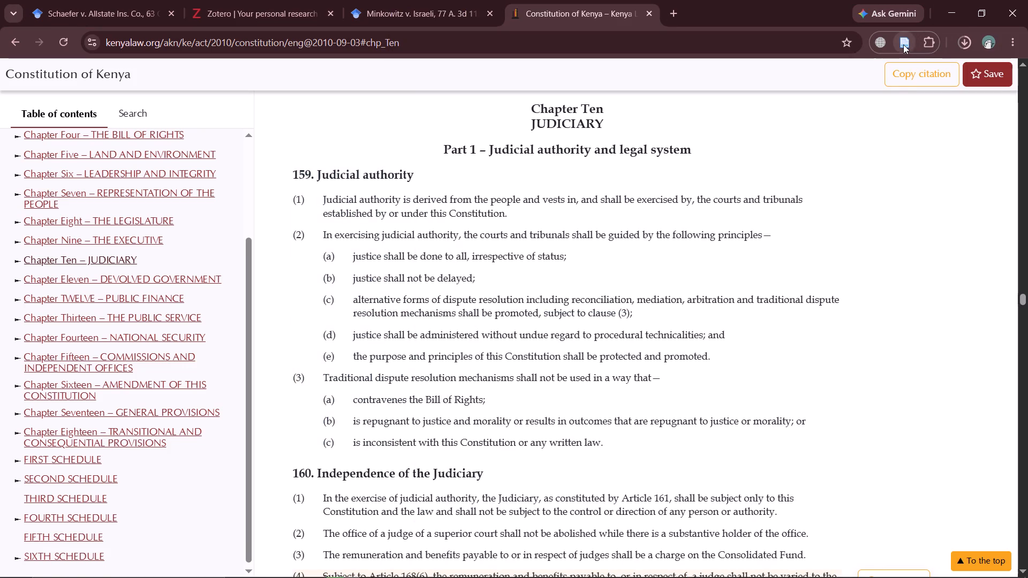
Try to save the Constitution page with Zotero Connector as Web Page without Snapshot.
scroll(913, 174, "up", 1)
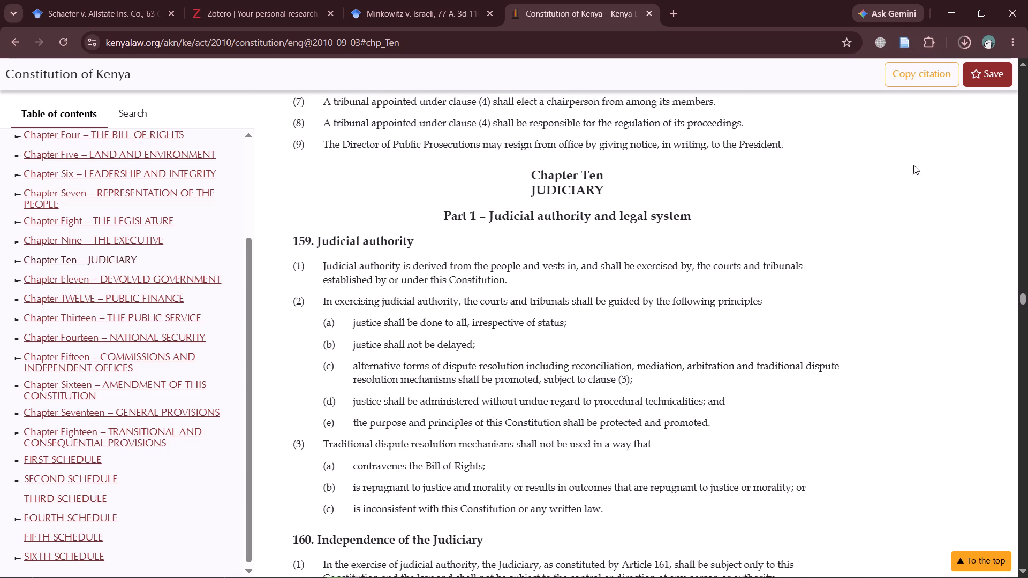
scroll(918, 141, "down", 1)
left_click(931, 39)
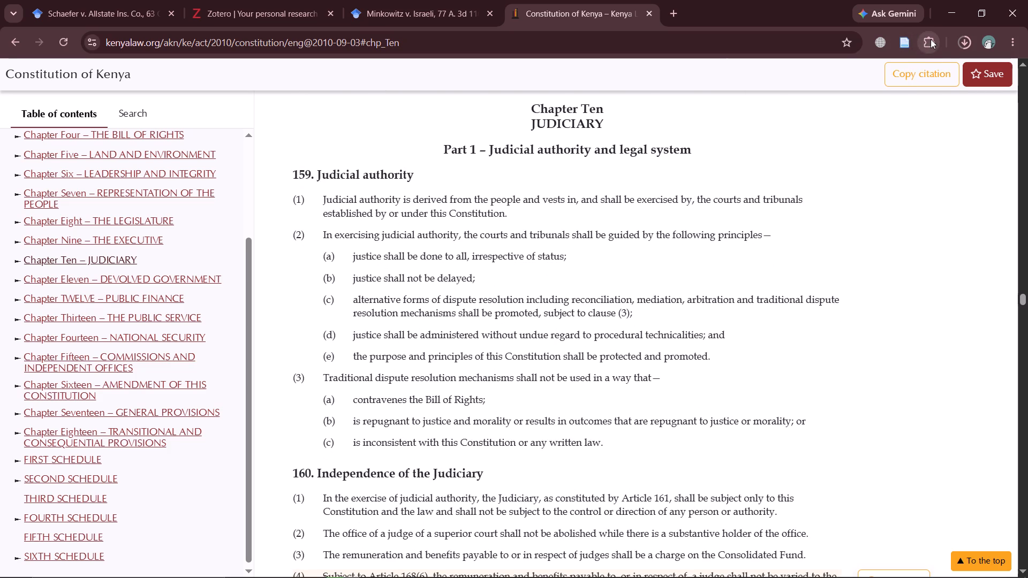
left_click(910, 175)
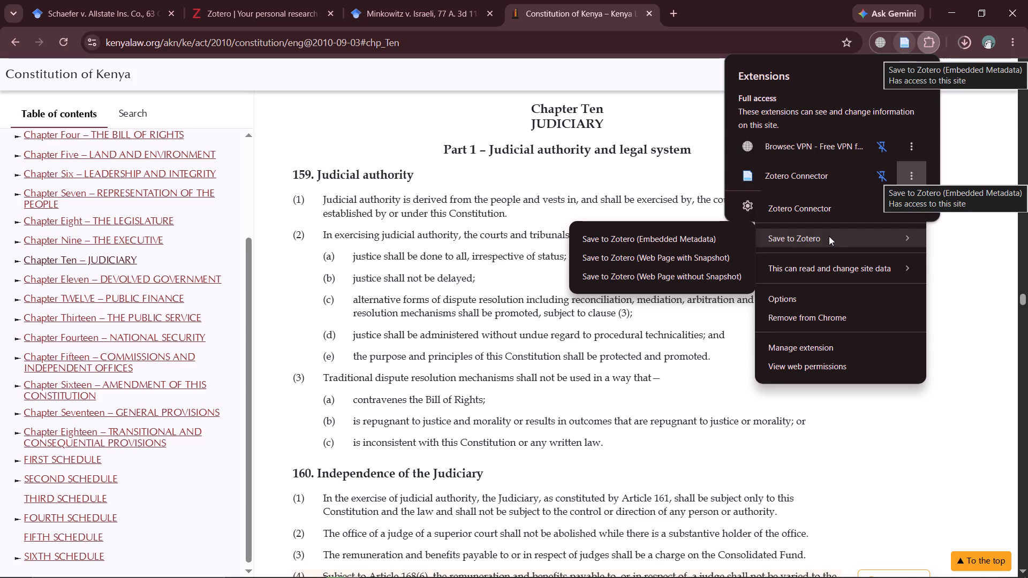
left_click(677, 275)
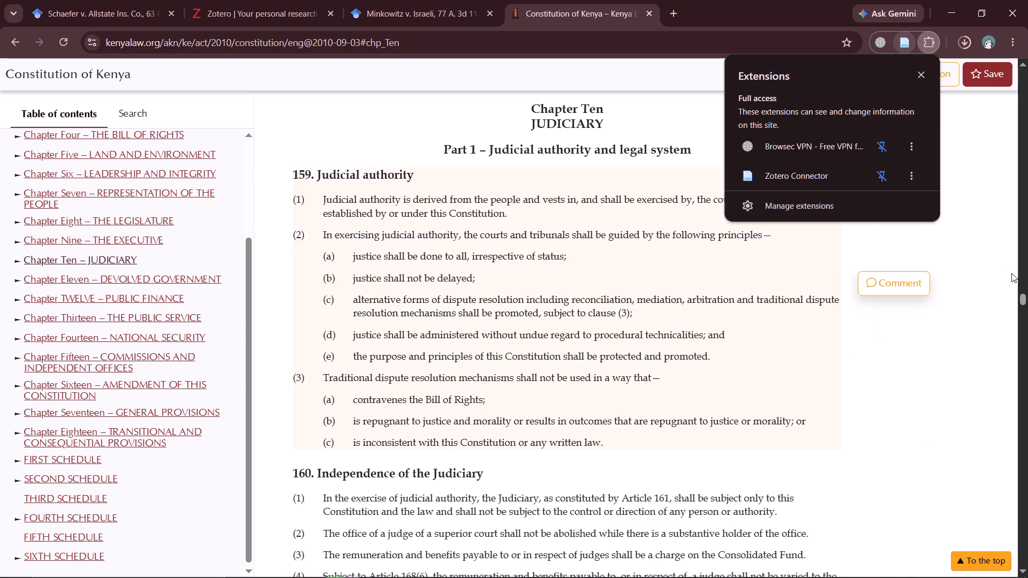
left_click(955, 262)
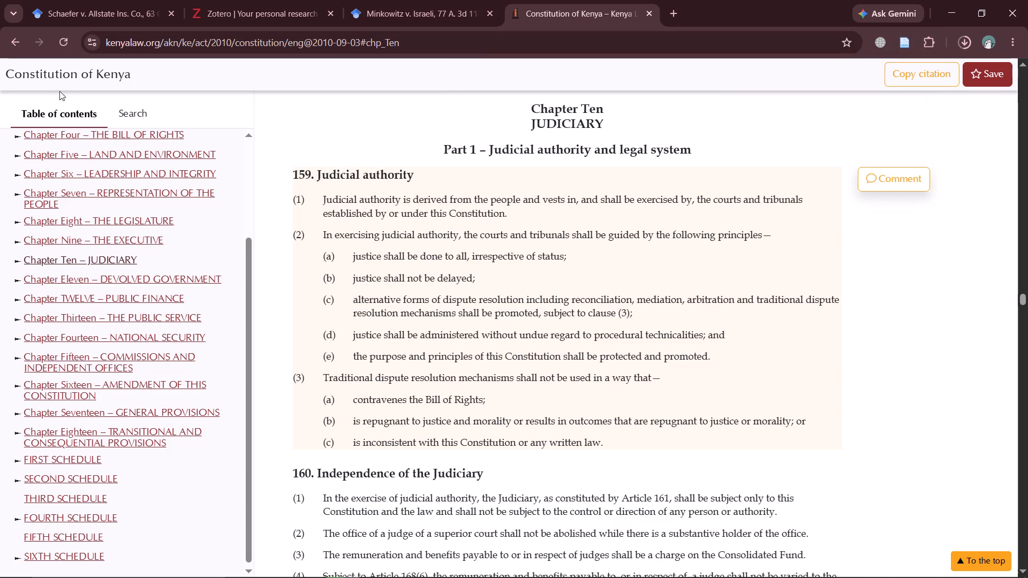
Search Google in a new tab for "Constitution of Kenya, 2010, art 159(1)." and open the Kenya Law result.
left_click(677, 12)
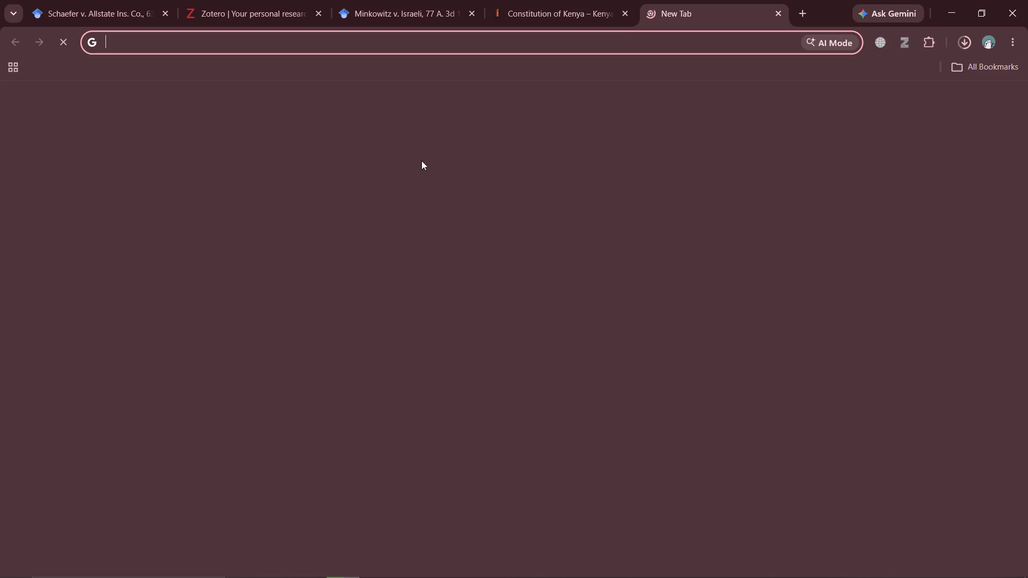
left_click(436, 271)
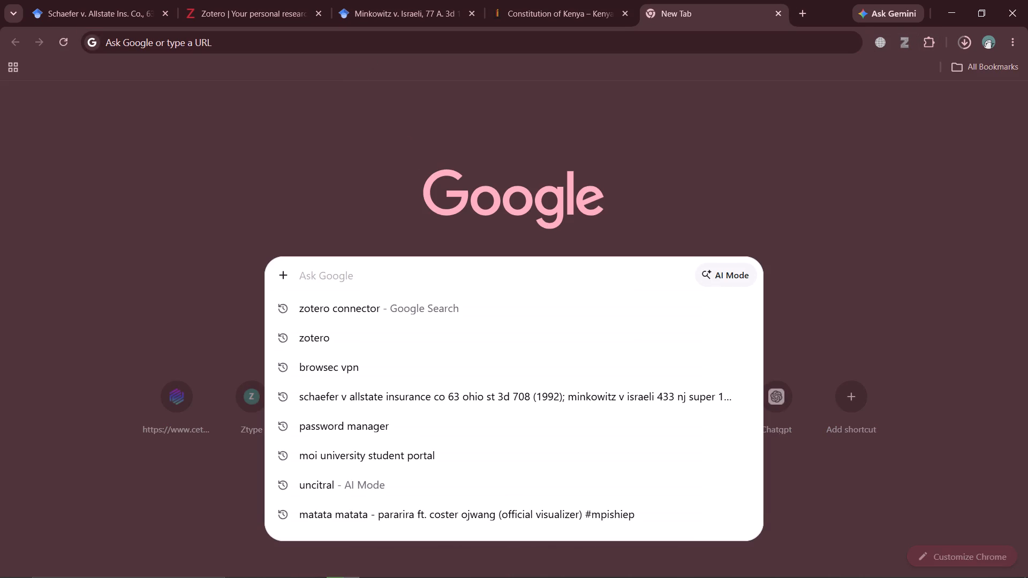
key("ctrl+v")
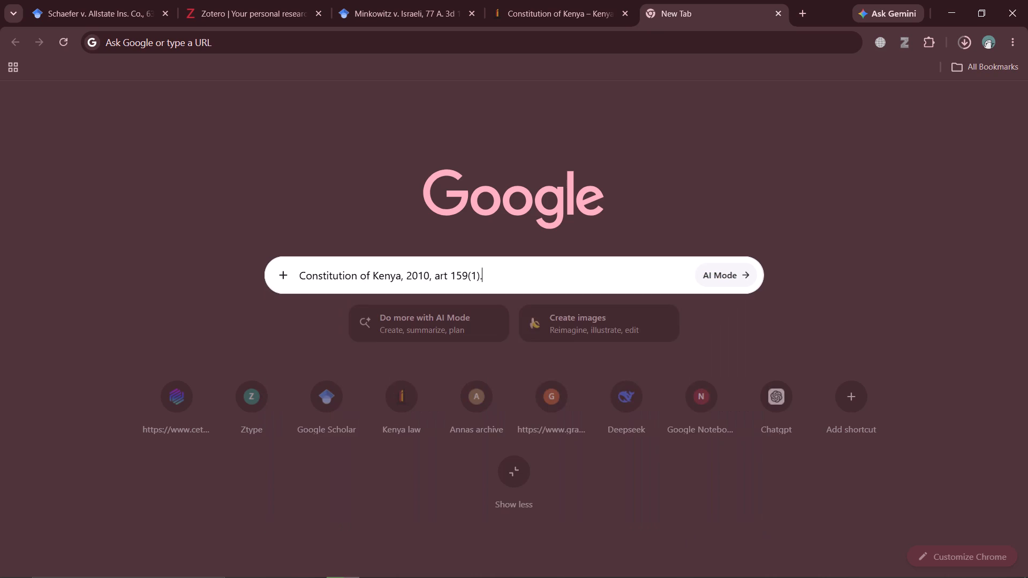
key("Return")
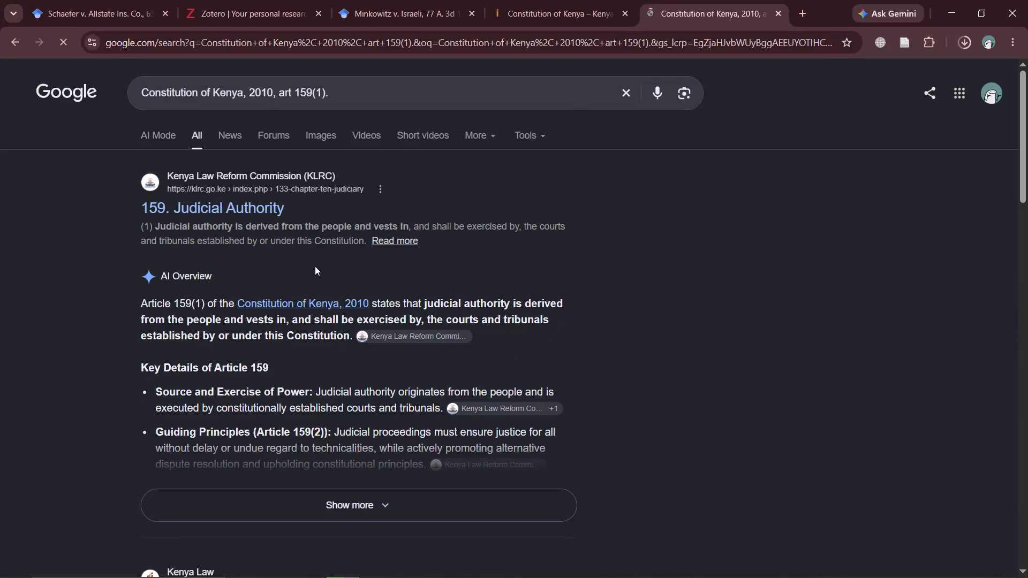
scroll(557, 280, "down", 5)
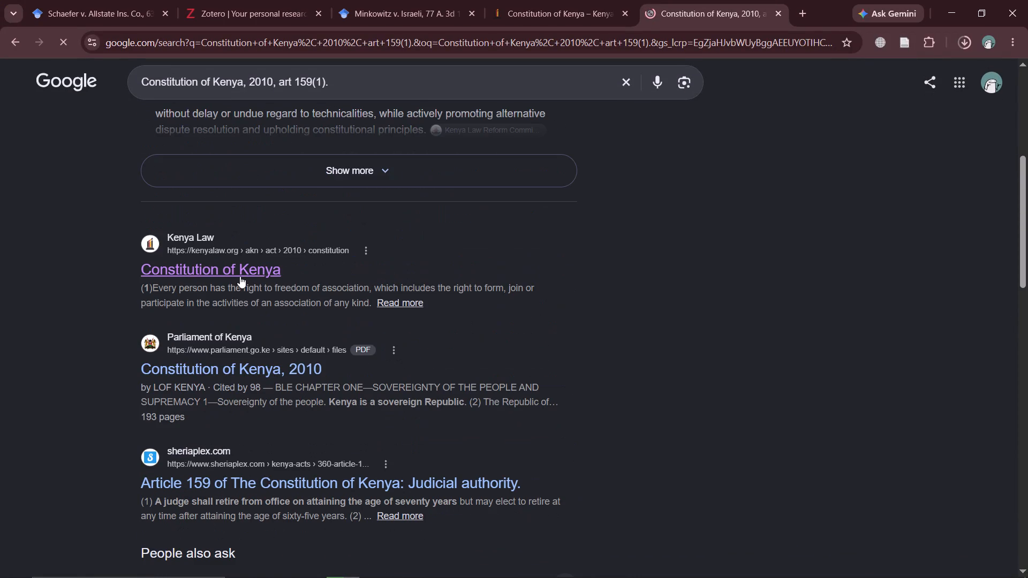
left_click(234, 271)
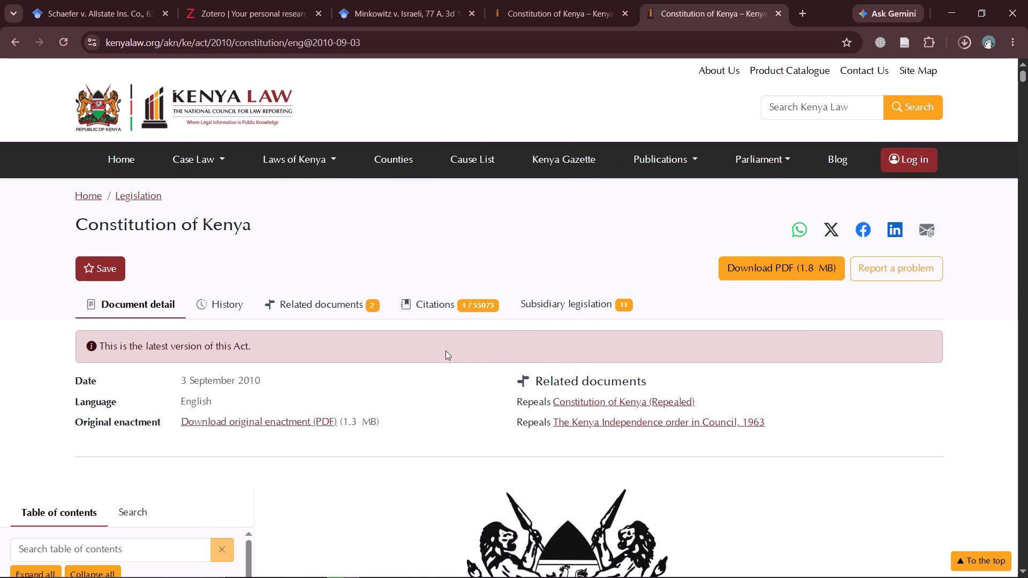
Go to Chapter Ten – Judiciary and save the Constitution of Kenya page to Zotero's Commercial Arbitration collection.
scroll(469, 363, "down", 1)
scroll(541, 397, "down", 3)
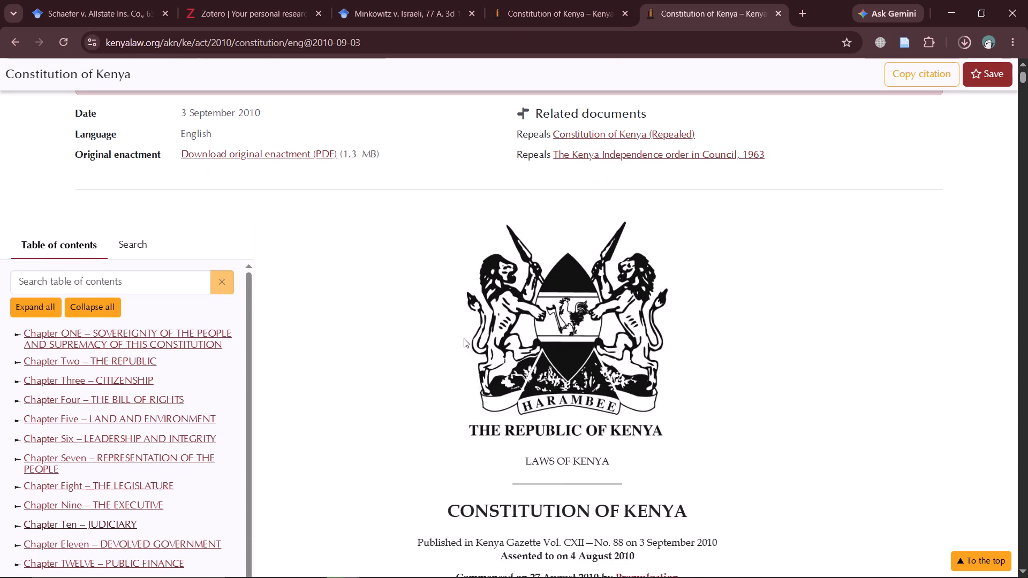
scroll(464, 338, "down", 5)
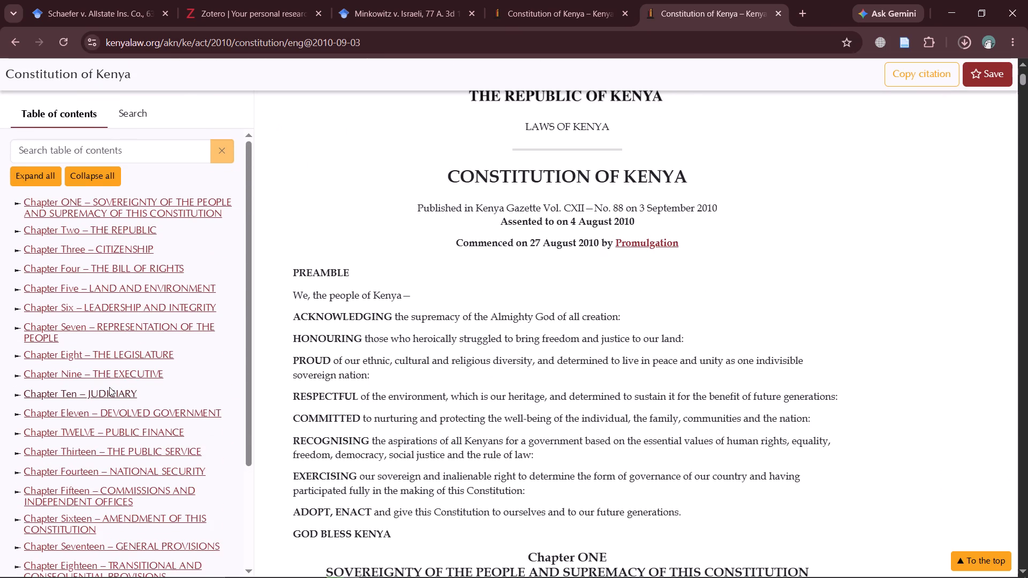
left_click(115, 396)
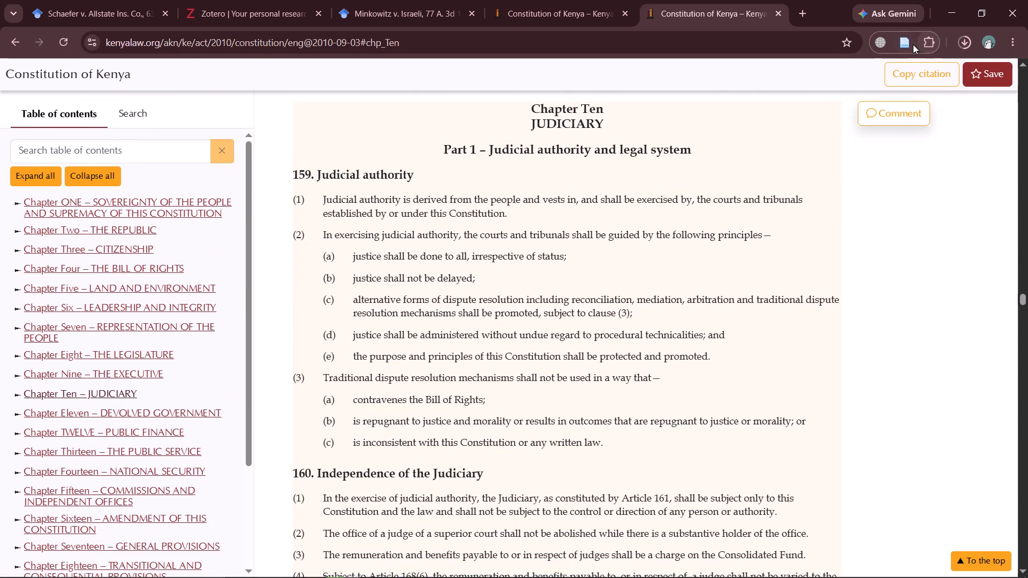
left_click(909, 42)
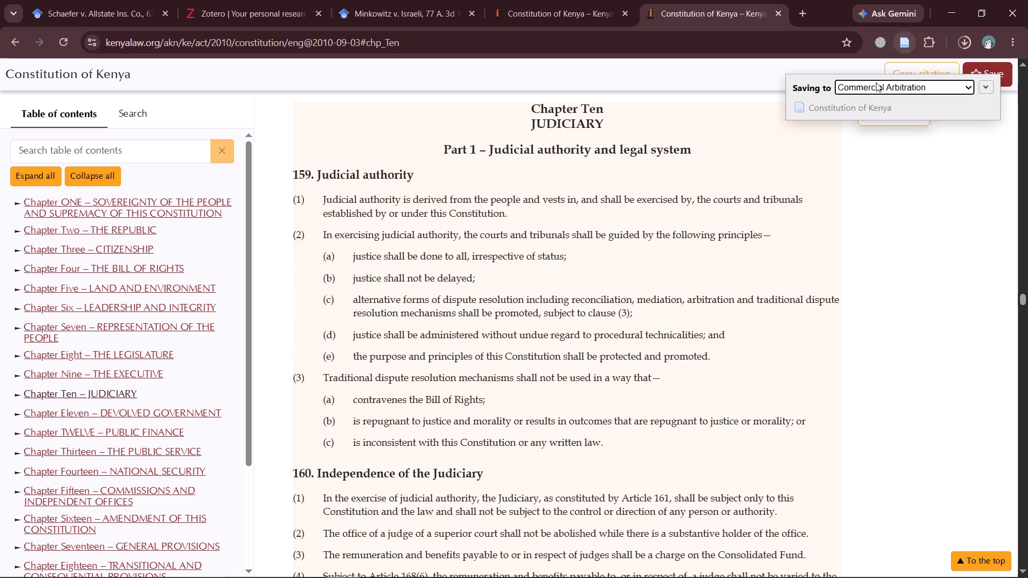
left_click(987, 89)
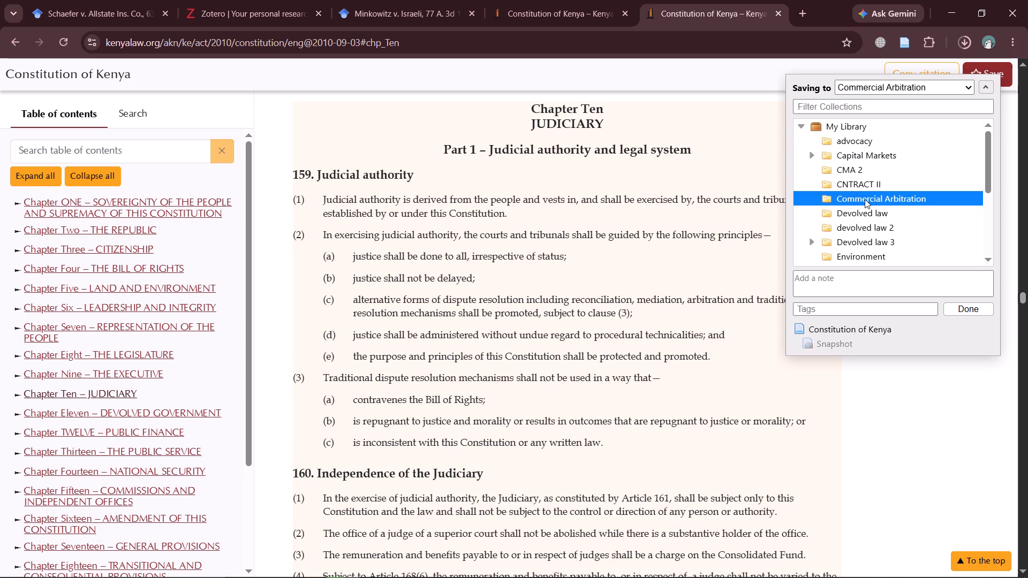
left_click(968, 307)
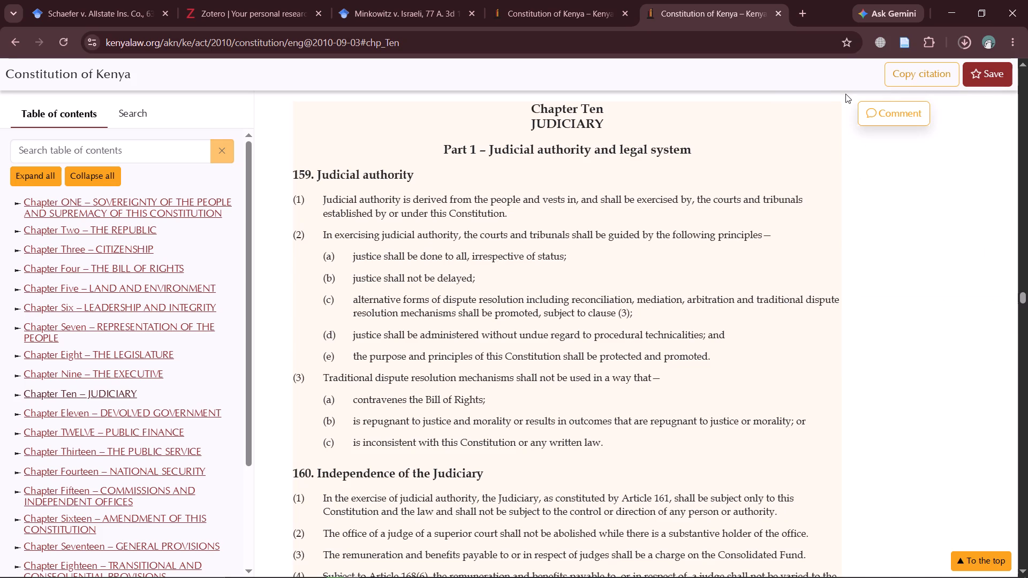
Return to Word and copy typed note 3, "Constitution of Kenya, 2010, art 159(2)(c).", from the FOOTNOTES list.
left_click(956, 11)
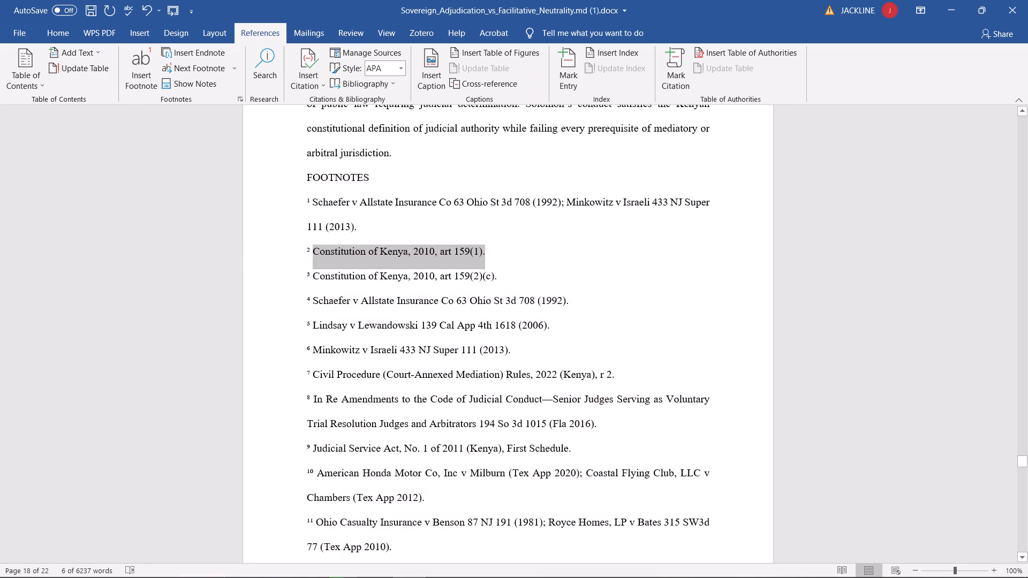
left_click(497, 281)
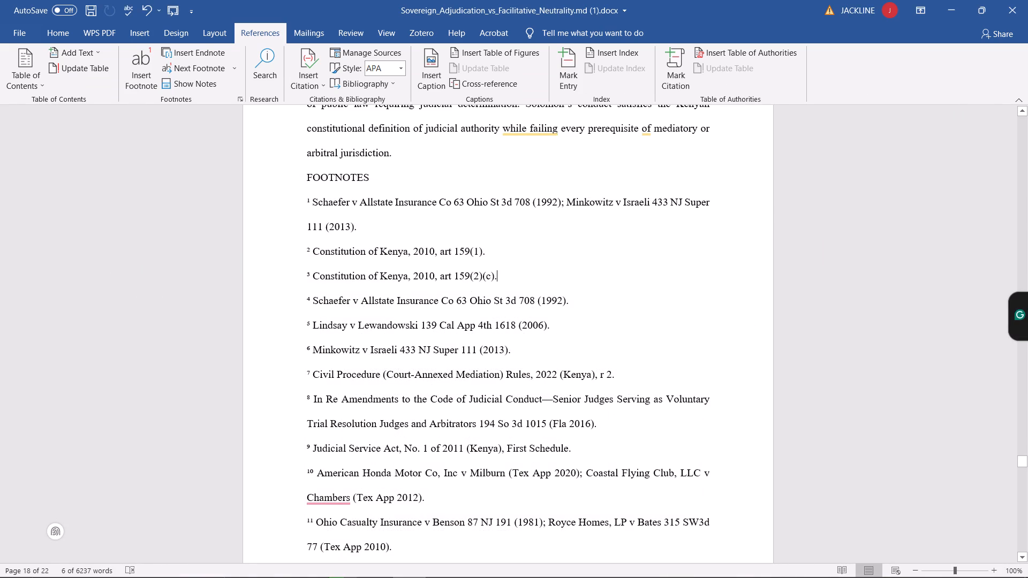
left_click(492, 279)
left_click(496, 279)
left_click_drag(496, 279, 420, 276)
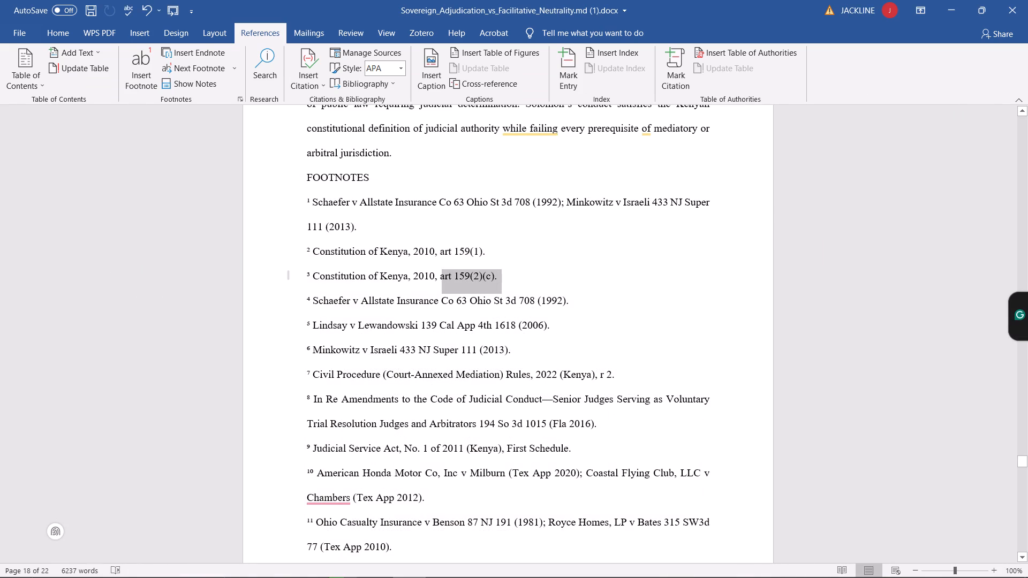
left_click_drag(420, 276, 338, 272)
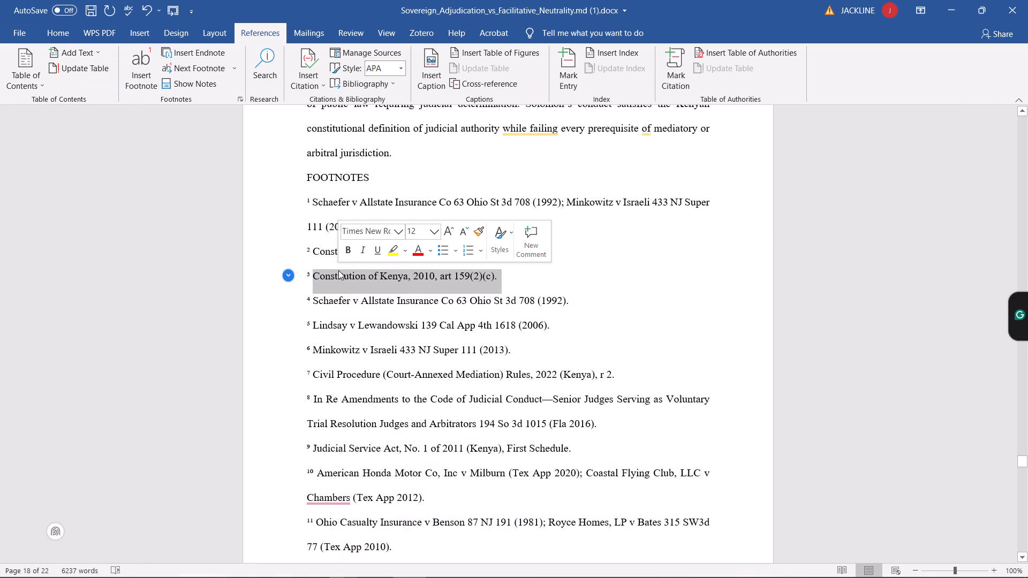
key("ctrl+c")
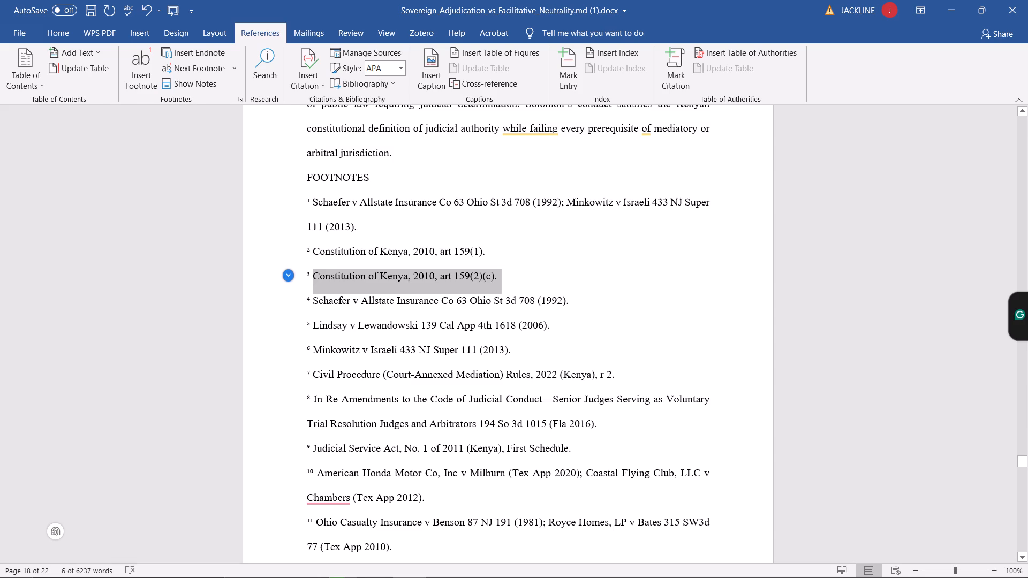
Start a Zotero citation in the empty footnote 2 on page 3 and add the Constitution of Kenya item.
scroll(555, 287, "up", 2)
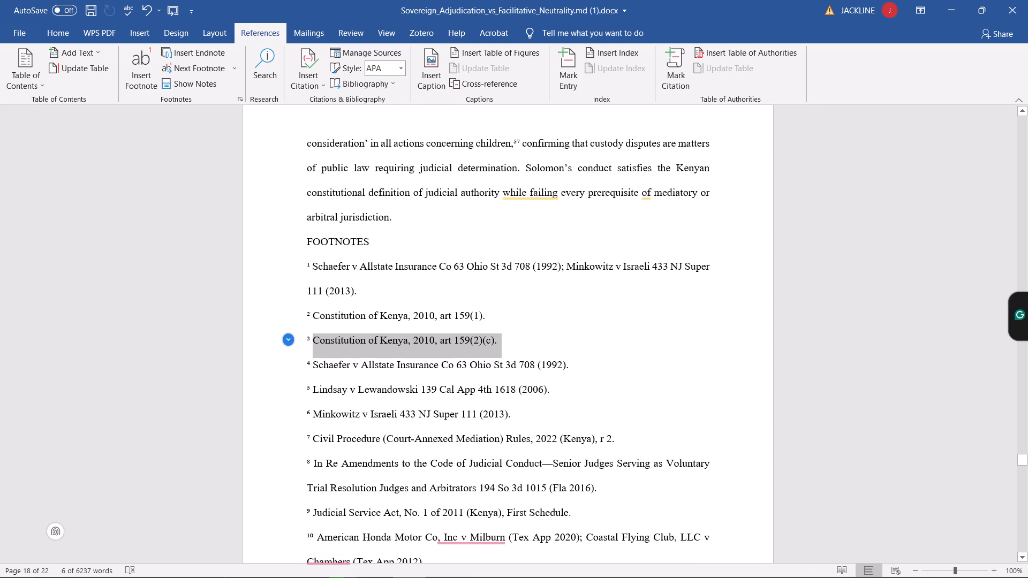
scroll(1027, 285, "up", 2)
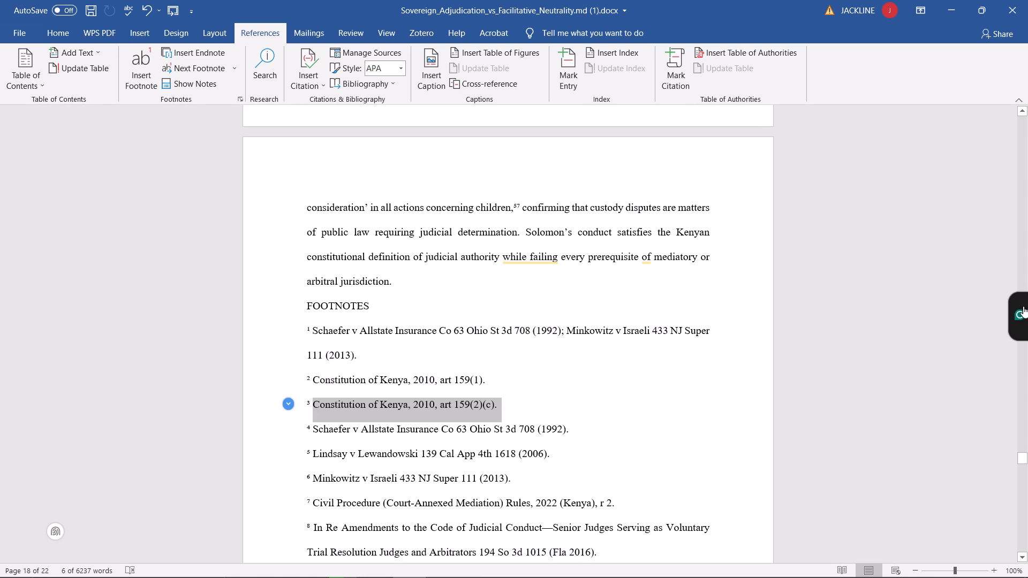
scroll(1014, 194, "up", 11)
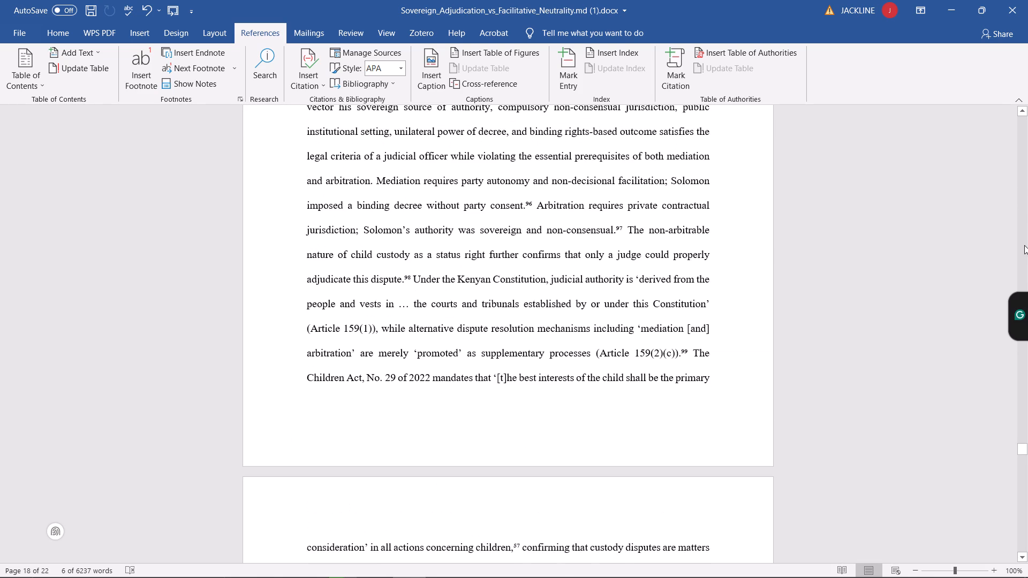
left_click_drag(1023, 453, 1016, 396)
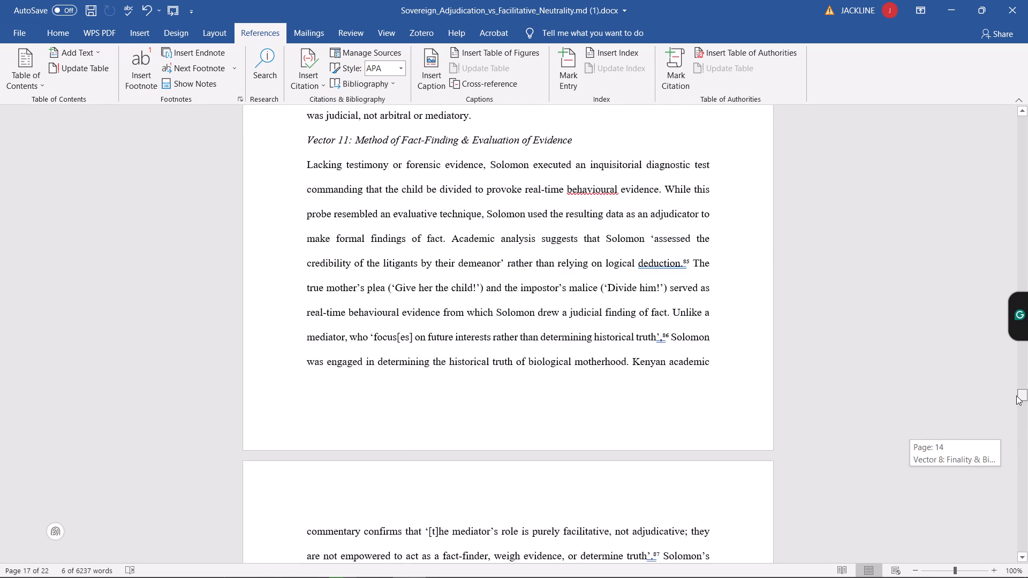
left_click_drag(1016, 396, 1004, 287)
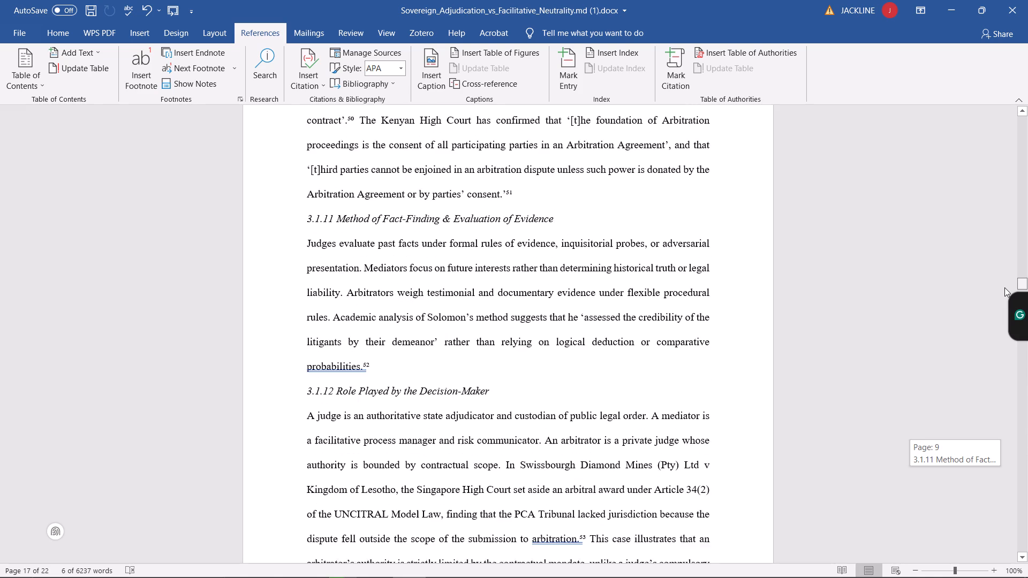
left_click_drag(1004, 287, 1004, 259)
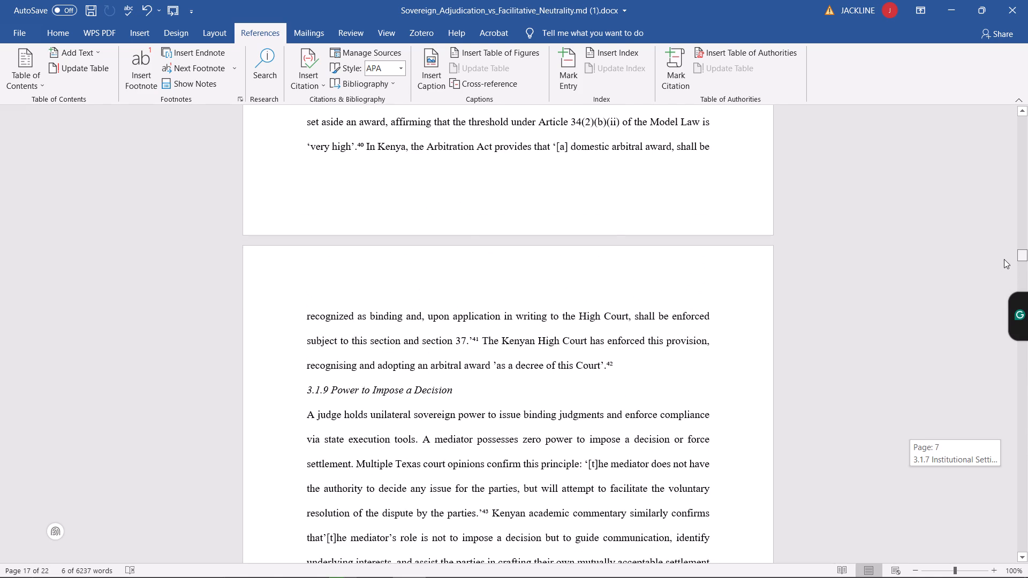
left_click_drag(1004, 259, 1005, 203)
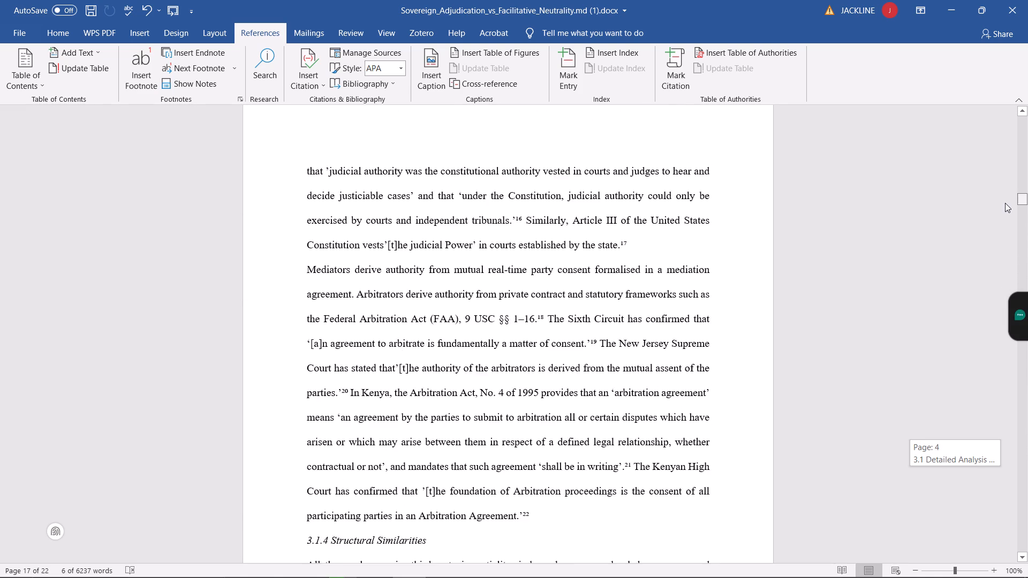
left_click_drag(1005, 203, 1010, 178)
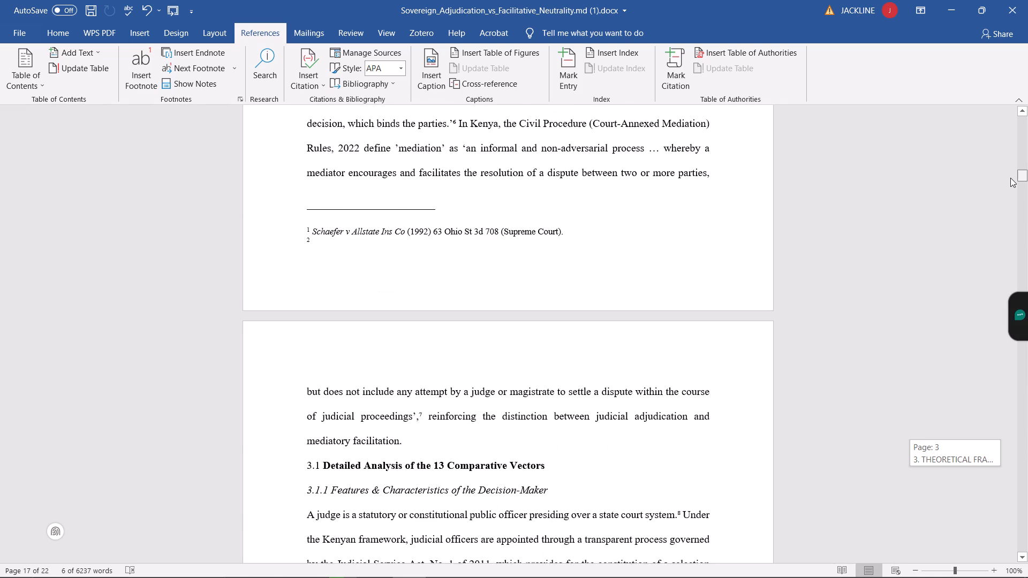
left_click_drag(1010, 178, 1014, 170)
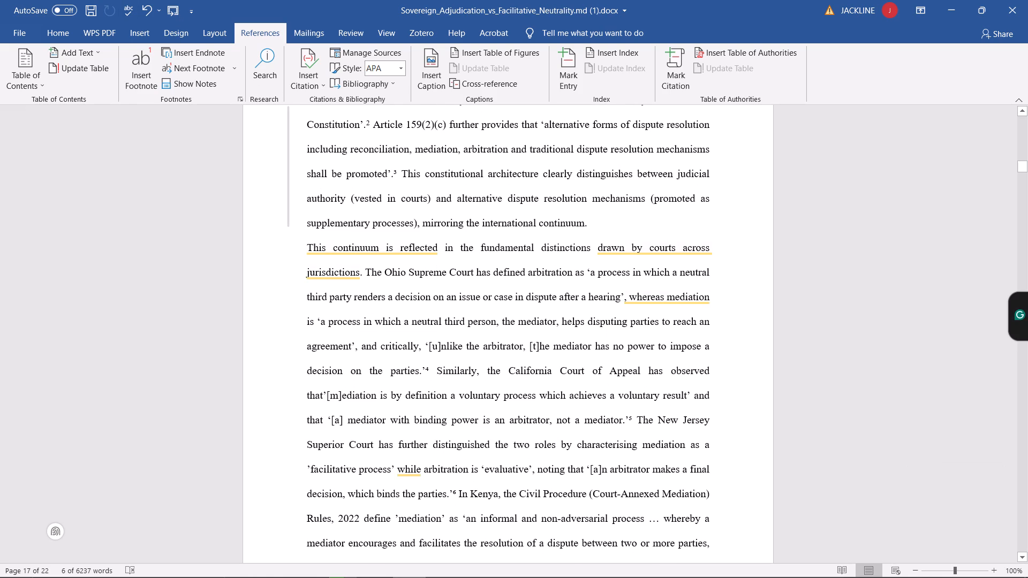
scroll(384, 240, "down", 3)
scroll(362, 283, "down", 2)
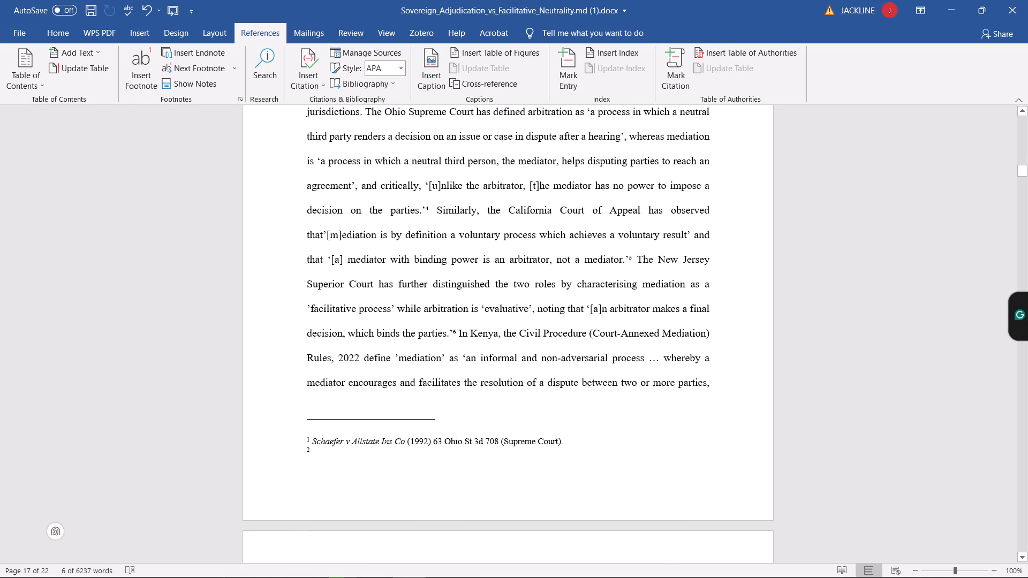
left_click(320, 454)
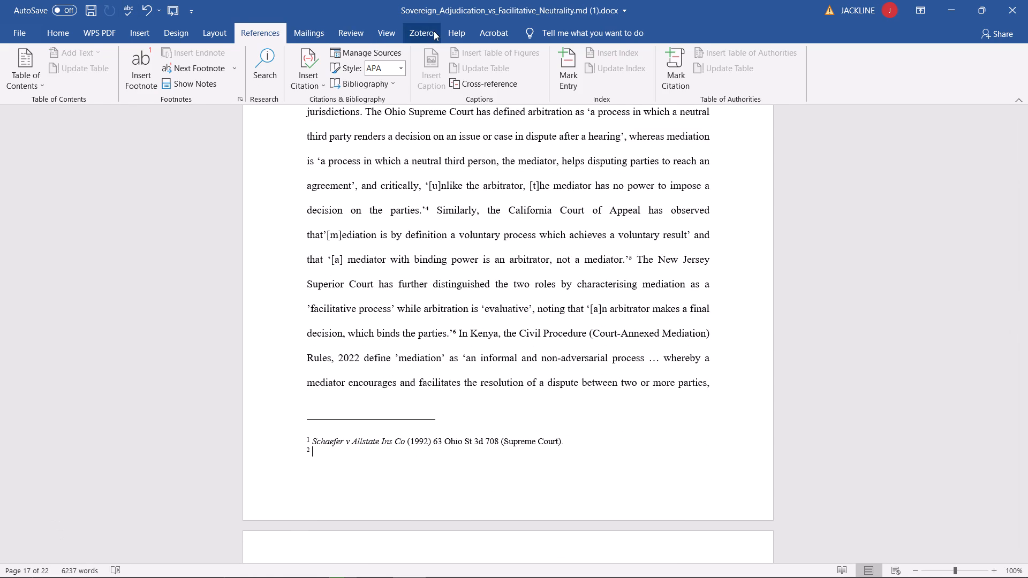
left_click(434, 31)
left_click(16, 75)
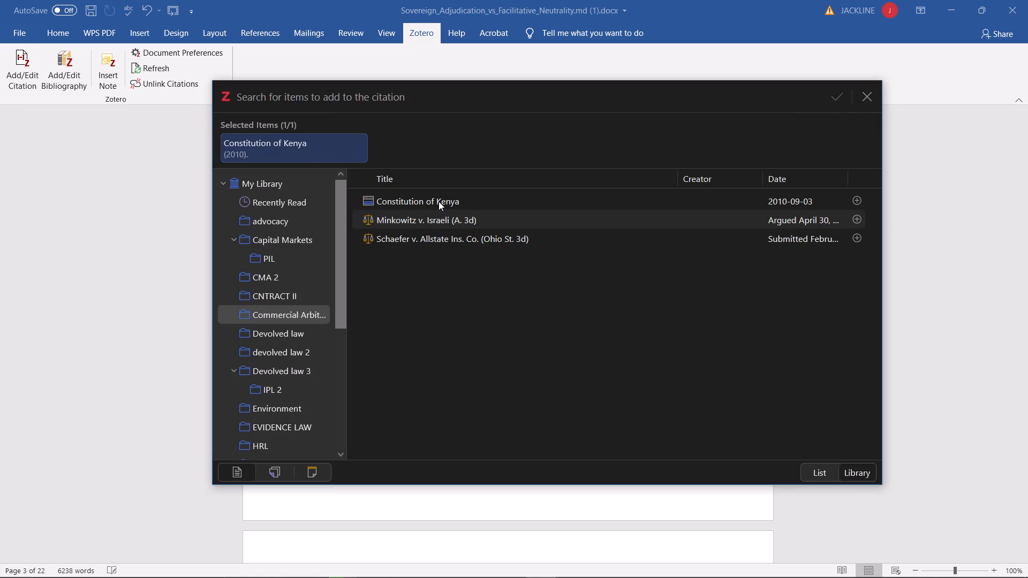
left_click(439, 201)
left_click(337, 146)
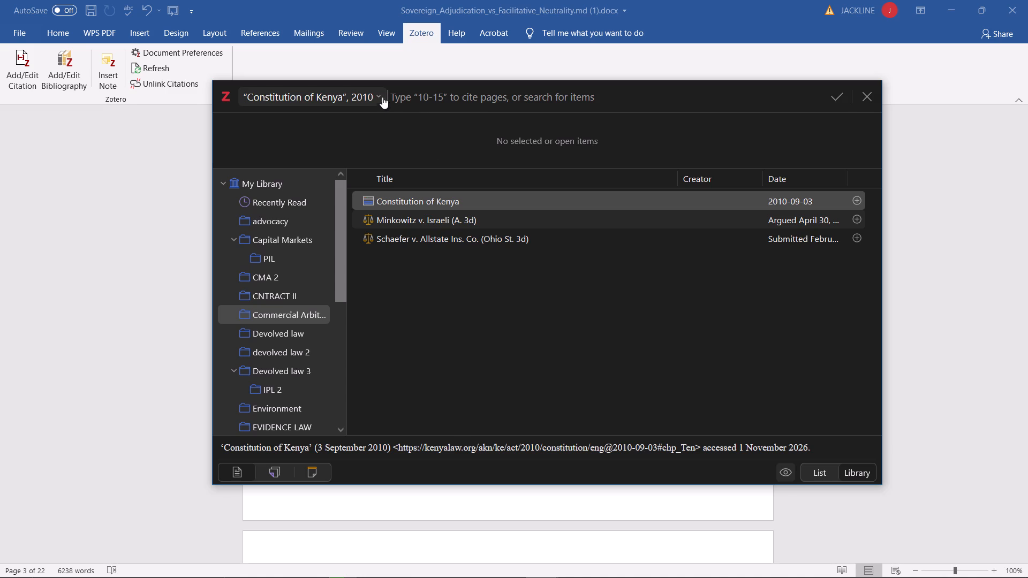
Set the Constitution citation's locator to Article 159(1).
left_click(376, 98)
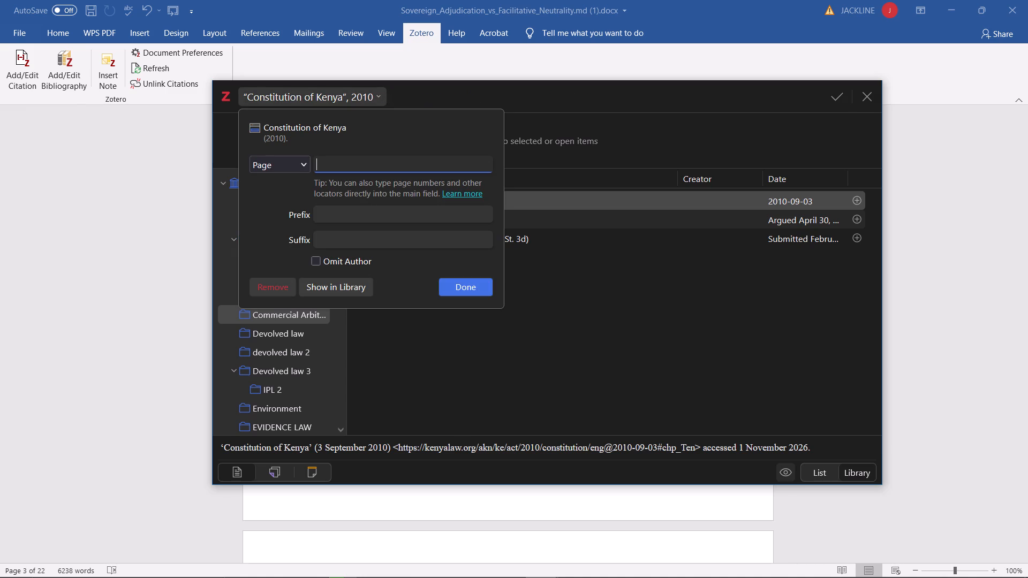
left_click(304, 167)
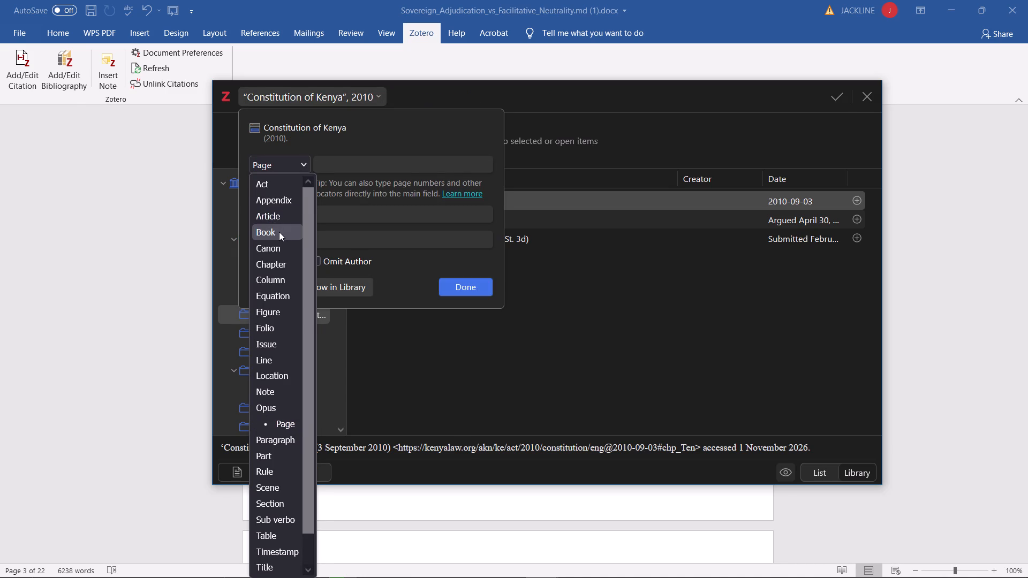
left_click(274, 215)
left_click(337, 162)
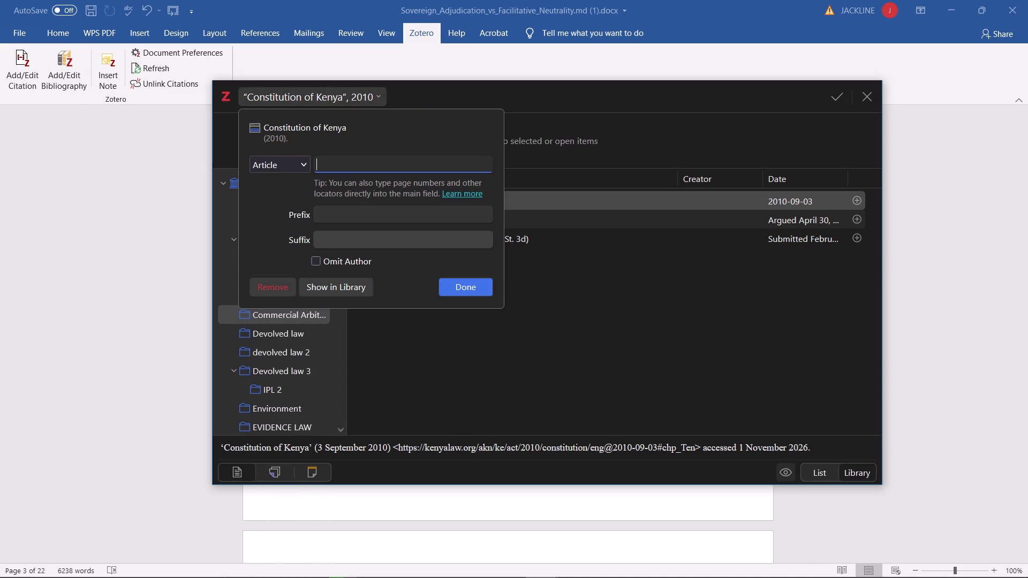
type("15")
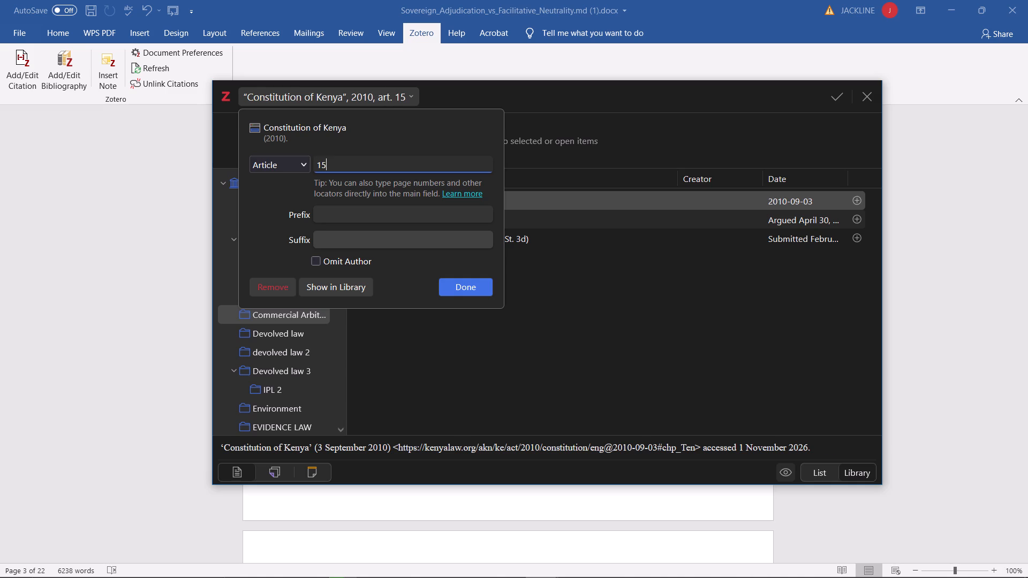
key("9")
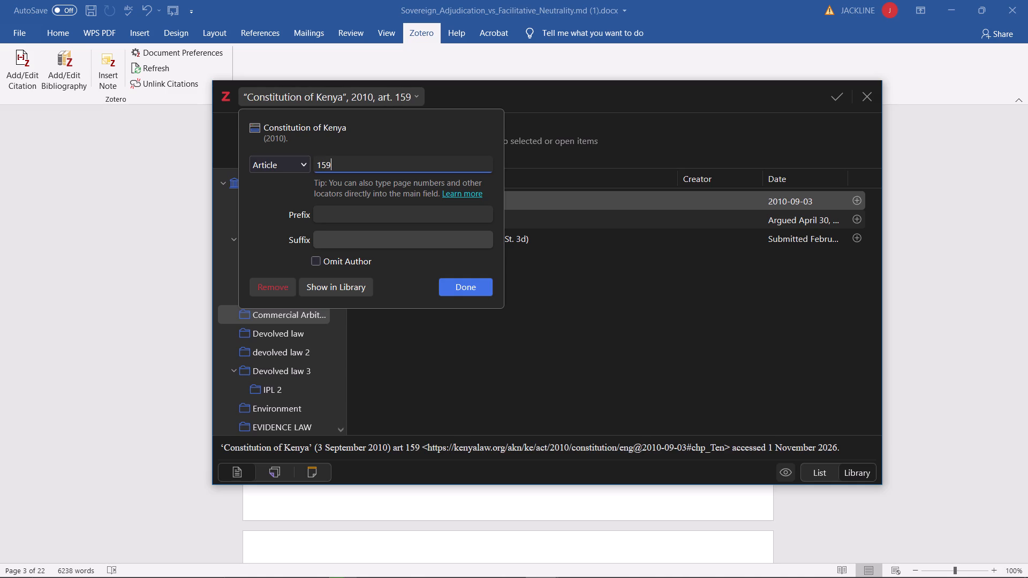
key("shift+parenleft")
type("1)")
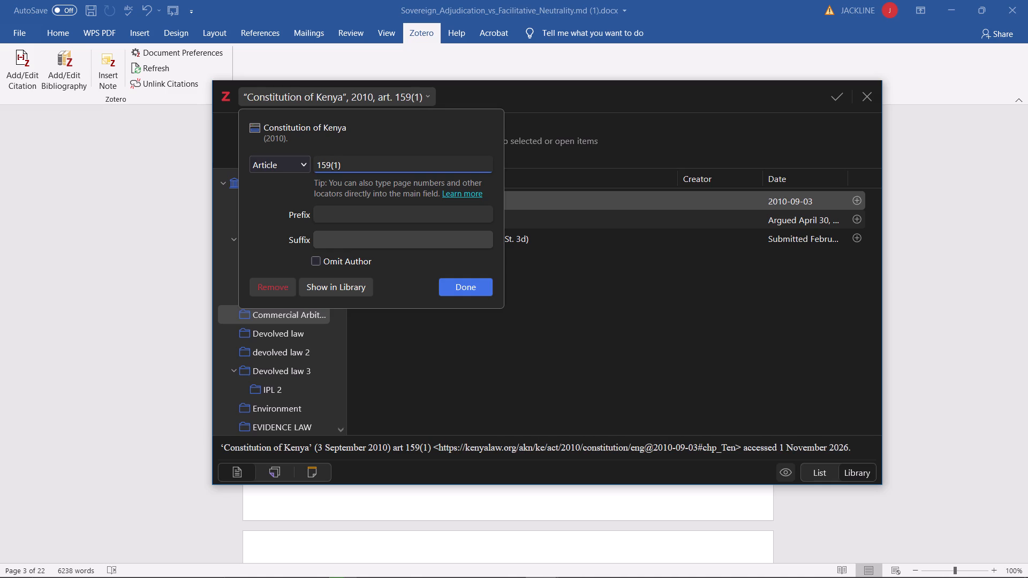
left_click(471, 290)
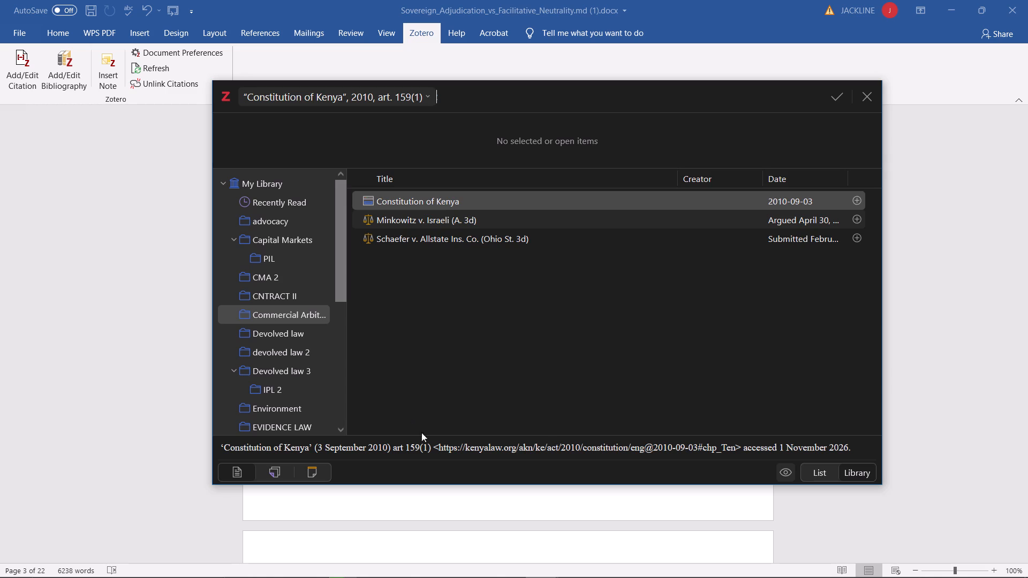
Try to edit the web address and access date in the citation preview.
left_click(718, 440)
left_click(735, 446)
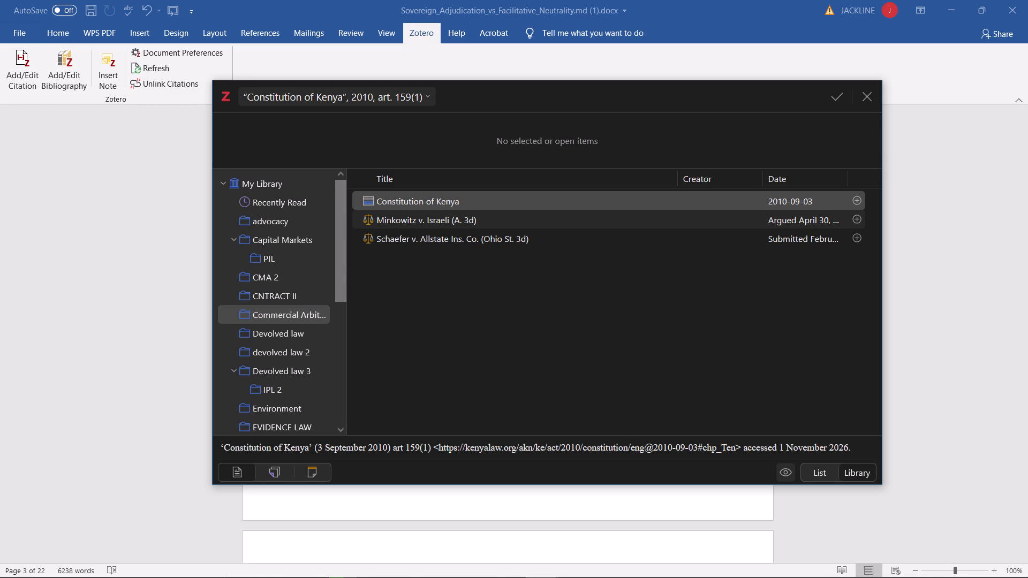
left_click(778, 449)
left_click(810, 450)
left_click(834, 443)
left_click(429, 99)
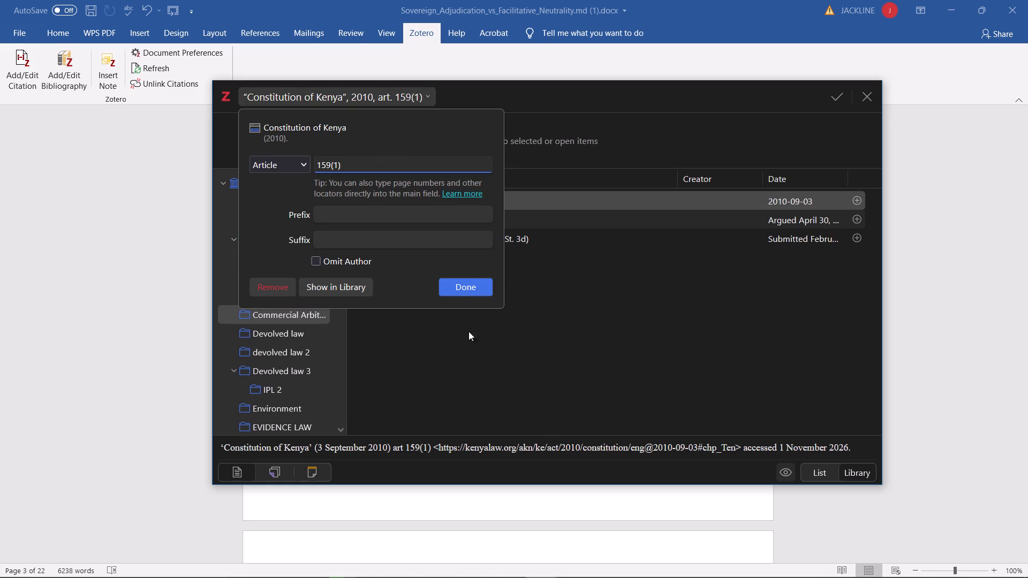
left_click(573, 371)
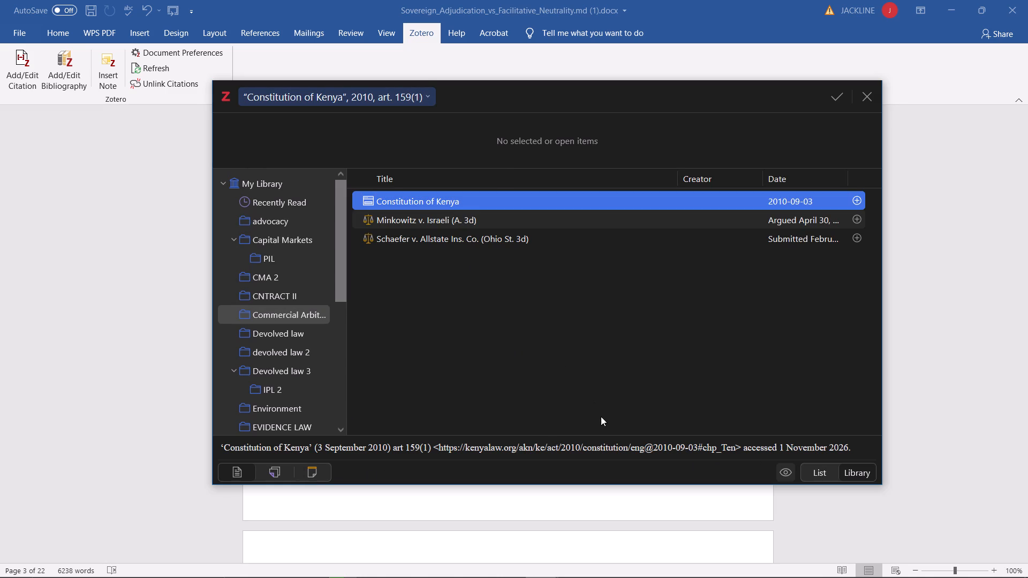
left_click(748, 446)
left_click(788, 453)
Accept the Constitution of Kenya citation and insert it into footnote 2.
left_click(836, 104)
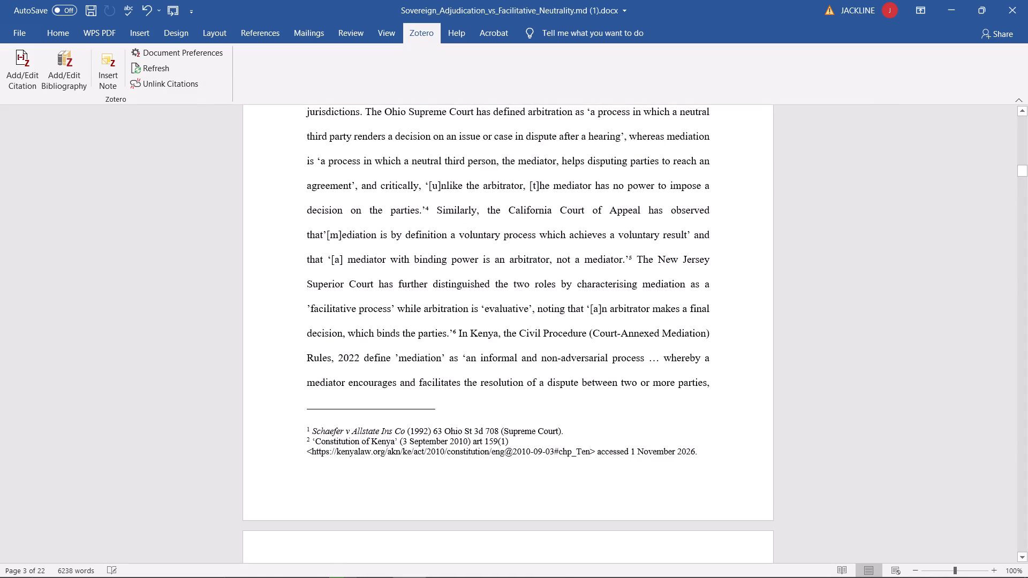
Delete the web address and access date from the Constitution of Kenya citation in footnote 2.
left_click(694, 453)
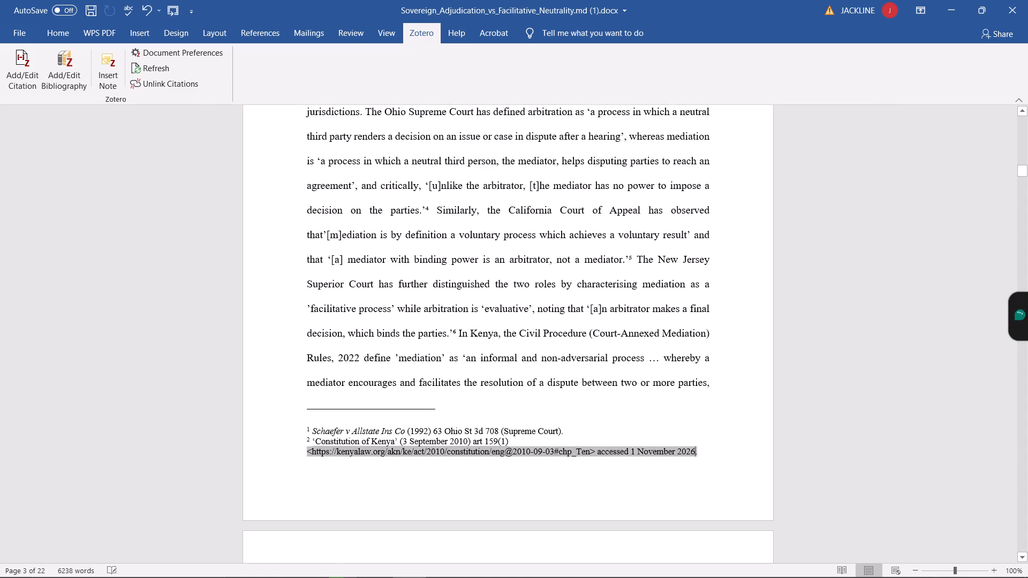
left_click_drag(695, 452, 682, 452)
left_click(693, 457)
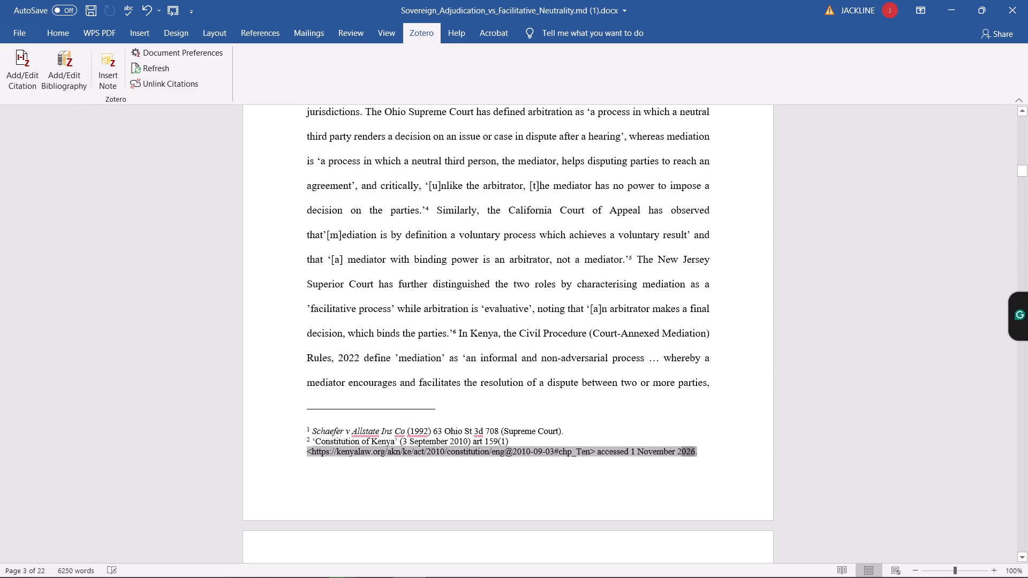
left_click_drag(693, 457, 351, 478)
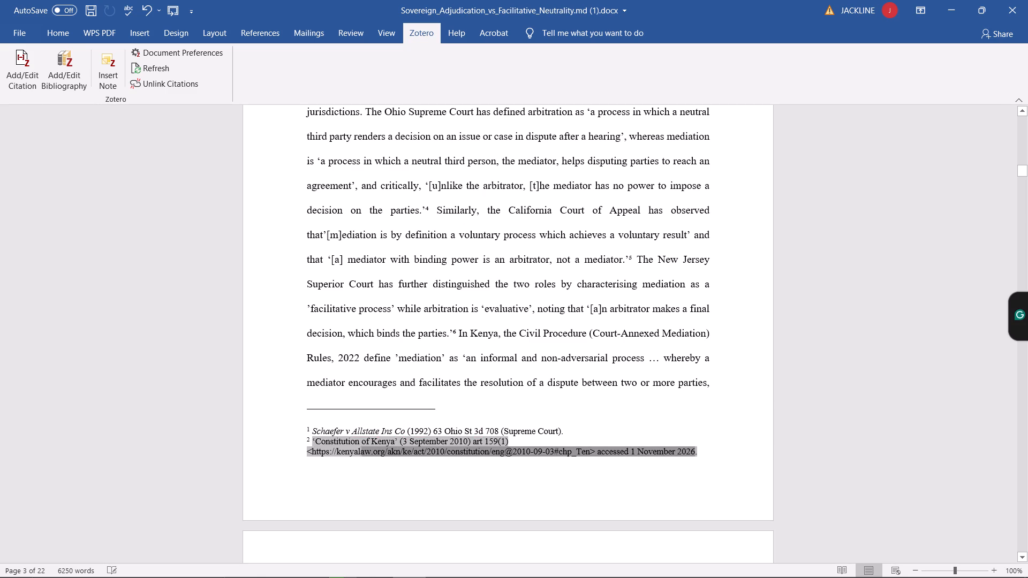
left_click_drag(351, 478, 305, 473)
key("BackSpace")
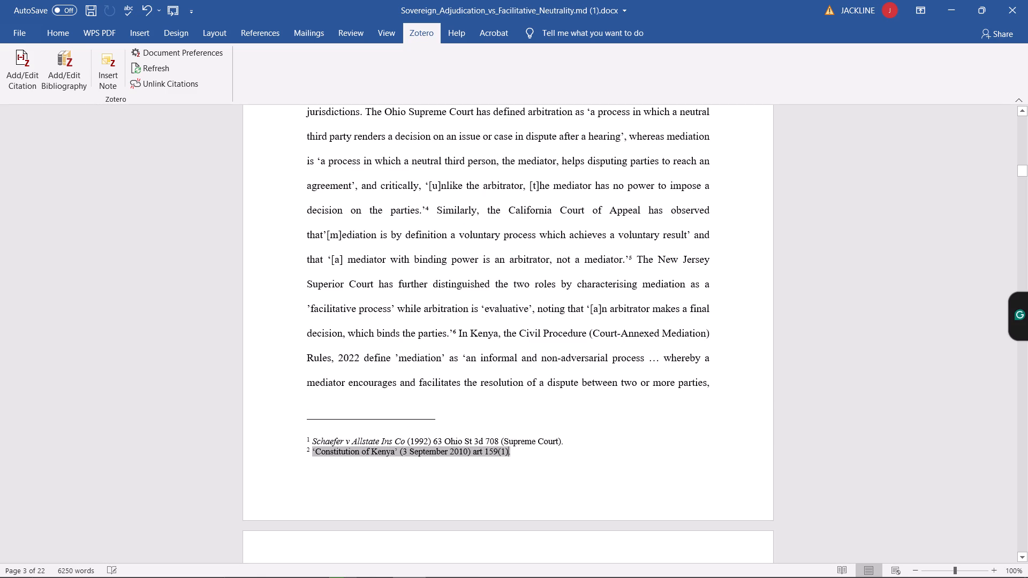
left_click(476, 457)
left_click(598, 477)
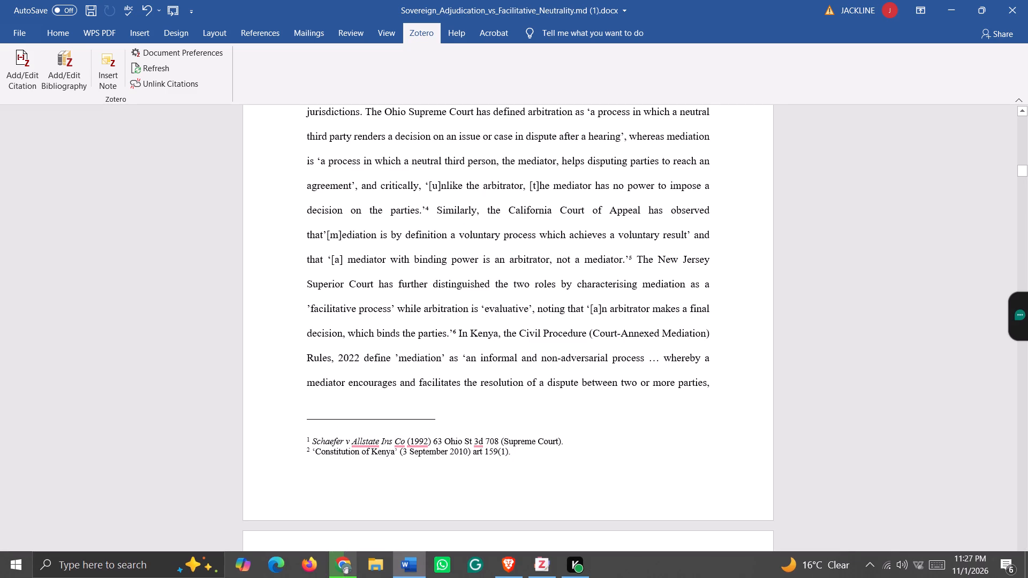
Check the shortened Constitution of Kenya citation in footnote 2 against the text on page 3.
scroll(651, 508, "down", 2)
left_click(573, 480)
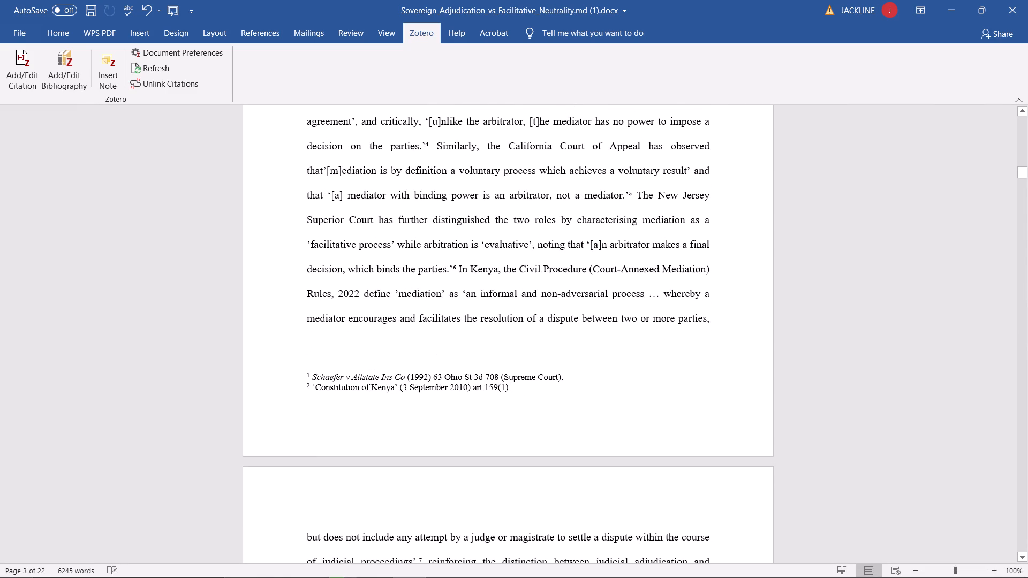
scroll(551, 481, "up", 2)
scroll(441, 194, "up", 4)
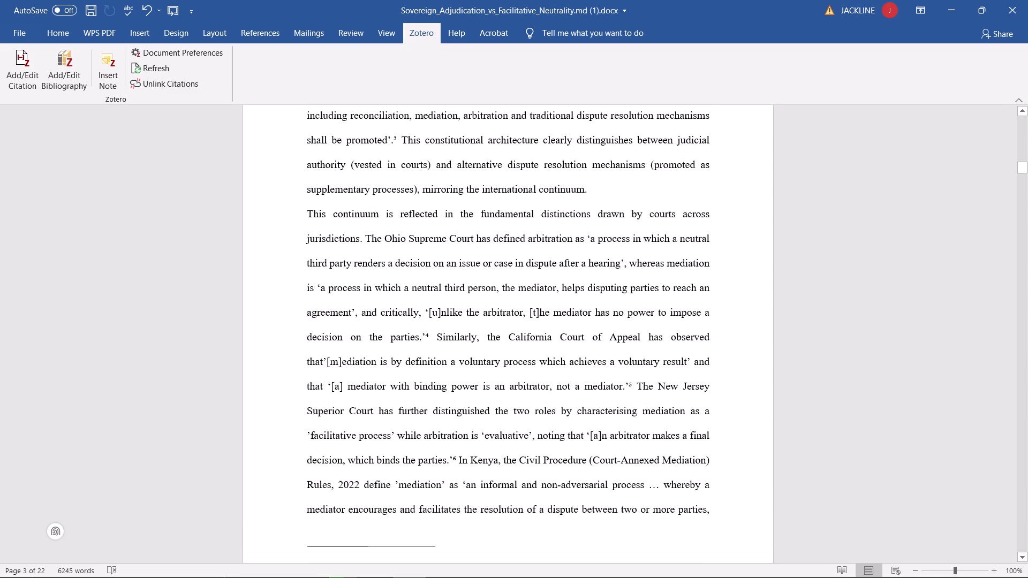
scroll(452, 213, "up", 1)
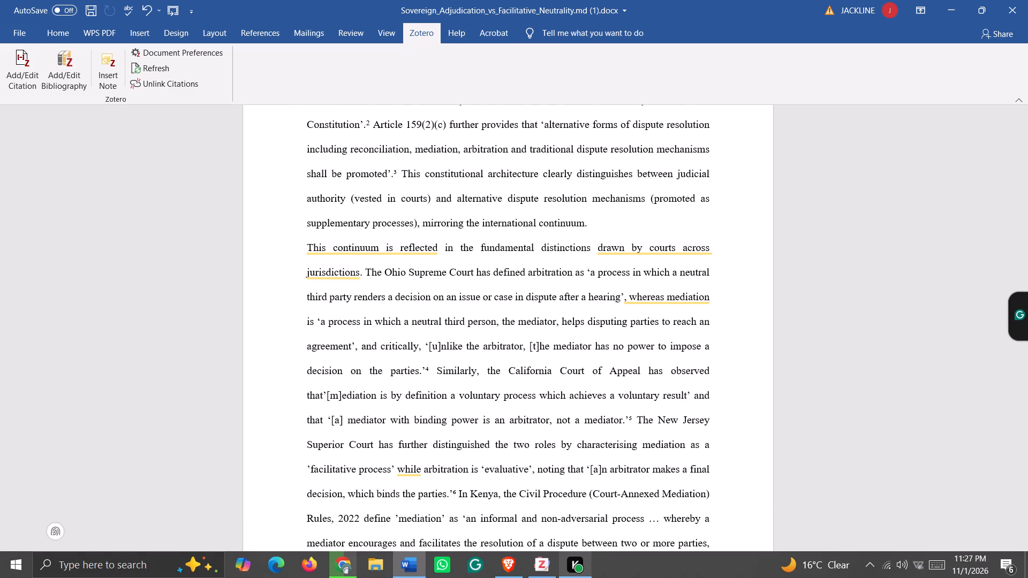
scroll(533, 387, "down", 4)
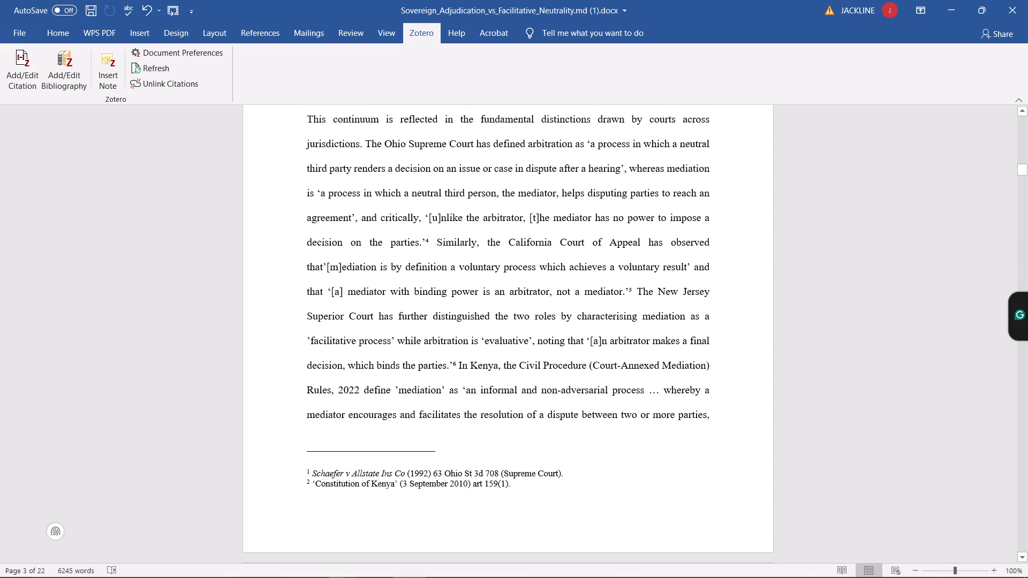
left_click(468, 484)
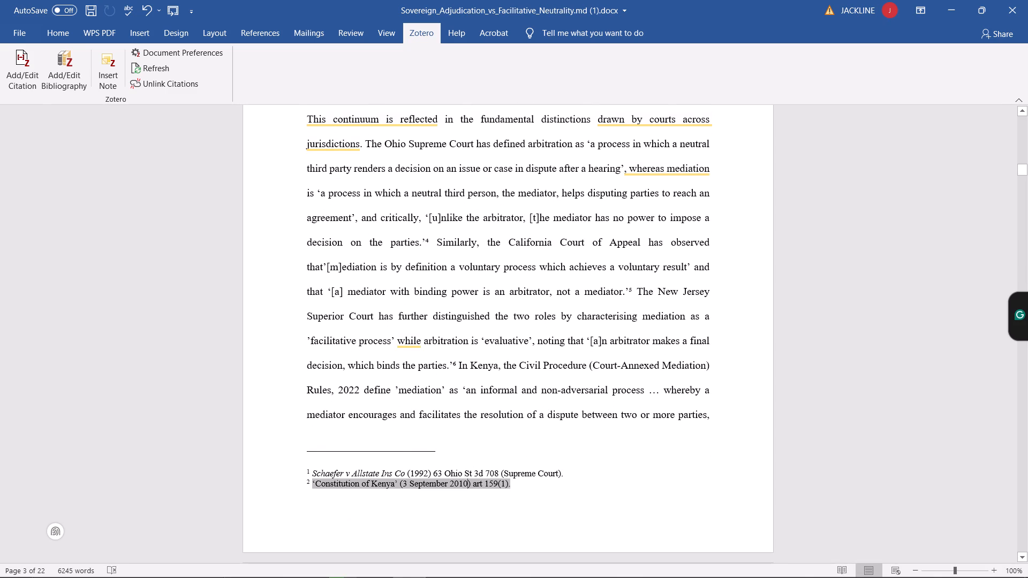
double_click(447, 481)
double_click(447, 481)
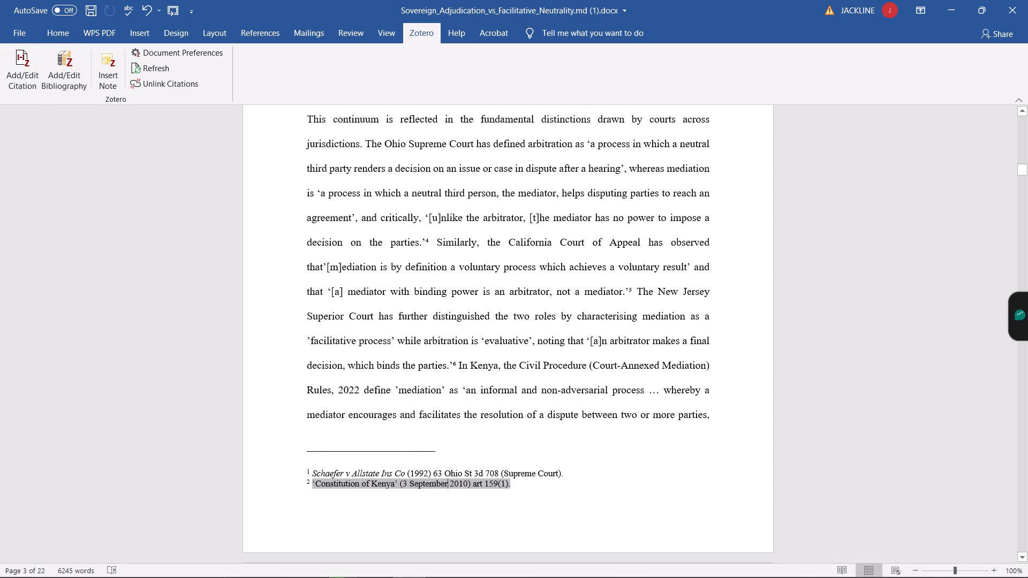
left_click(477, 484)
double_click(479, 486)
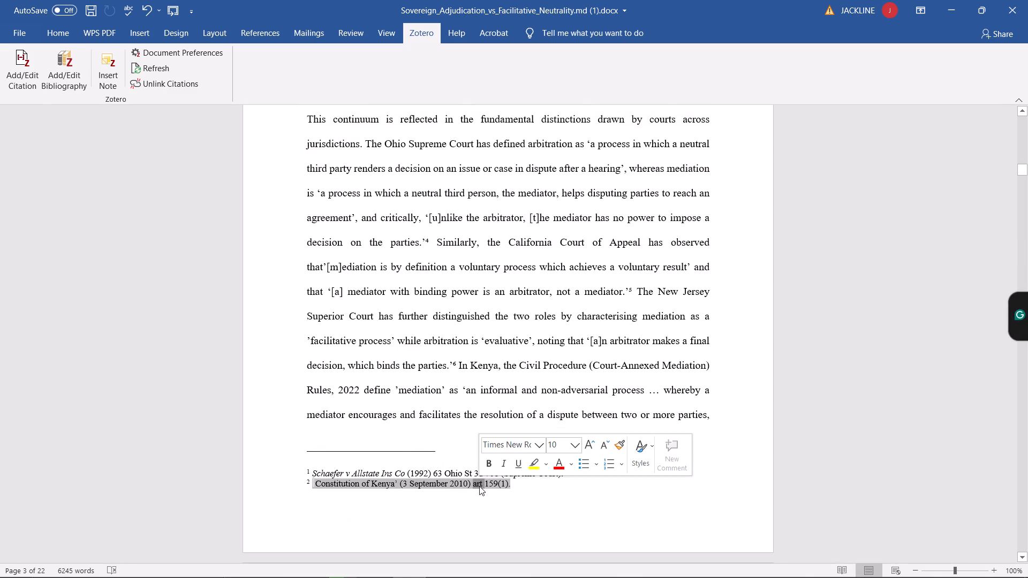
left_click(506, 499)
Replace the typed note number 3 after ‘shall be promoted’ on page 3 with a real footnote.
scroll(510, 396, "up", 5)
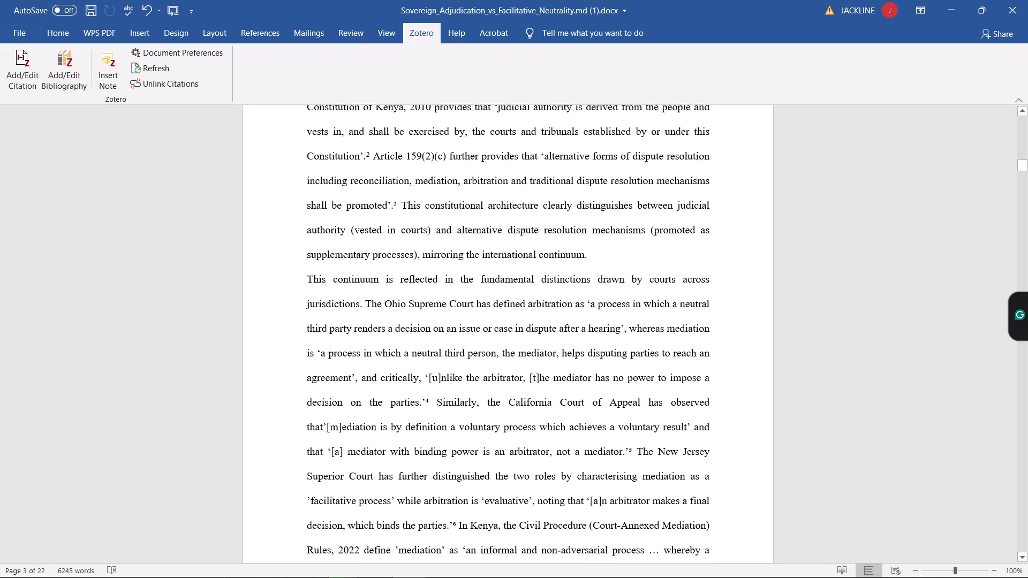
scroll(511, 397, "up", 1)
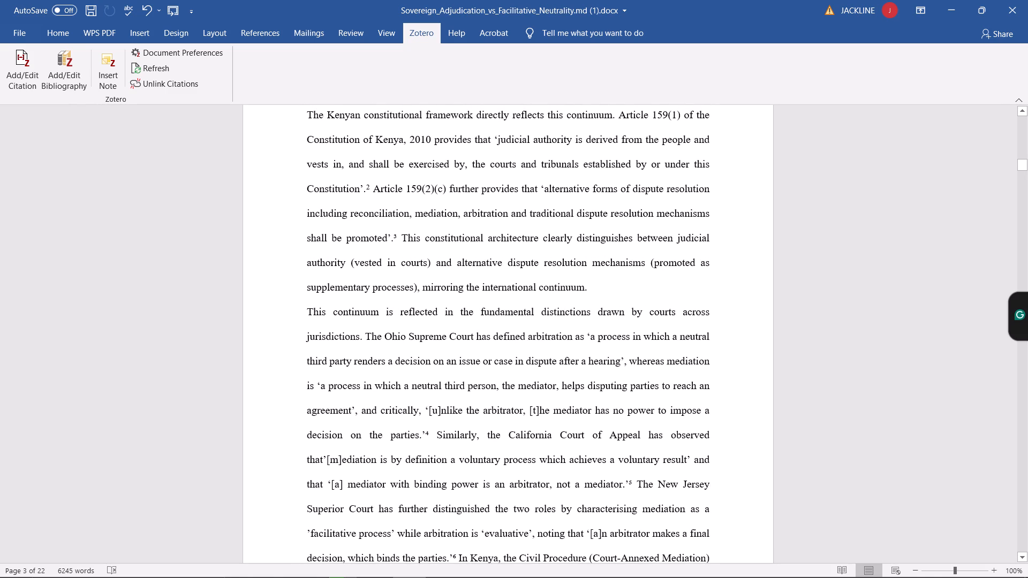
left_click(396, 236)
key("BackSpace")
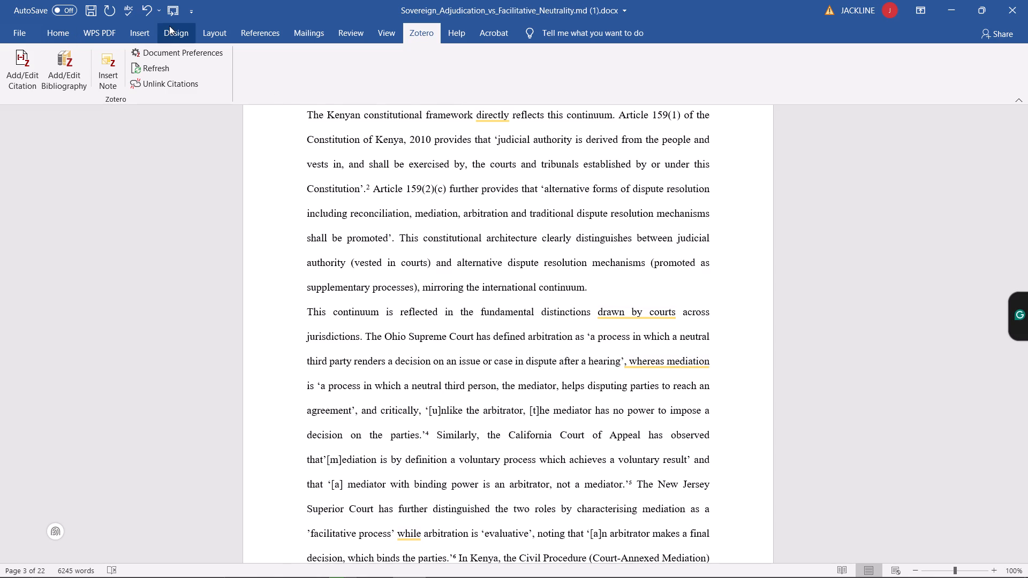
left_click(266, 33)
left_click(148, 77)
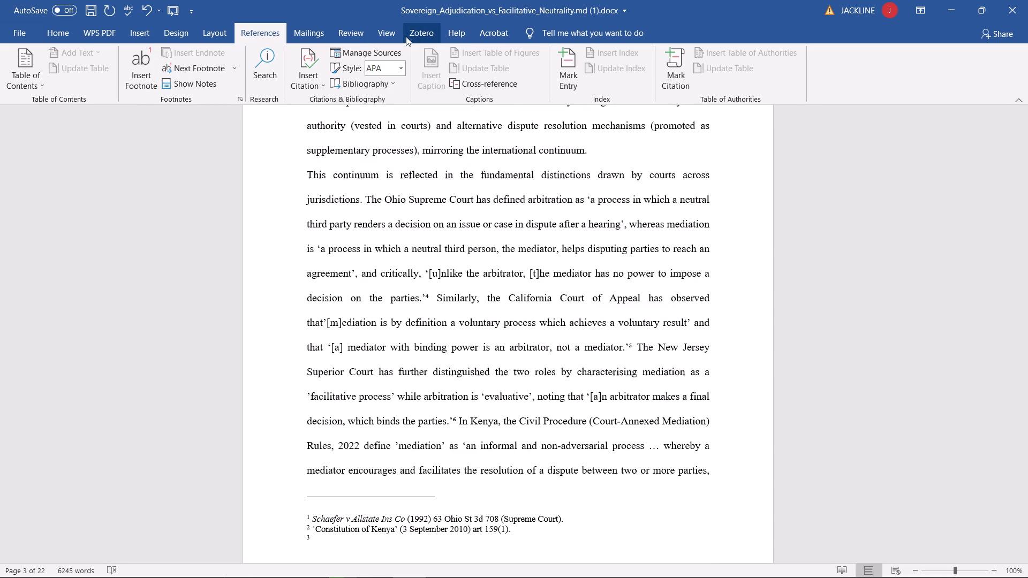
Switch to Chrome to consult Article 159(2)(c) of the Constitution of Kenya, and return to the Word document.
left_click(413, 32)
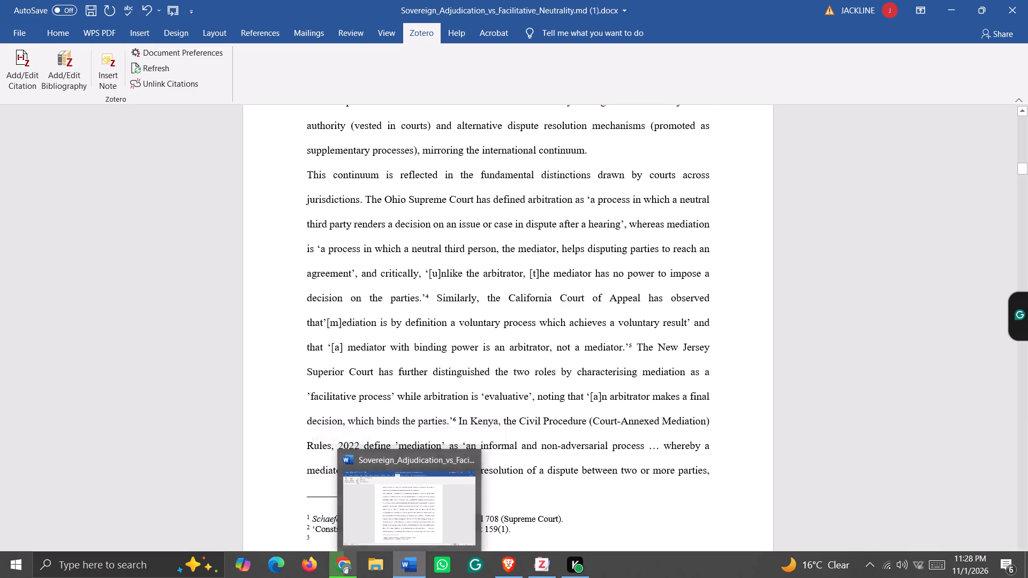
scroll(512, 371, "up", 3)
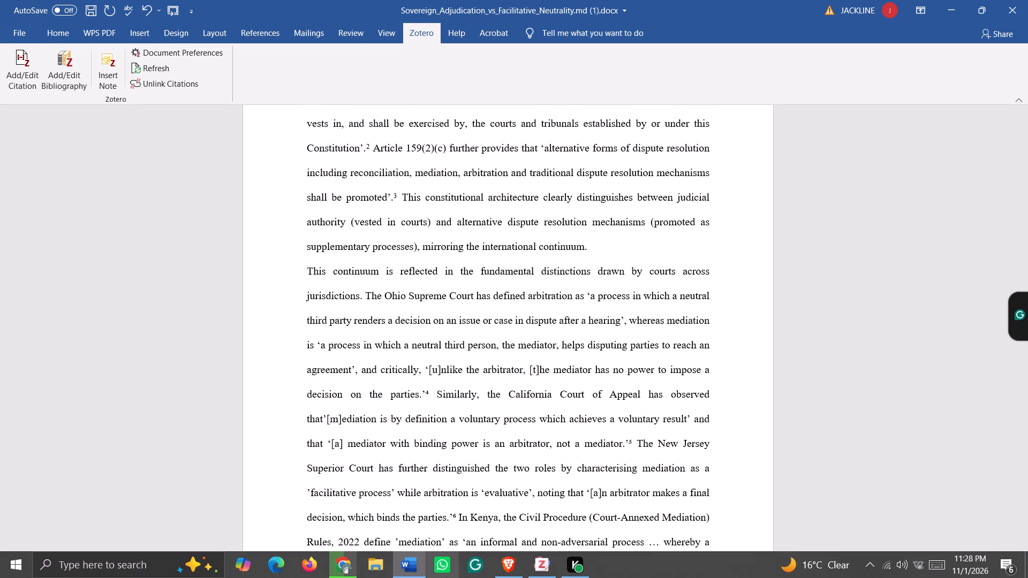
left_click(354, 565)
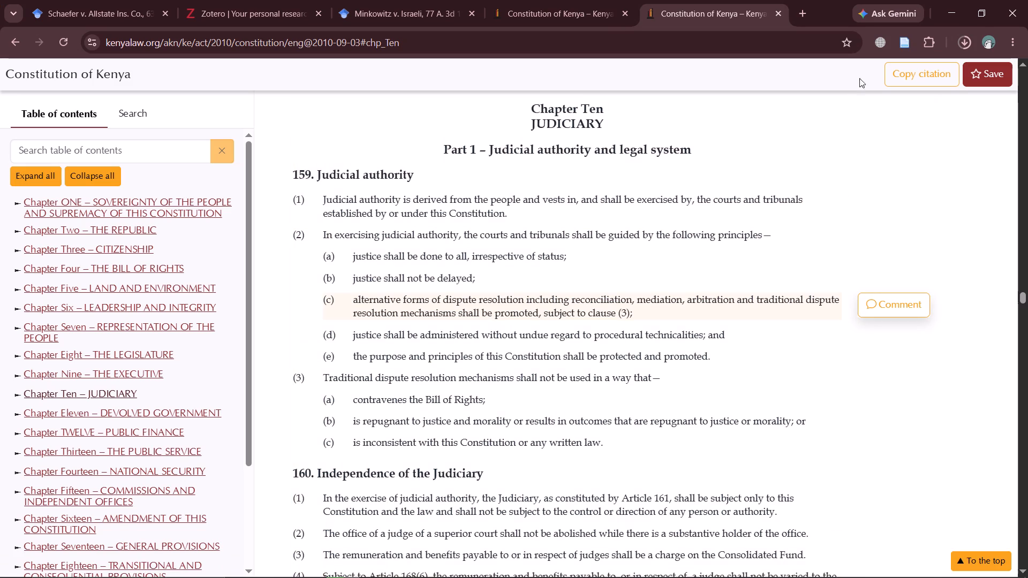
left_click(956, 7)
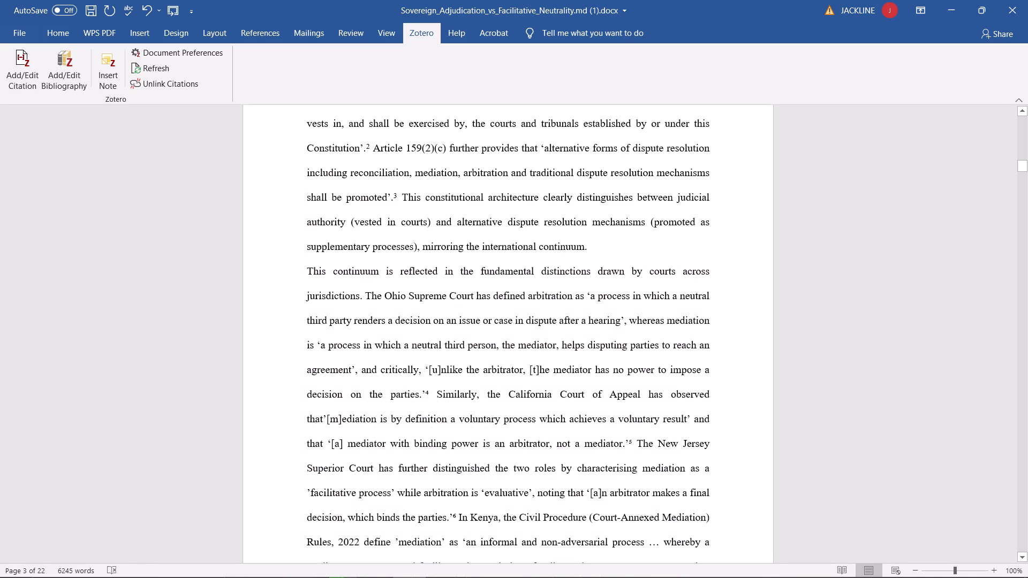
Start a Zotero citation in the empty footnote 3 and add the Constitution of Kenya item.
scroll(403, 528, "down", 4)
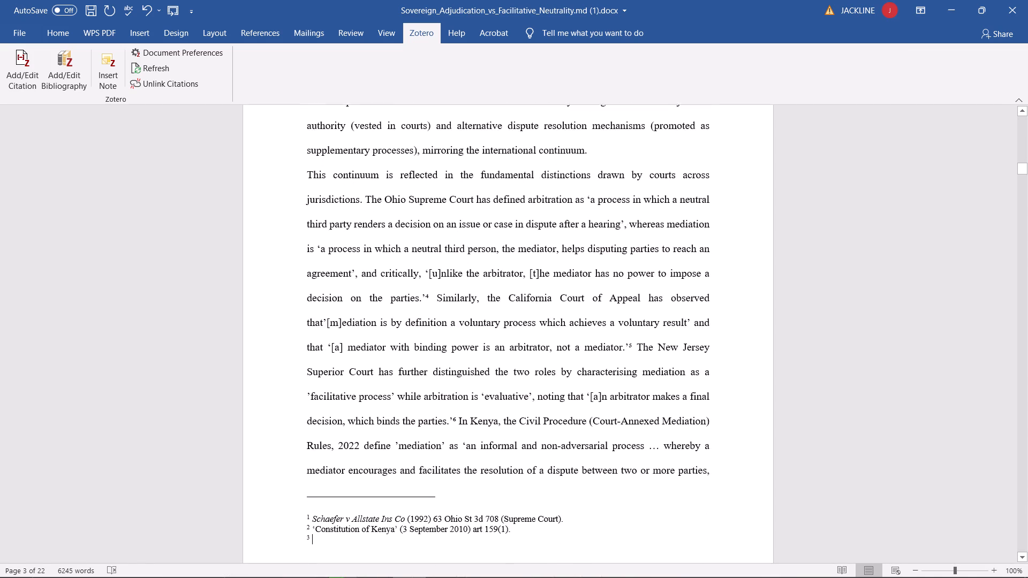
scroll(406, 495, "down", 1)
left_click(20, 72)
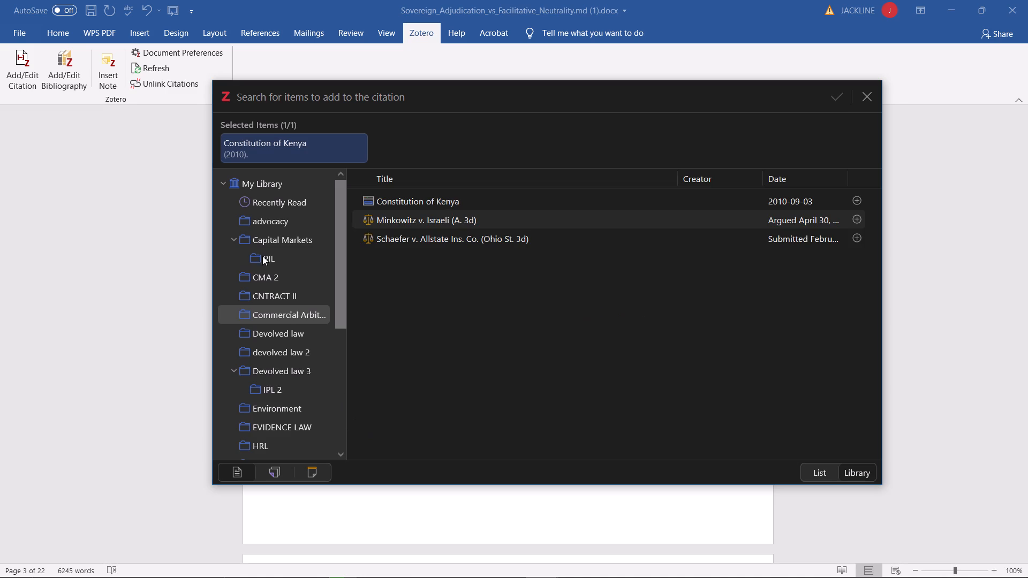
left_click(355, 148)
Set the Constitution of Kenya citation's locator to Article 159(2)(c).
left_click(380, 101)
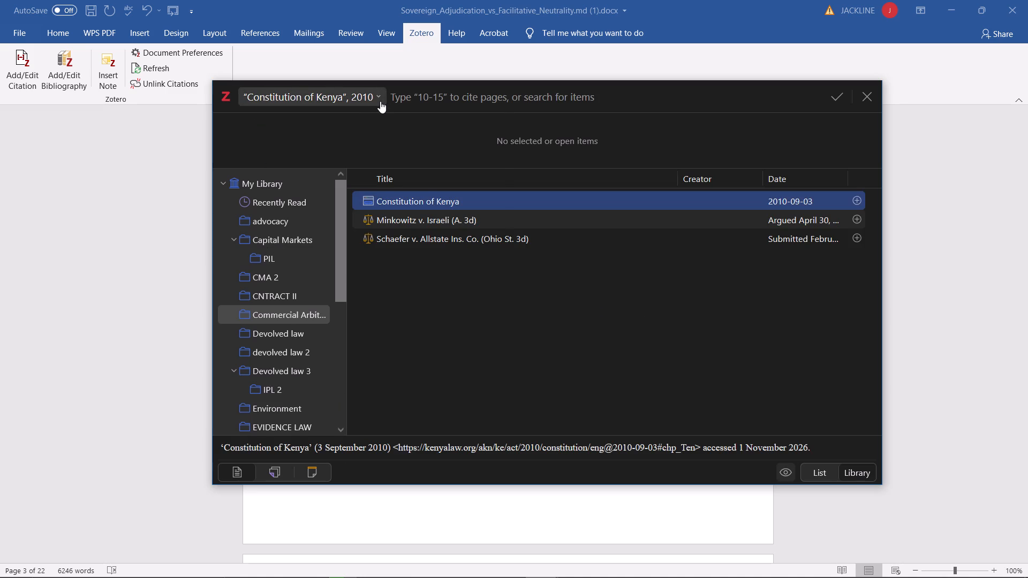
left_click(305, 163)
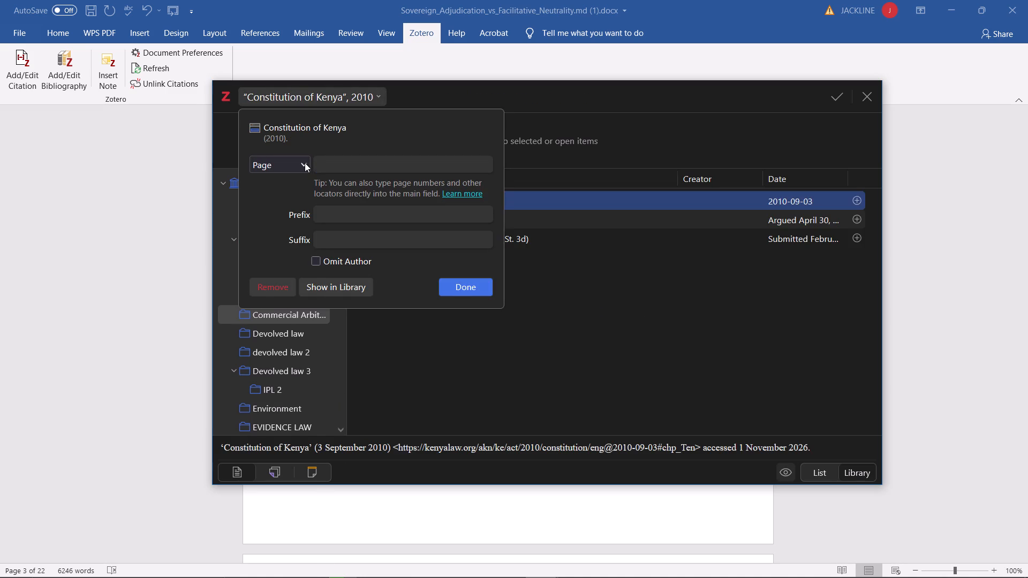
left_click(284, 218)
left_click(337, 168)
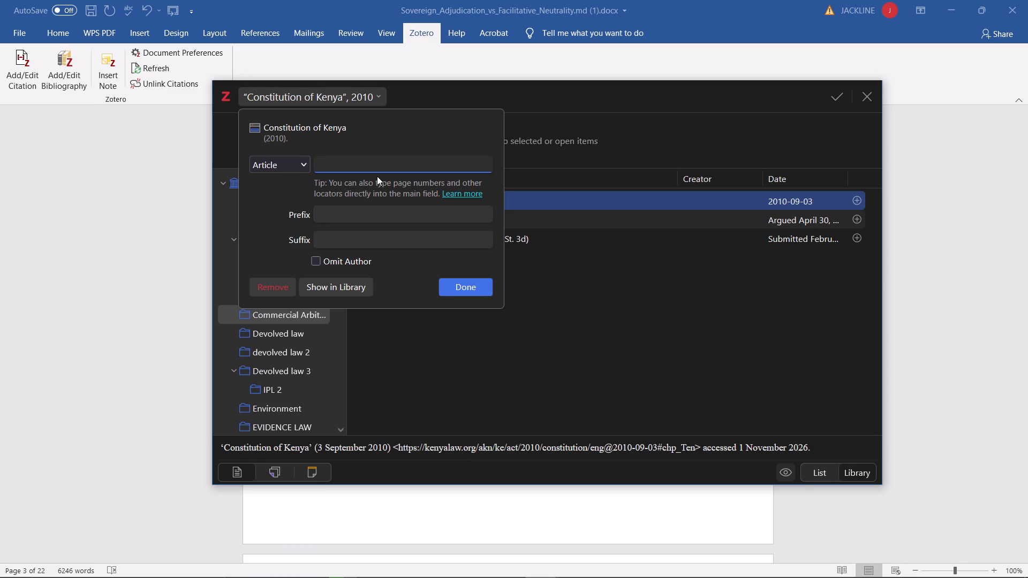
type("159")
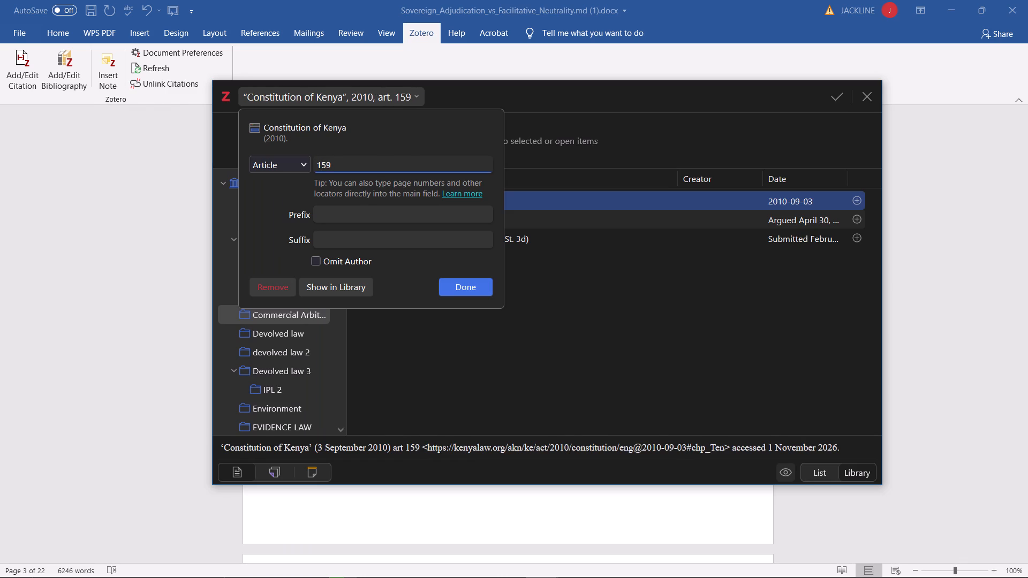
key("shift+parenleft")
key("2")
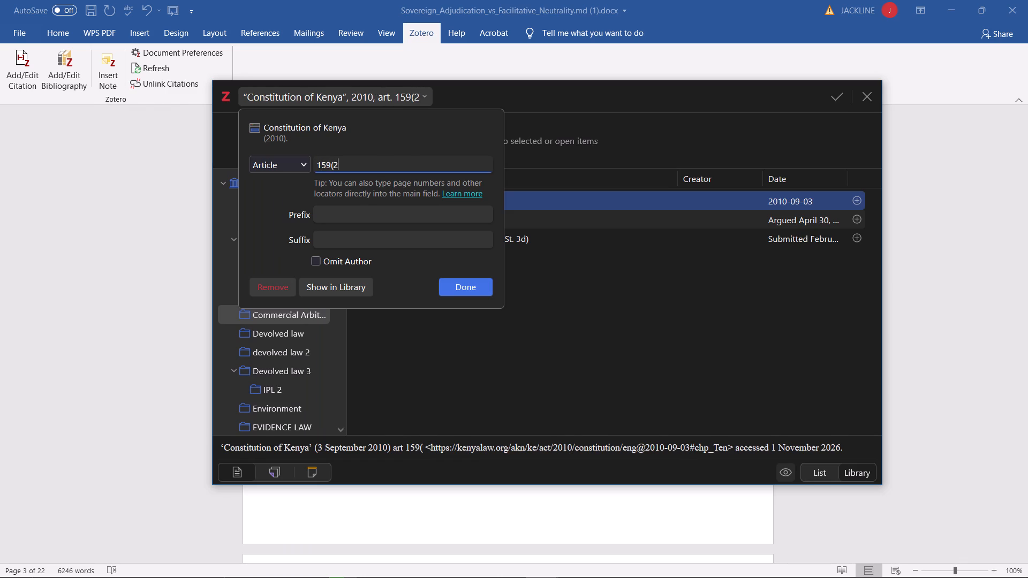
key("shift+parenright")
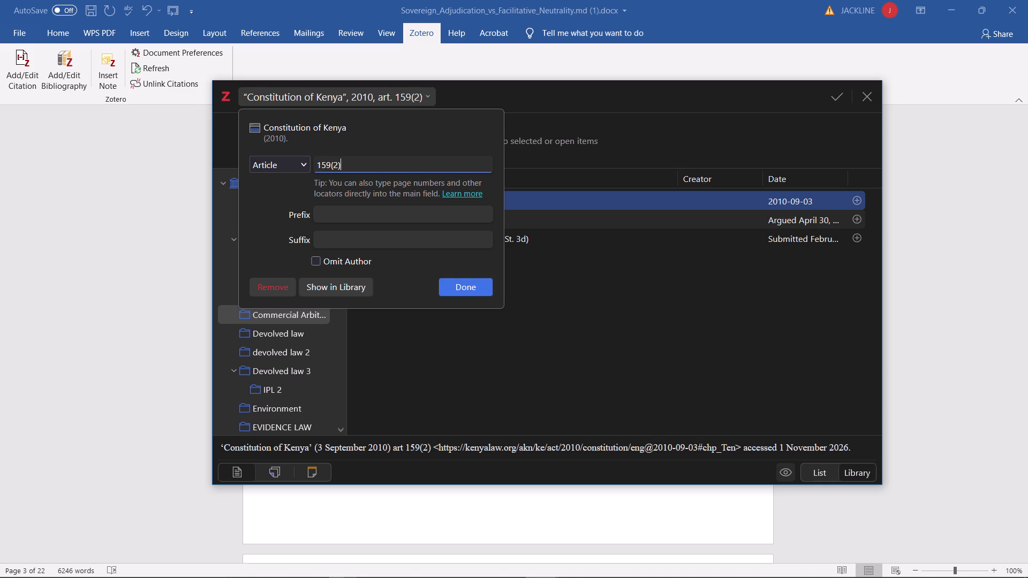
key("shift+parenleft")
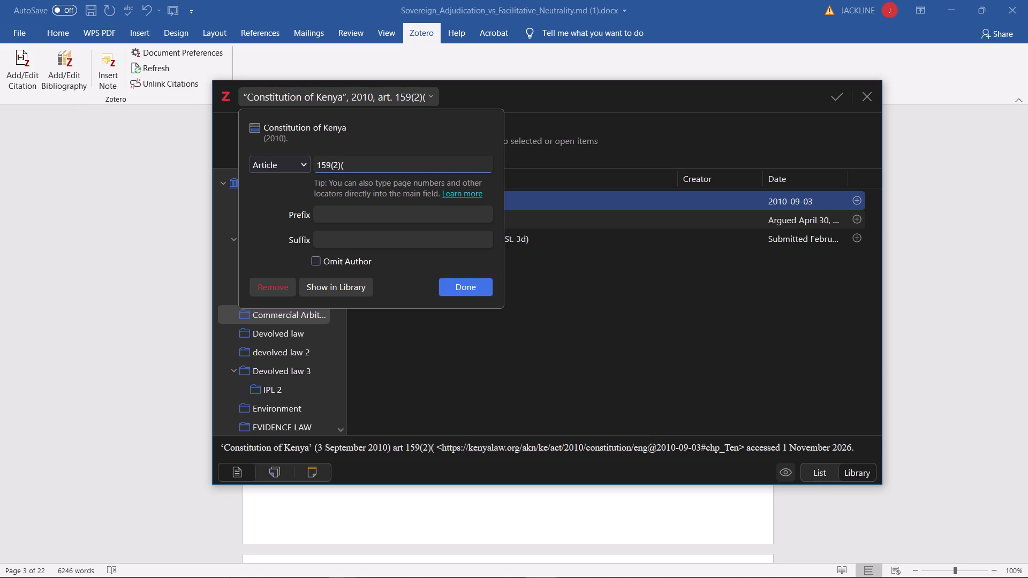
type("c)")
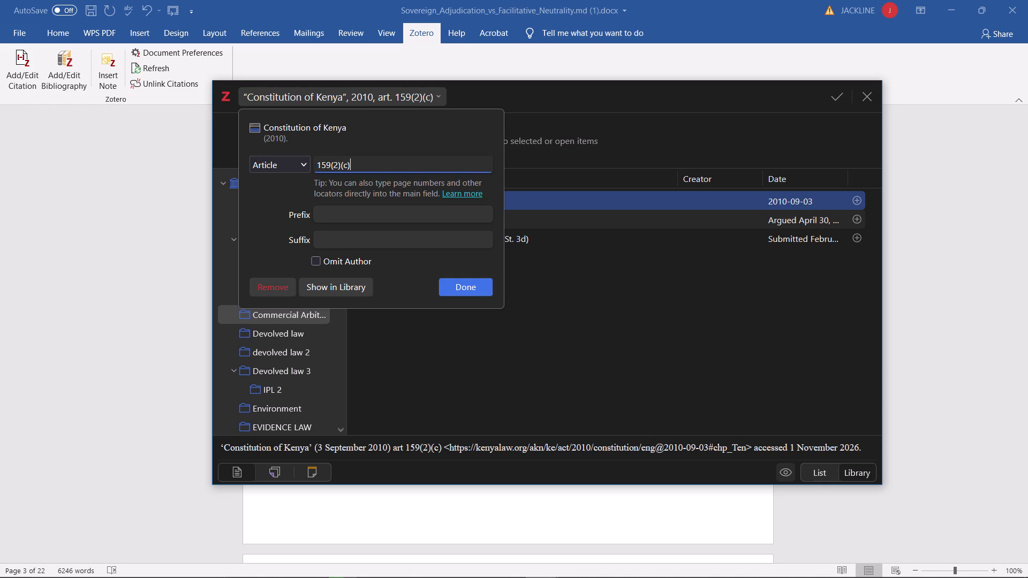
left_click(465, 289)
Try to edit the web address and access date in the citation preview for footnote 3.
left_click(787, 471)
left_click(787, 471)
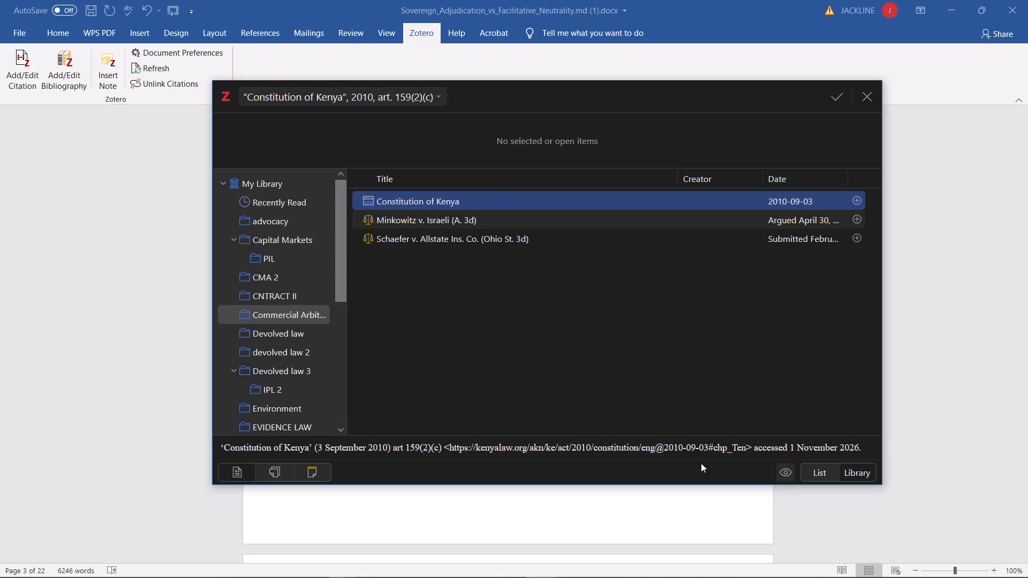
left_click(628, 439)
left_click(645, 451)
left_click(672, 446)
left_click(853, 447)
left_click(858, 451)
Insert the Constitution of Kenya citation for Article 159(2)(c) into footnote 3.
left_click(840, 91)
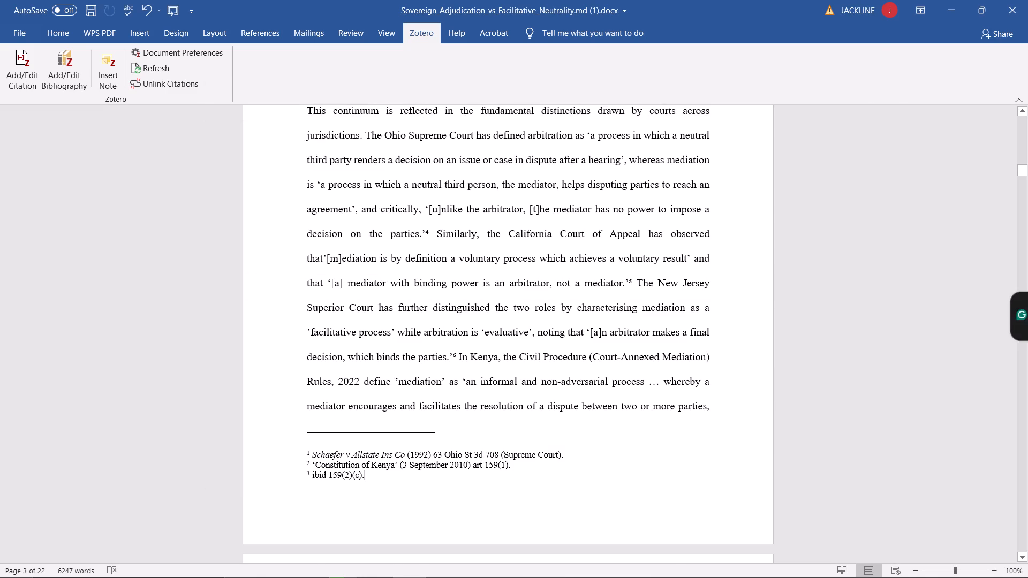
Replace the typed note number 4 after "no power to impose a decision on the parties" with a real footnote.
scroll(424, 482, "down", 7)
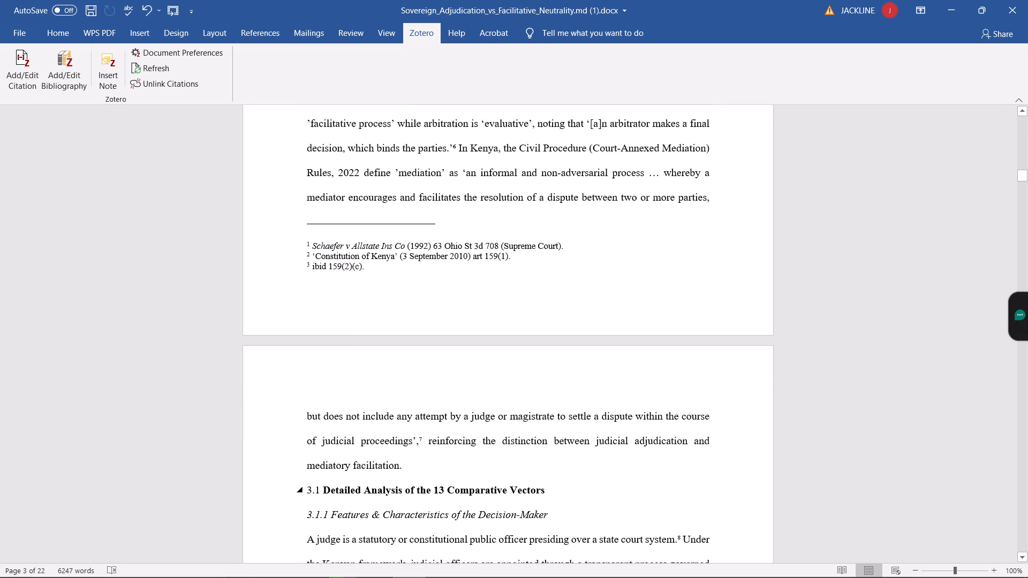
scroll(414, 458, "down", 3)
scroll(417, 444, "up", 11)
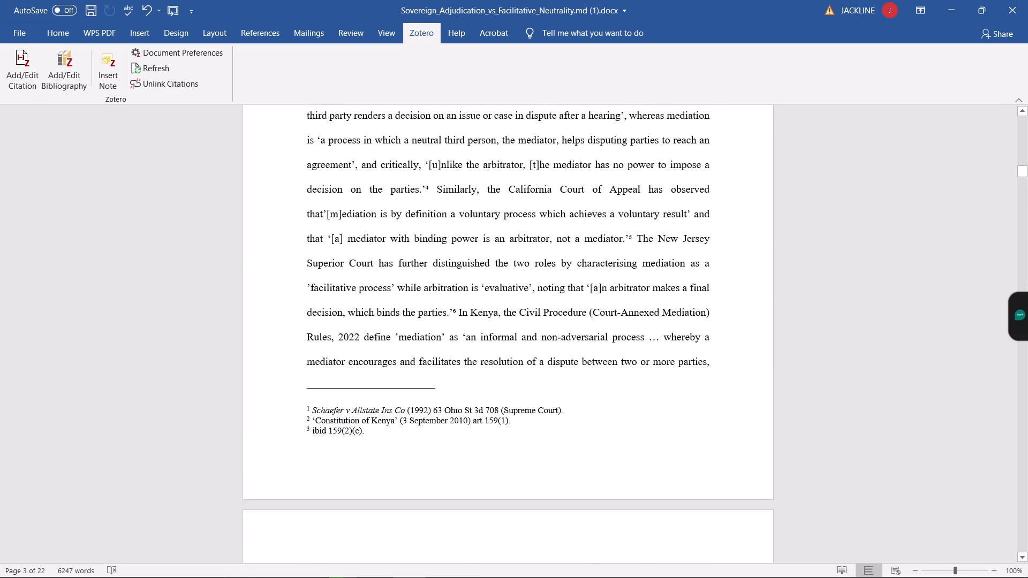
scroll(444, 424, "up", 1)
scroll(445, 372, "up", 5)
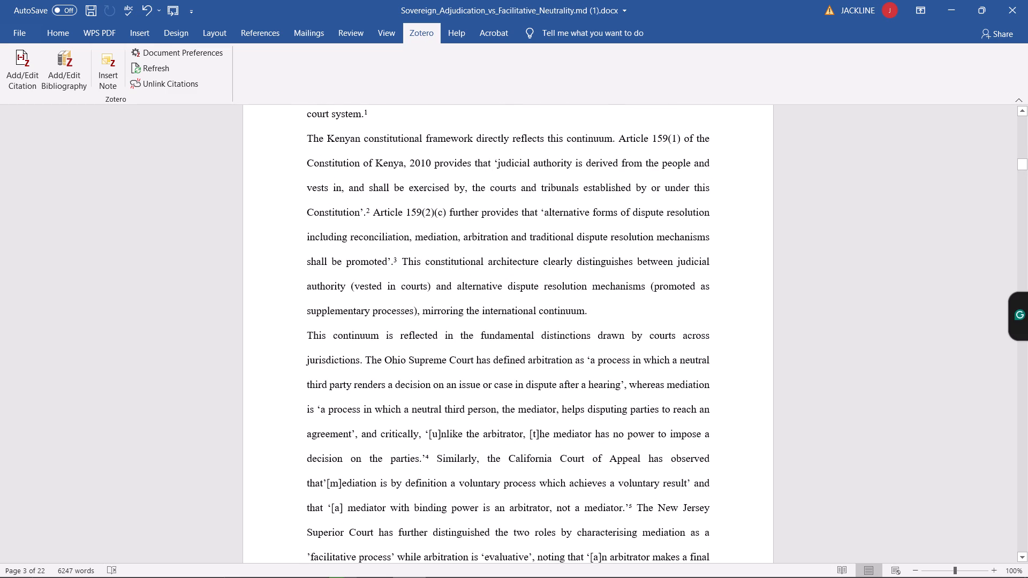
scroll(572, 421, "down", 1)
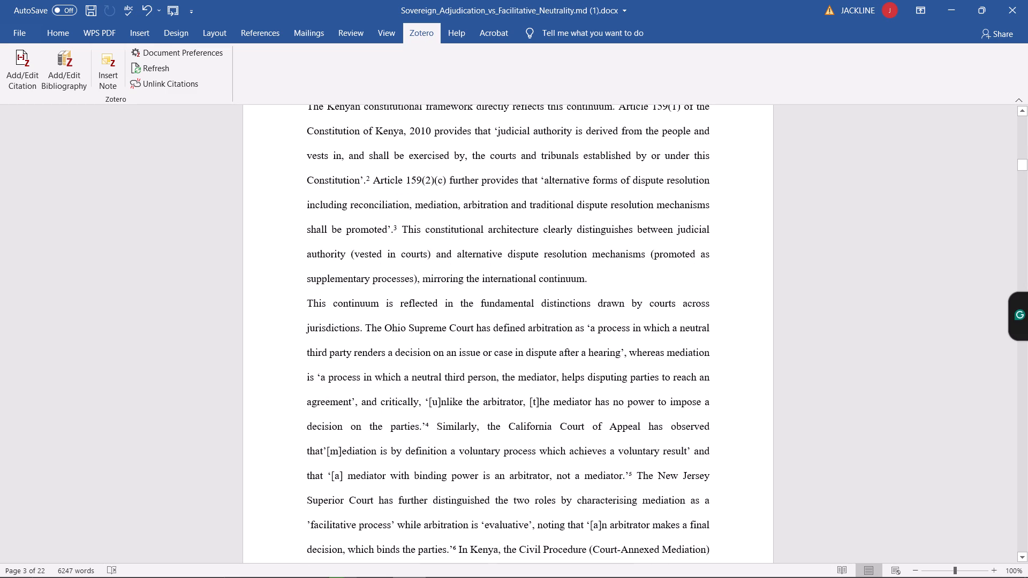
scroll(531, 428, "down", 1)
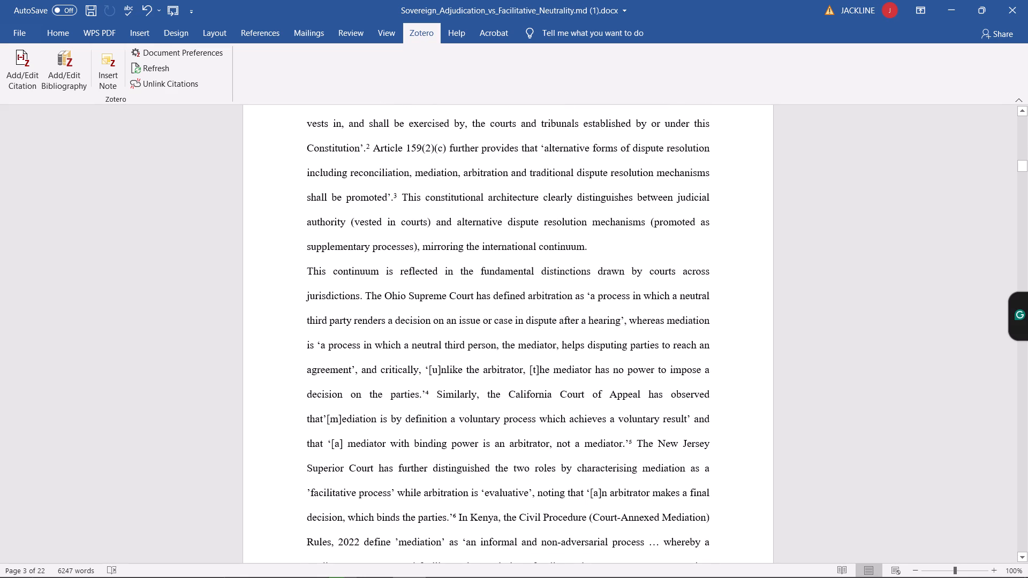
left_click(429, 392)
left_click(261, 32)
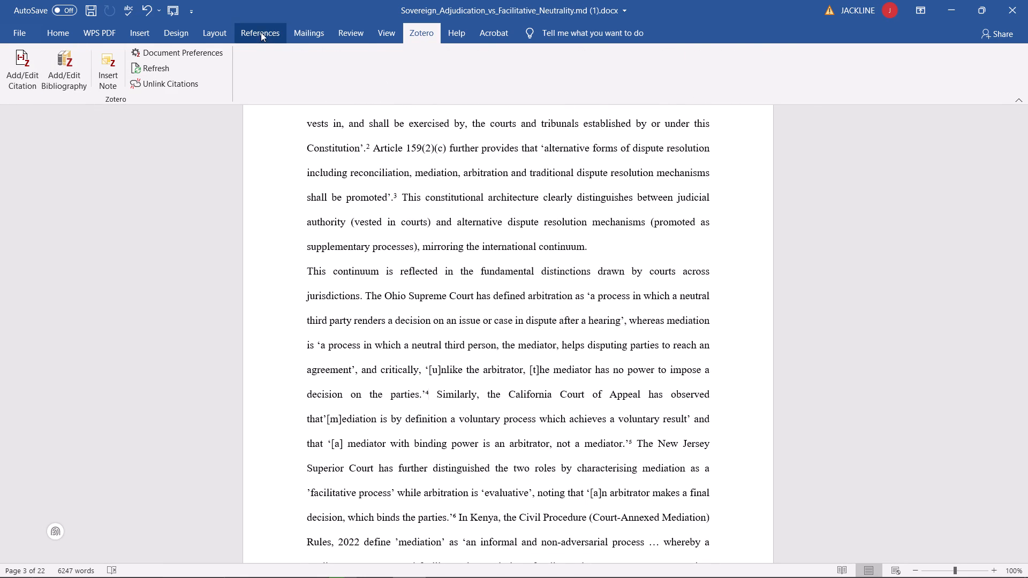
key("BackSpace")
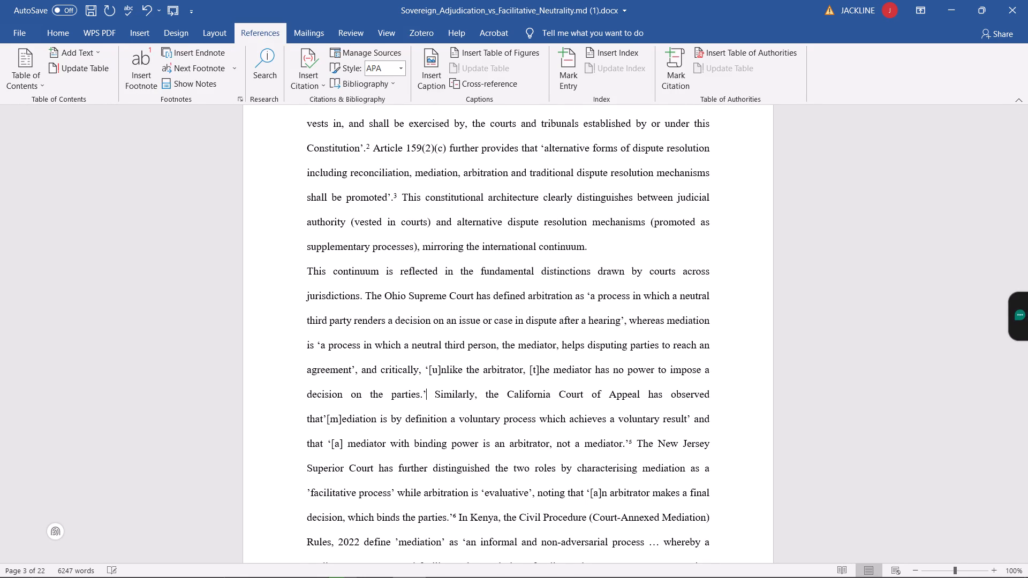
left_click(143, 81)
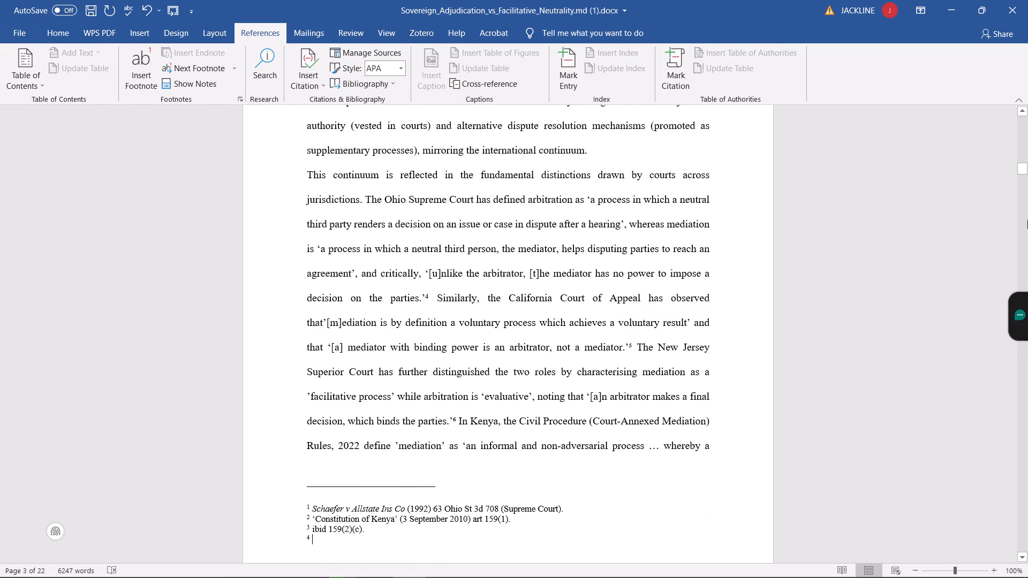
Consult the typed FOOTNOTES list after the conclusion for the source belonging to note 4.
left_click_drag(1020, 170, 1025, 254)
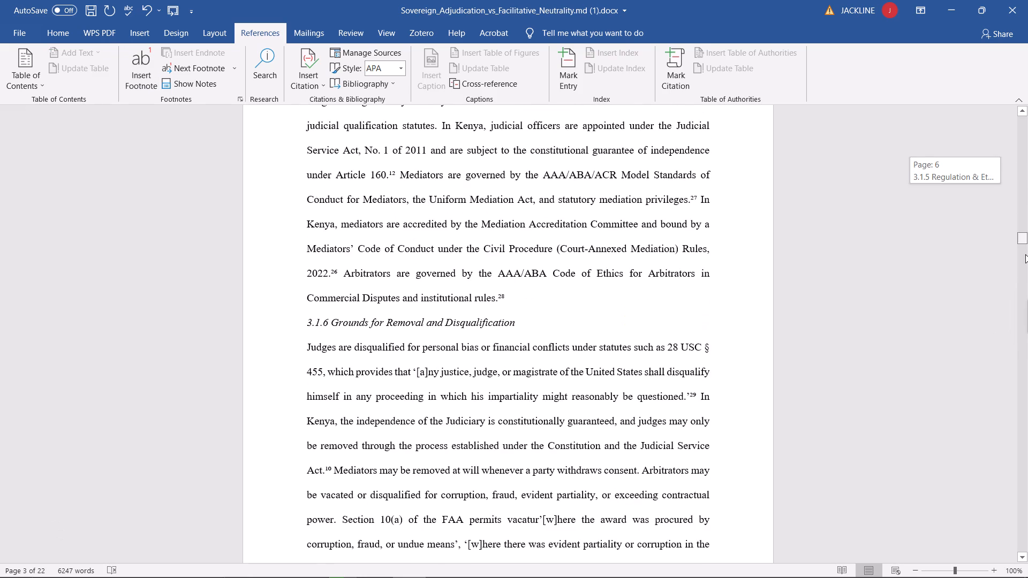
left_click_drag(1025, 254, 1021, 370)
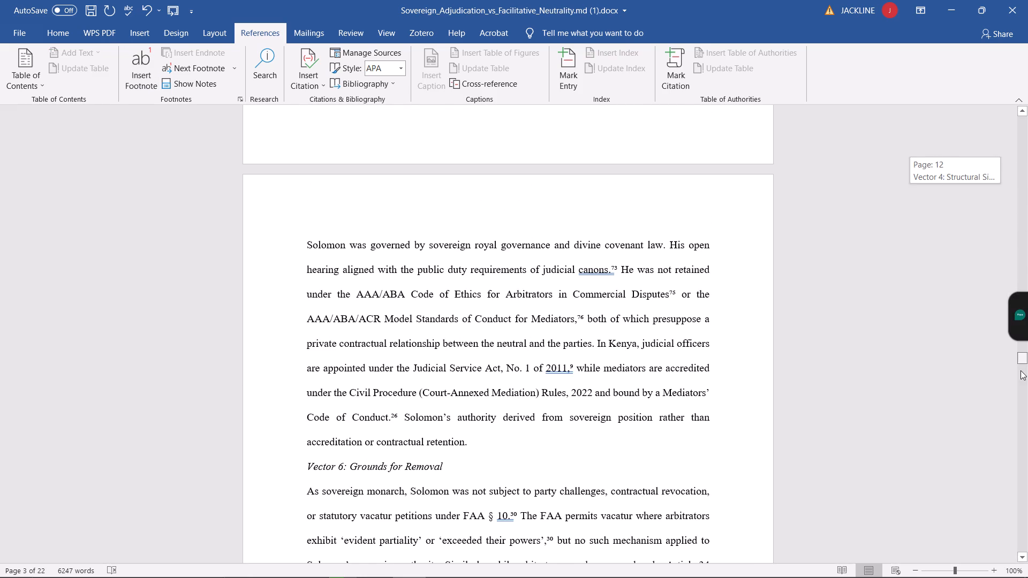
left_click_drag(1021, 370, 1027, 414)
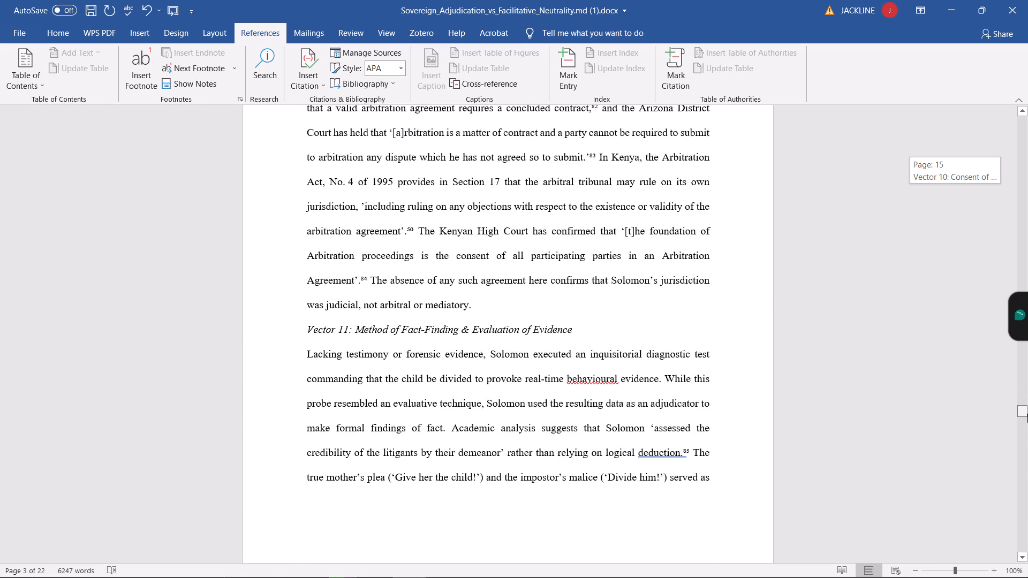
left_click_drag(1027, 414, 1027, 455)
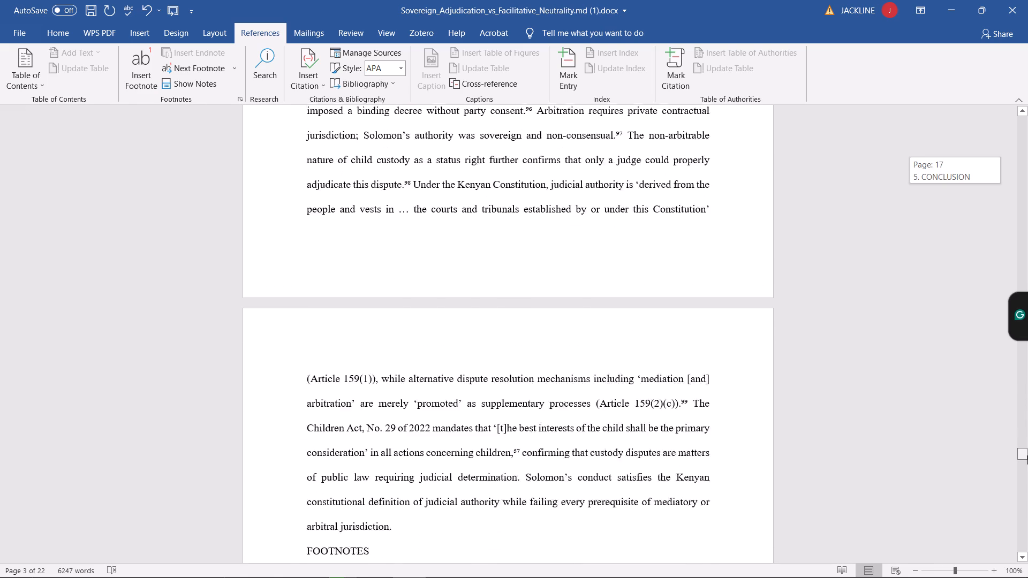
left_click_drag(1027, 455, 1024, 461)
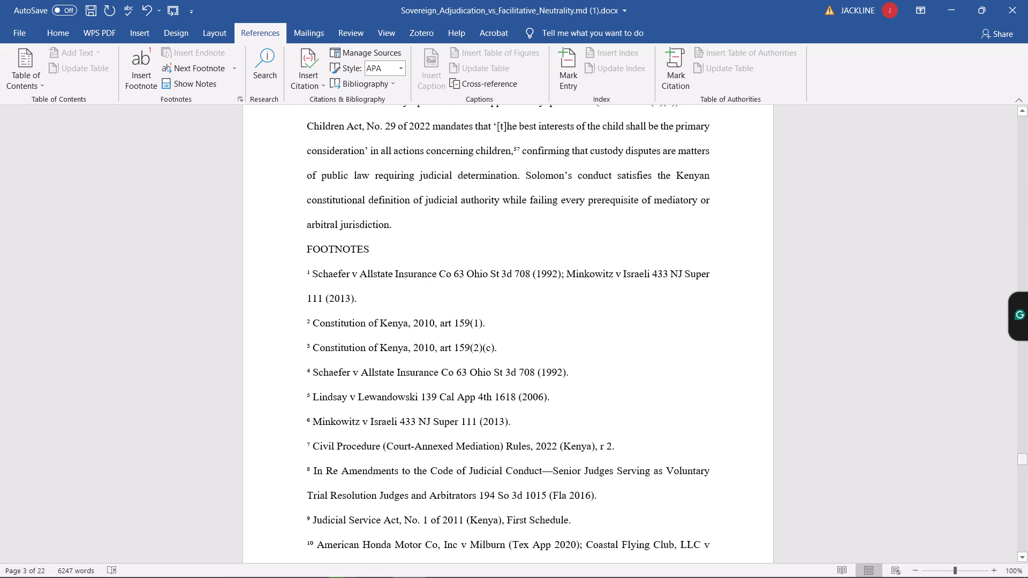
scroll(489, 577, "down", 1)
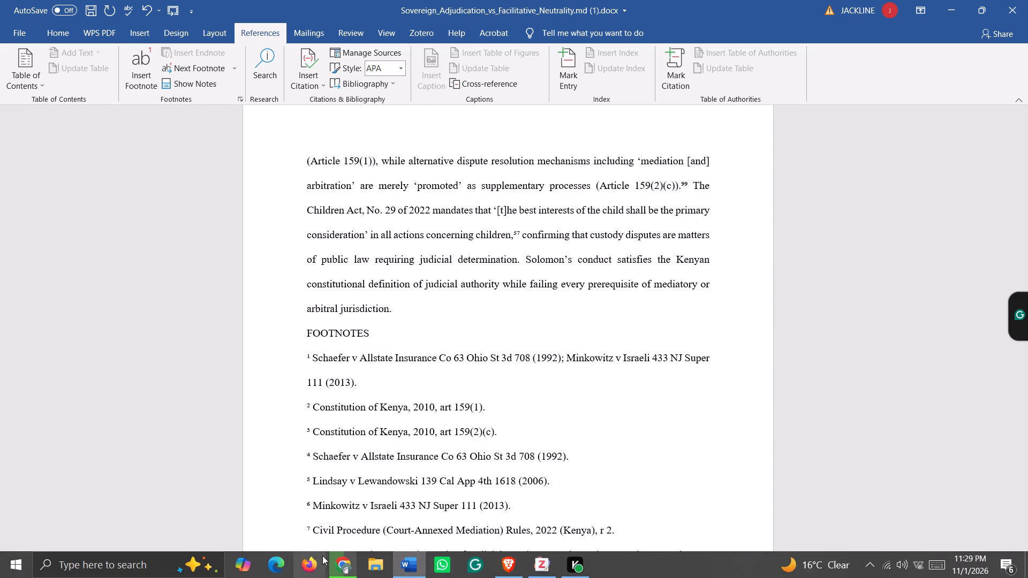
scroll(411, 478, "down", 1)
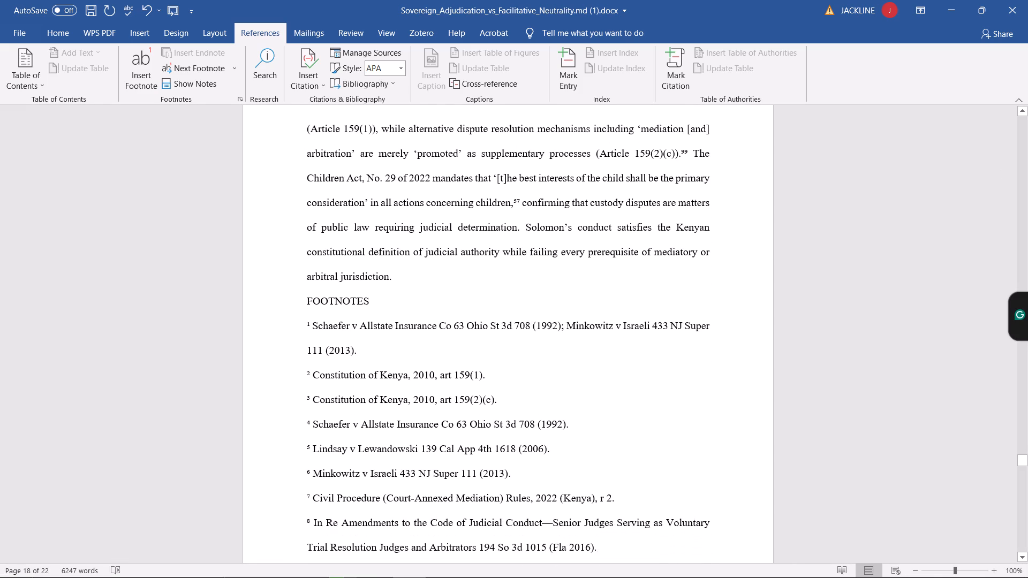
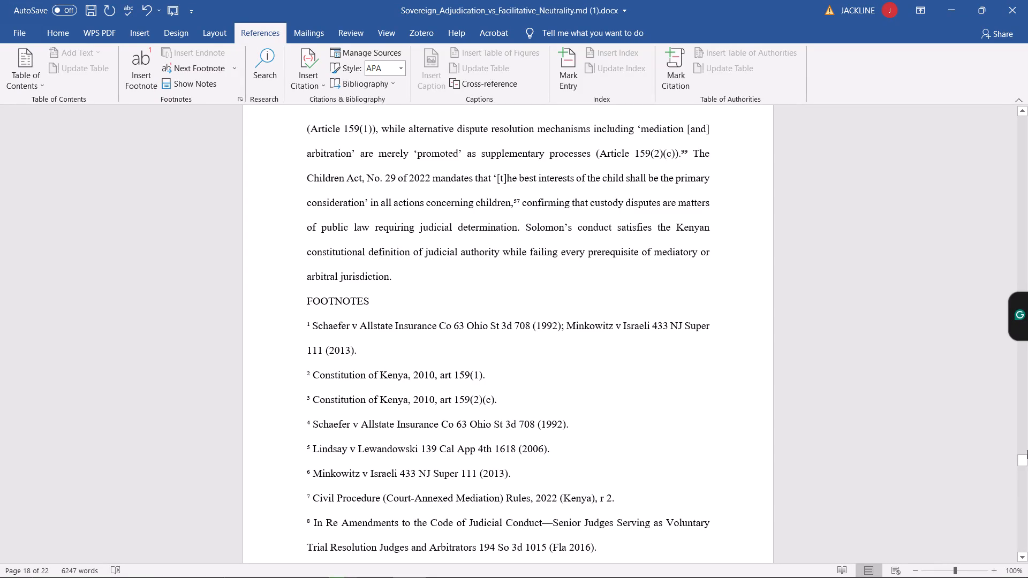
Insert the Zotero citation for Schaefer v. Allstate Ins. Co. into footnote 4, without a page number.
left_click_drag(1024, 461, 1022, 336)
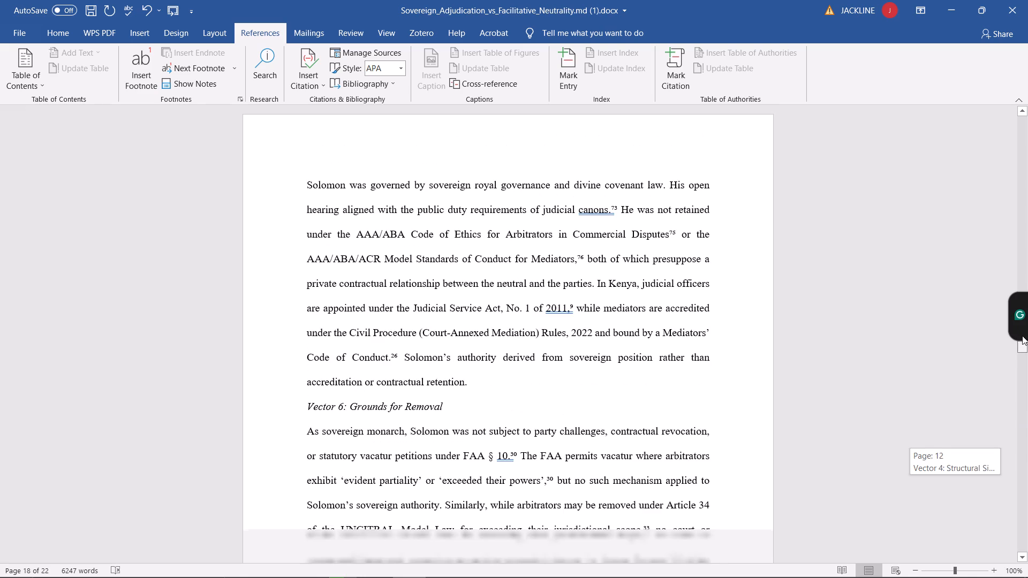
left_click_drag(1022, 336, 1027, 143)
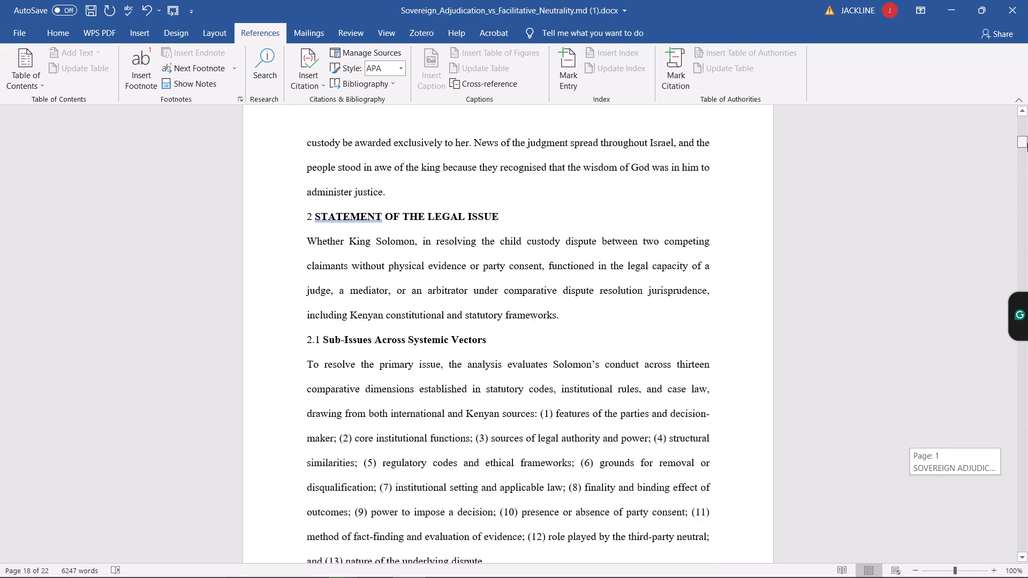
left_click_drag(1027, 143, 1024, 165)
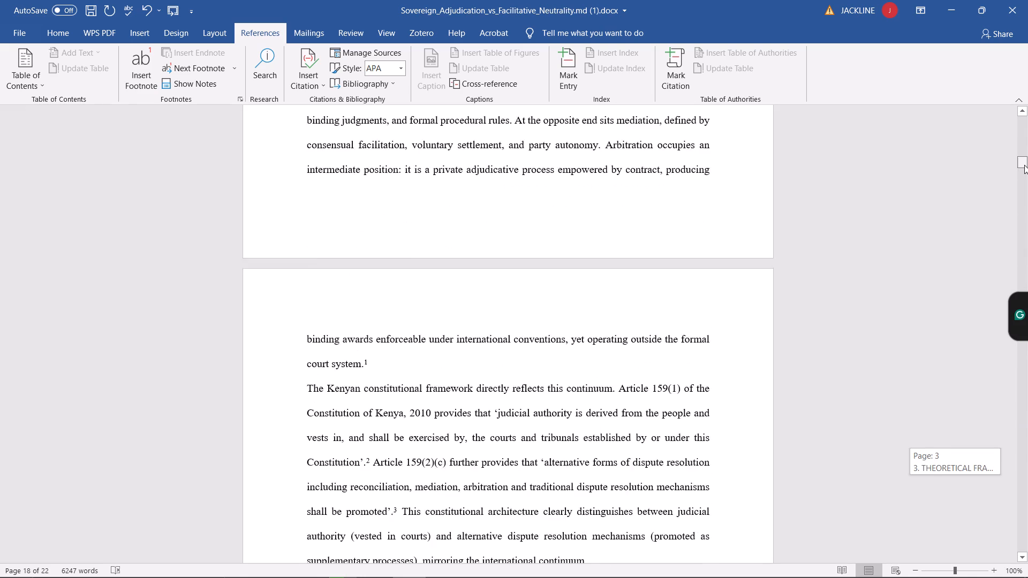
left_click_drag(1024, 165, 1027, 168)
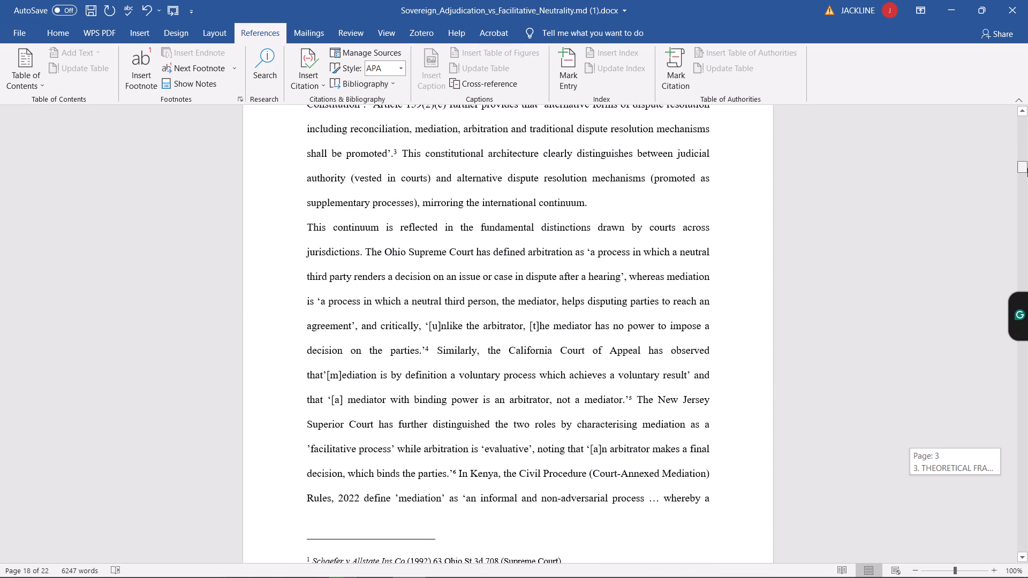
left_click_drag(1027, 168, 1026, 166)
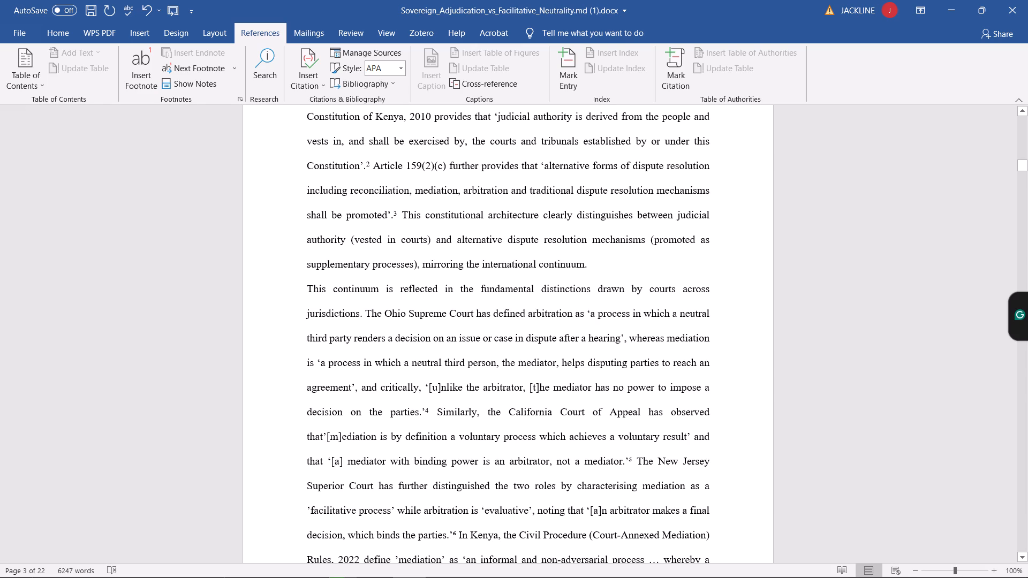
scroll(431, 372, "down", 7)
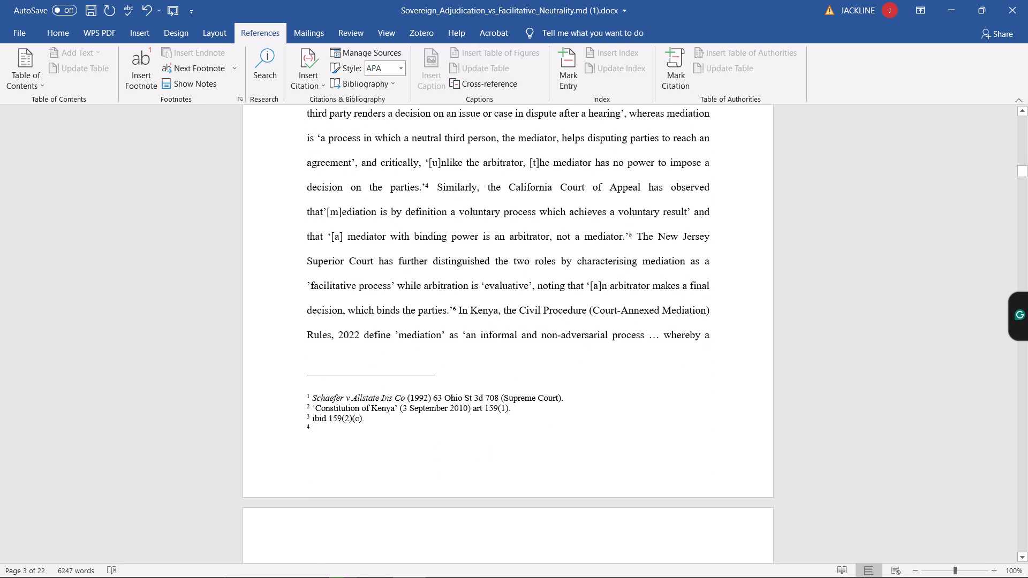
left_click(429, 33)
left_click(31, 82)
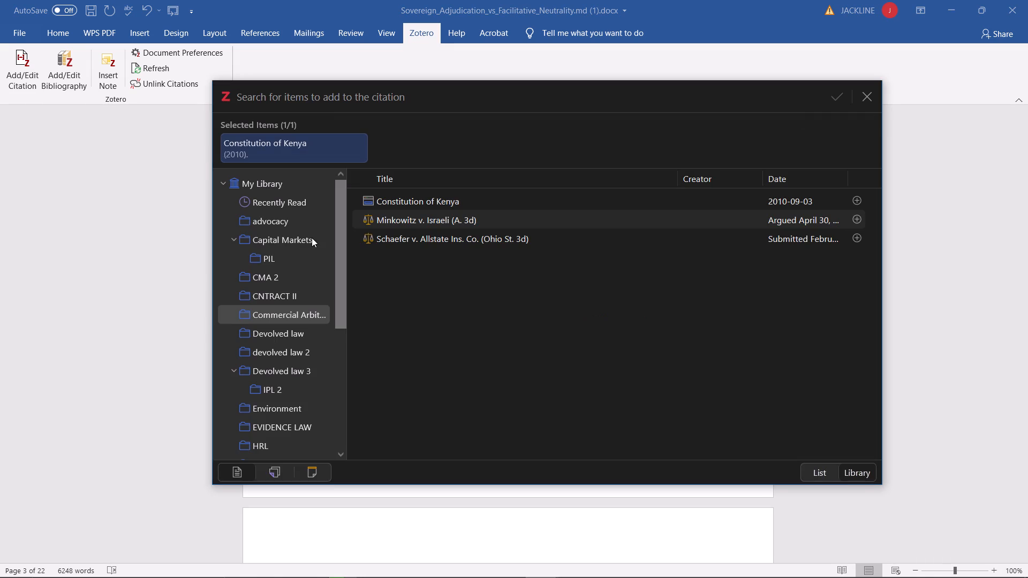
left_click(449, 243)
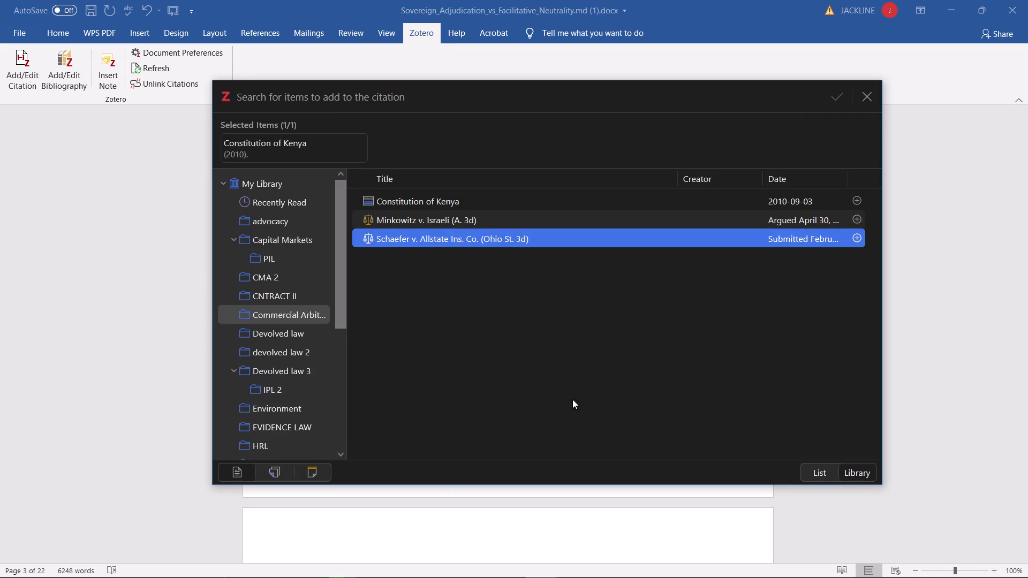
left_click(420, 239)
double_click(420, 238)
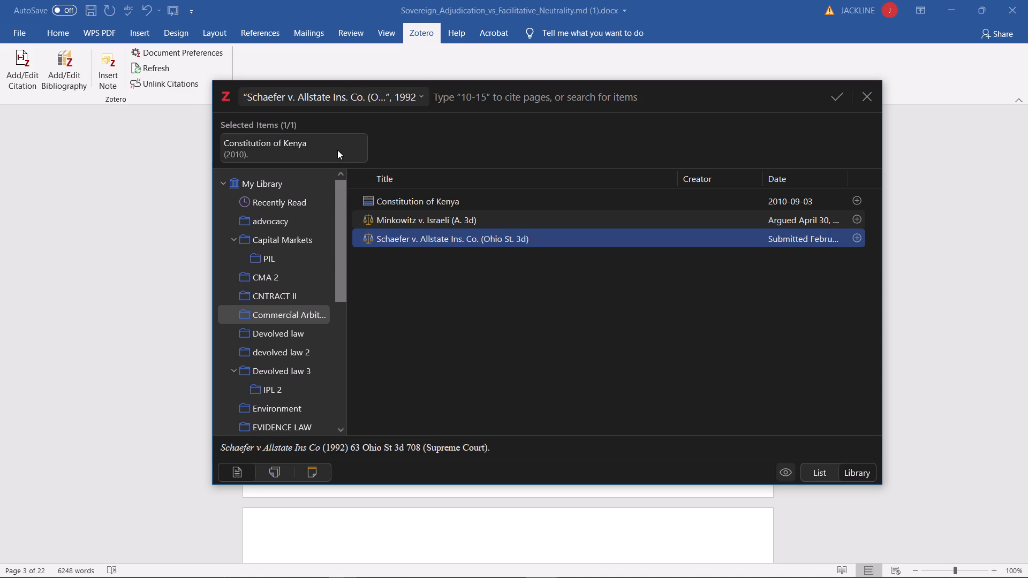
left_click(421, 100)
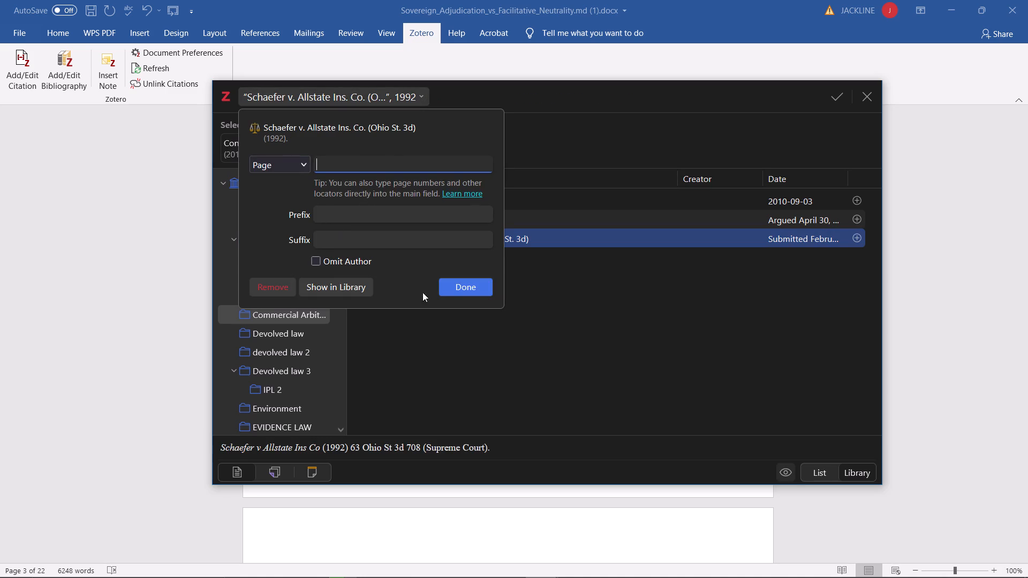
left_click(464, 288)
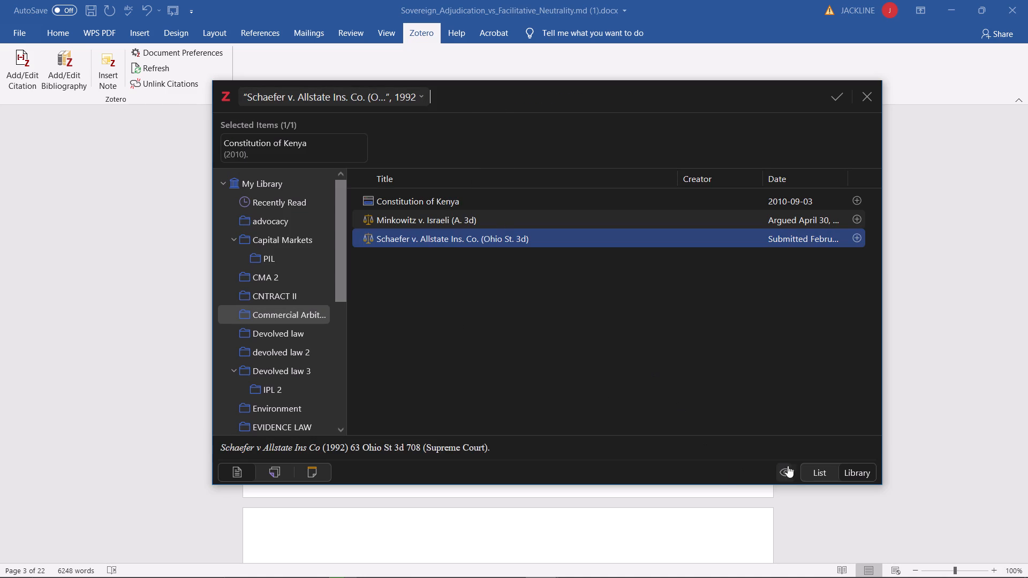
left_click(835, 95)
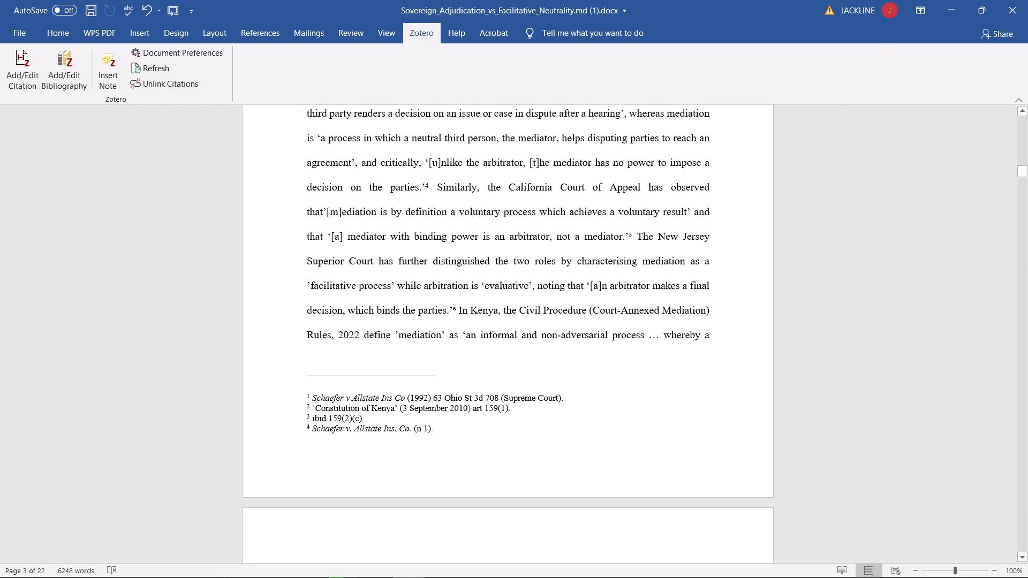
Replace the typed note number 5 after "is an arbitrator, not a mediator" with a real footnote.
scroll(456, 436, "down", 1)
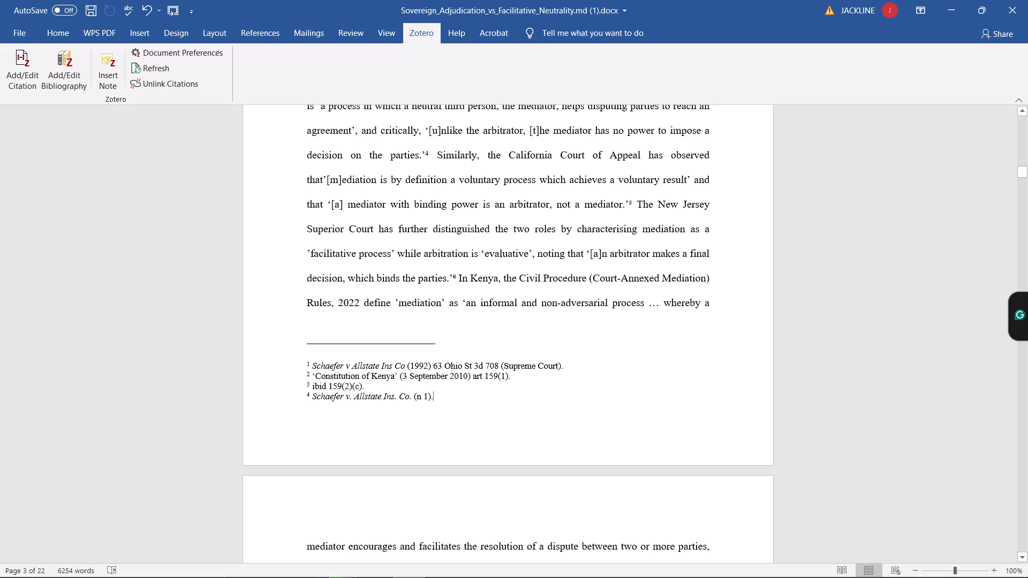
scroll(541, 320, "up", 1)
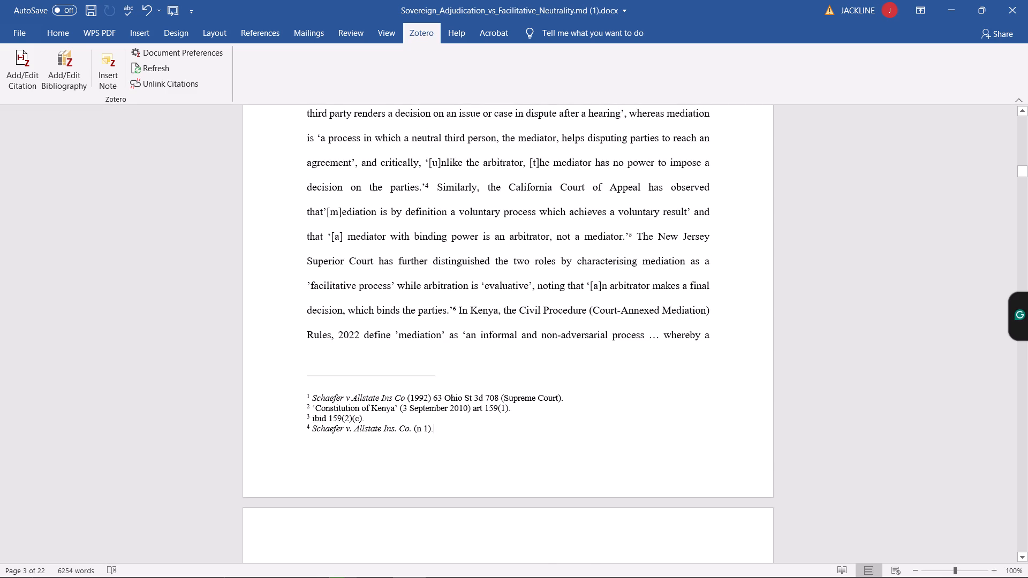
left_click(631, 236)
key("BackSpace")
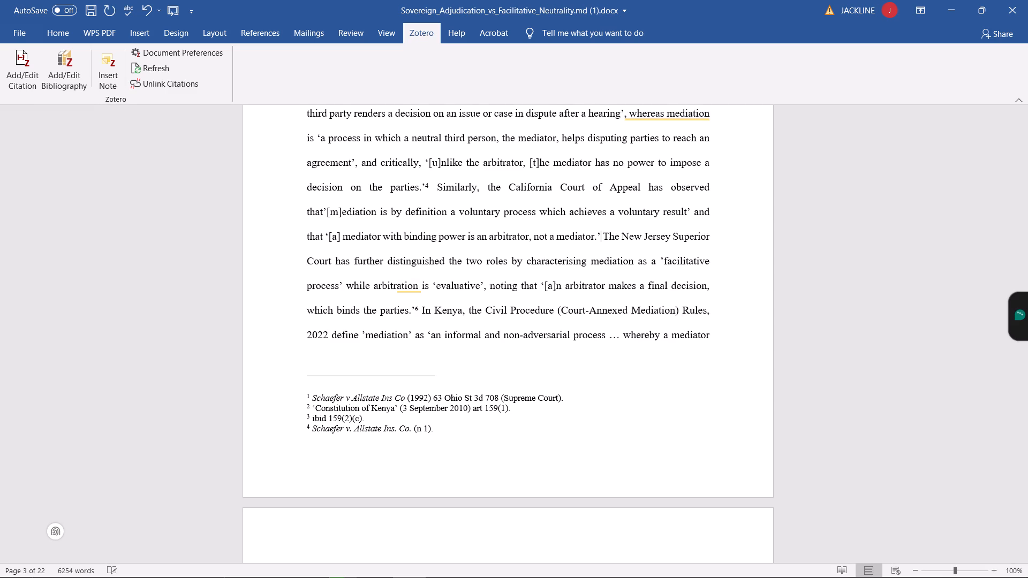
left_click(262, 37)
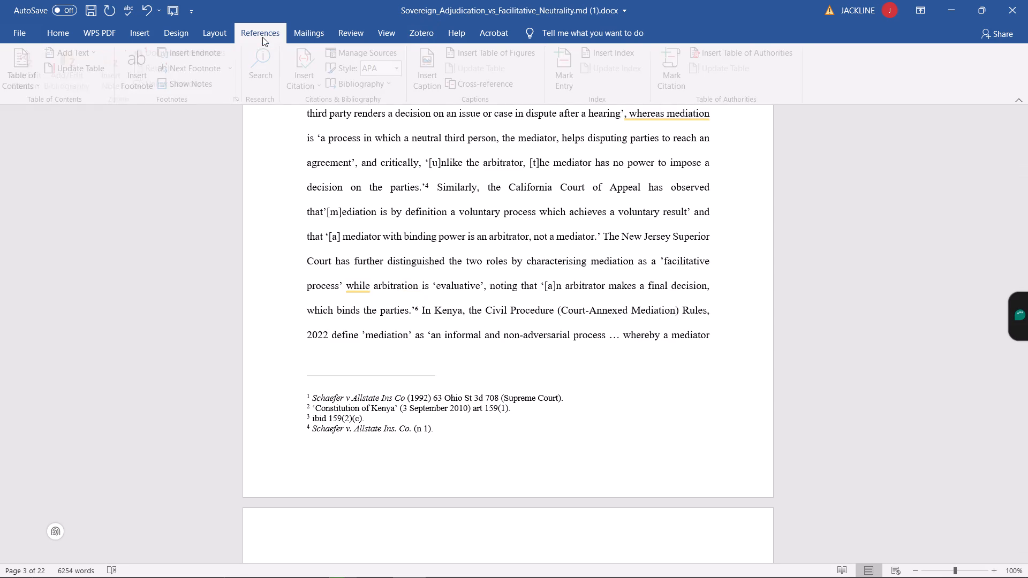
left_click(152, 74)
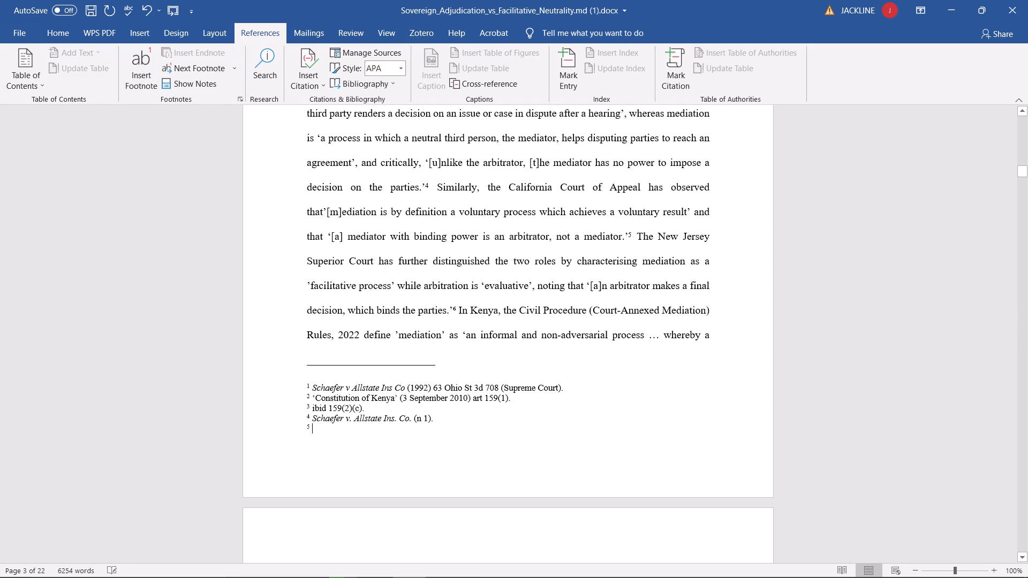
Copy the note 5 source, Lindsay v Lewandowski 139 Cal App 4th 1618 (2006), from the typed FOOTNOTES list after the conclusion.
left_click_drag(1023, 170, 1018, 182)
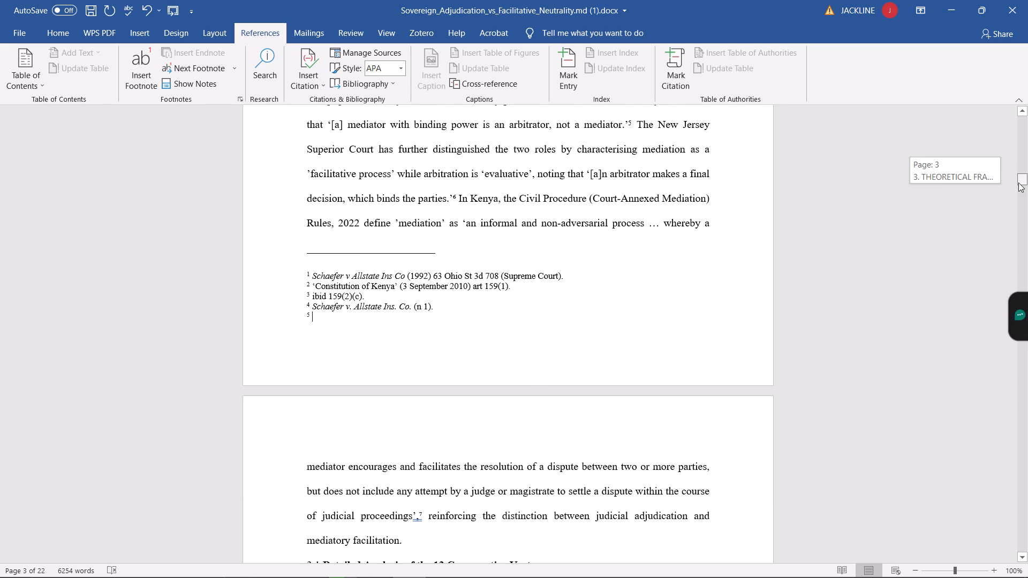
left_click_drag(1018, 182, 1012, 414)
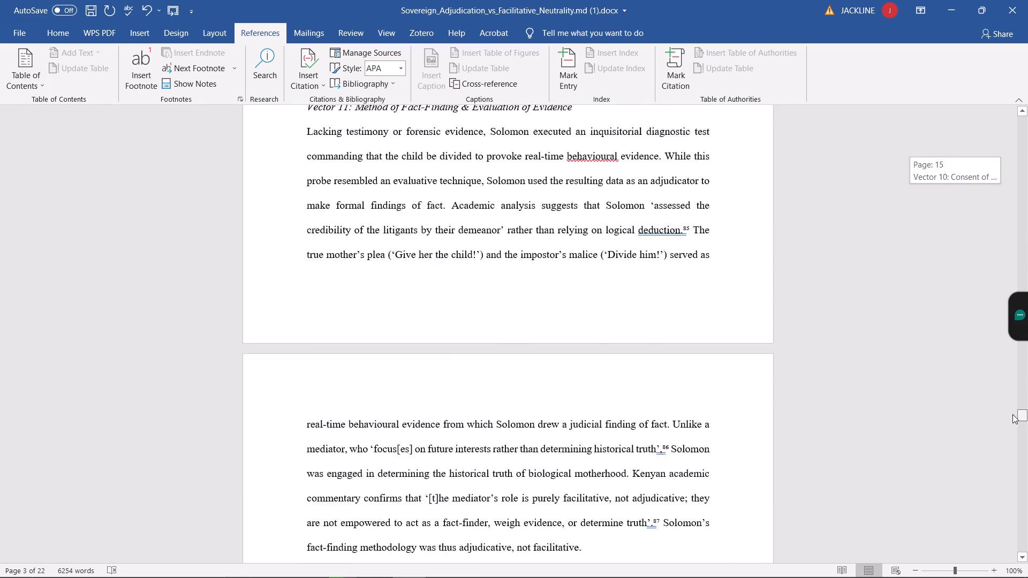
left_click_drag(1012, 414, 1019, 460)
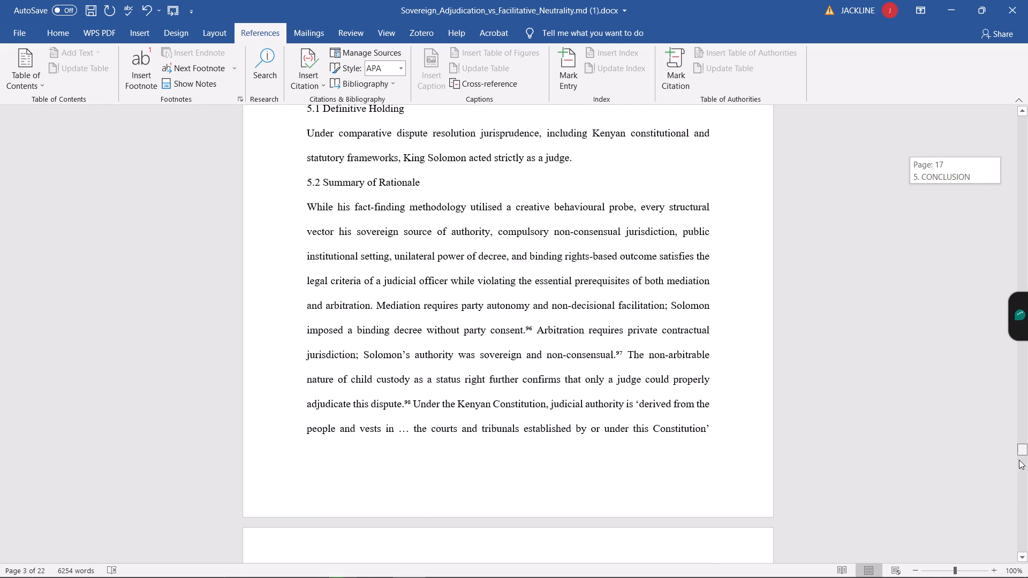
left_click_drag(1019, 460, 1021, 464)
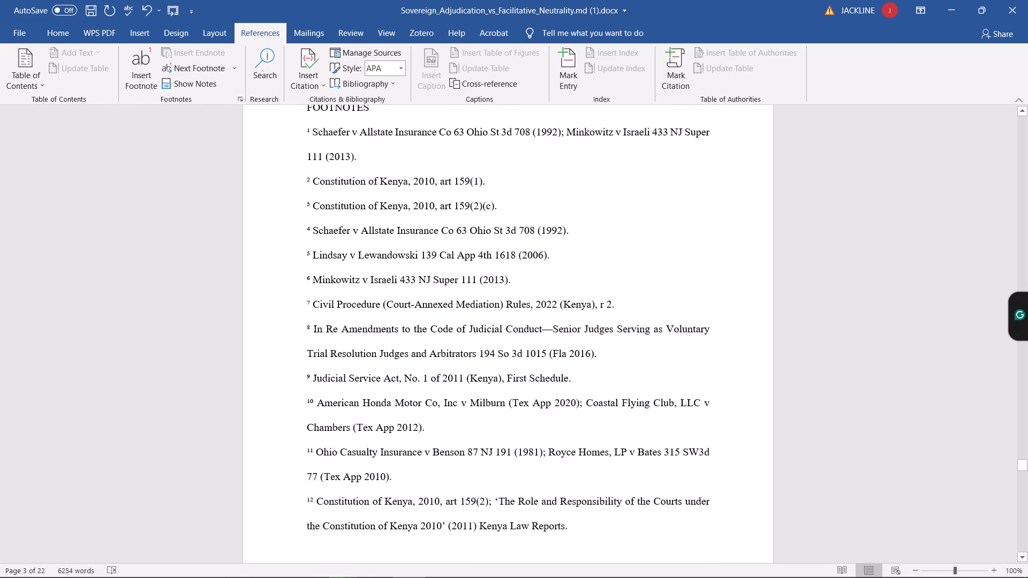
left_click(550, 261)
left_click_drag(550, 261, 325, 263)
key("ctrl+c")
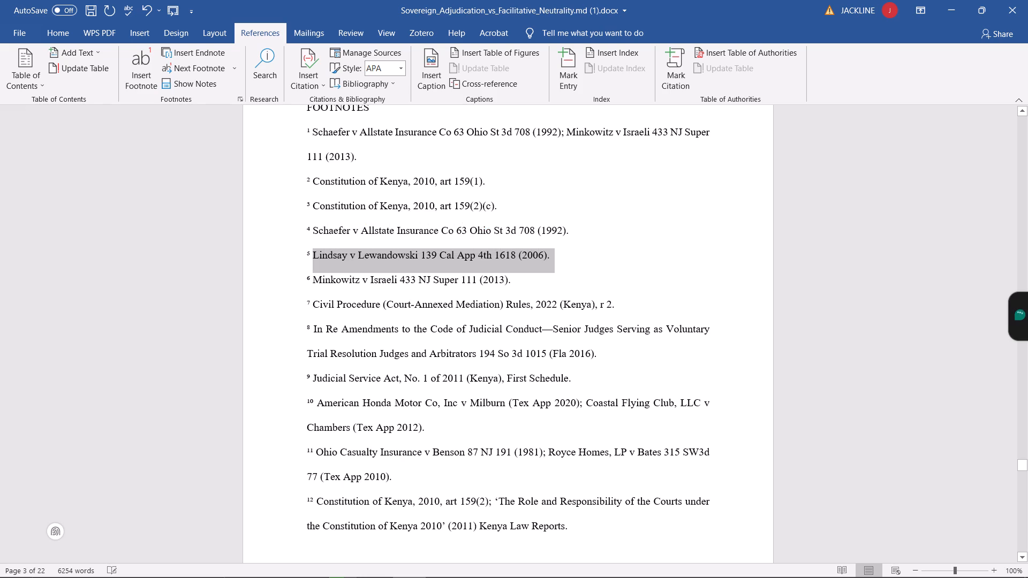
key("ctrl+c")
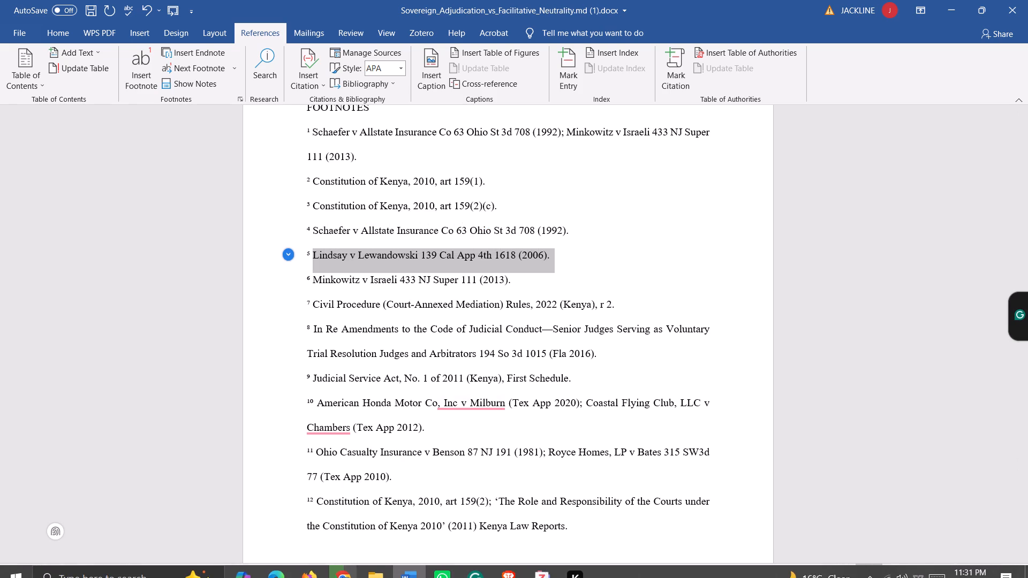
In Chrome, search Google Scholar case law for the copied Lindsay v Lewandowski citation and open that judgment.
left_click(342, 577)
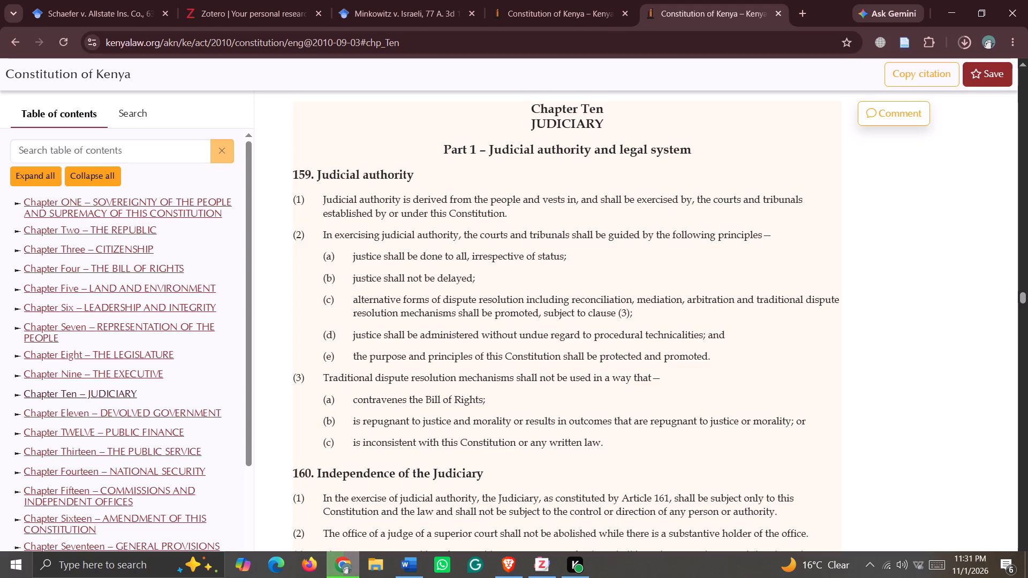
left_click(103, 15)
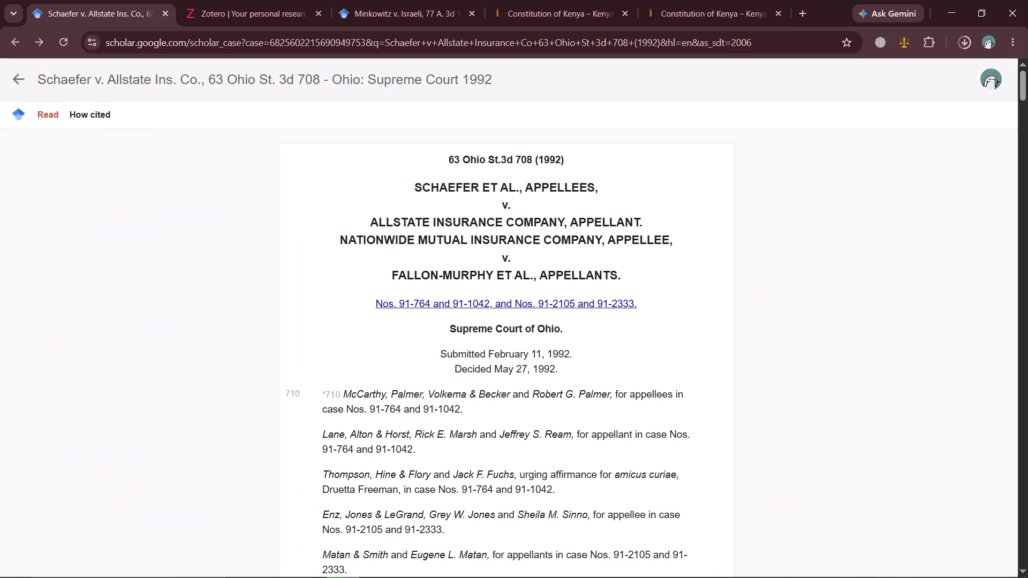
left_click(24, 82)
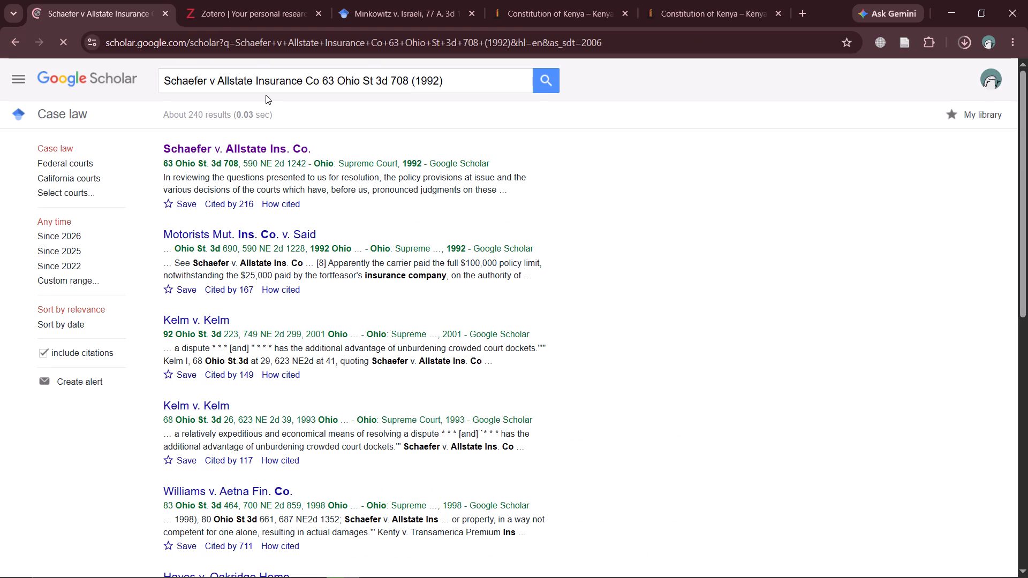
left_click(458, 85)
key("BackSpace")
key("BackSpace")
key("BackSpace")
key("BackSpace")
key("BackSpace")
key("BackSpace")
key("BackSpace")
key("BackSpace")
key("BackSpace")
key("BackSpace")
key("BackSpace")
key("BackSpace")
key("BackSpace")
key("BackSpace")
key("BackSpace")
key("BackSpace")
key("BackSpace")
key("BackSpace")
key("BackSpace")
key("BackSpace")
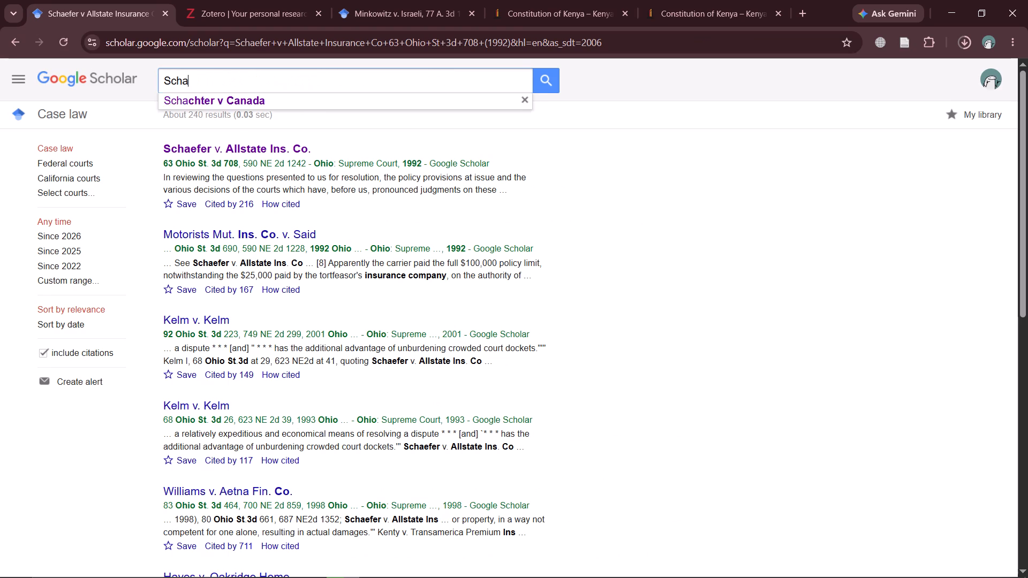
key("ctrl+v")
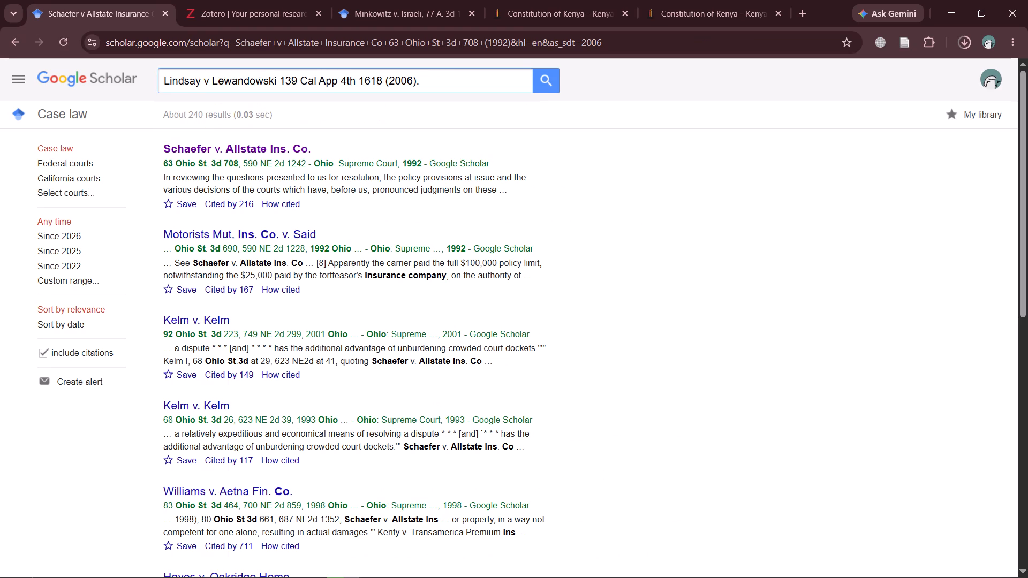
key("Return")
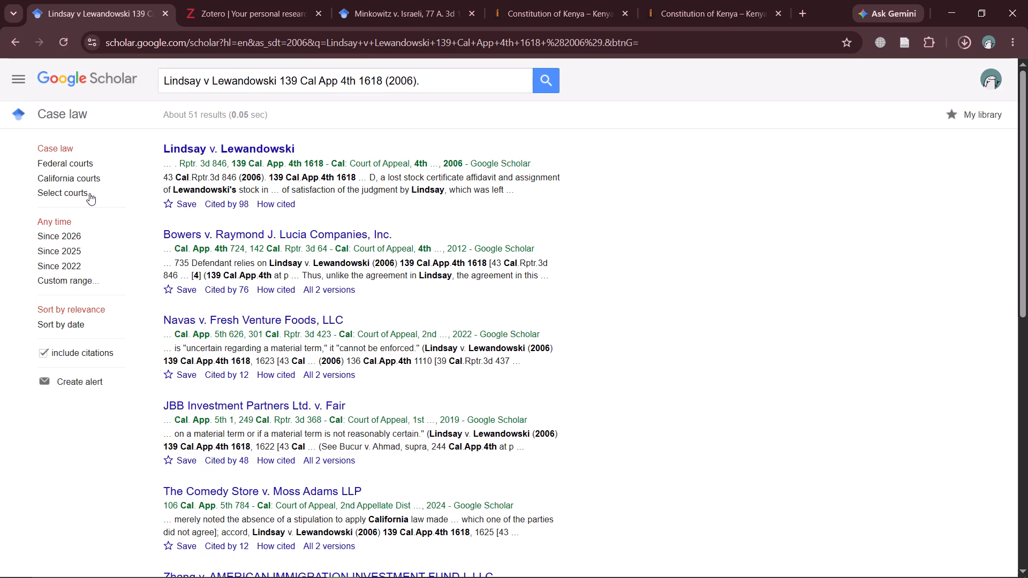
left_click(216, 153)
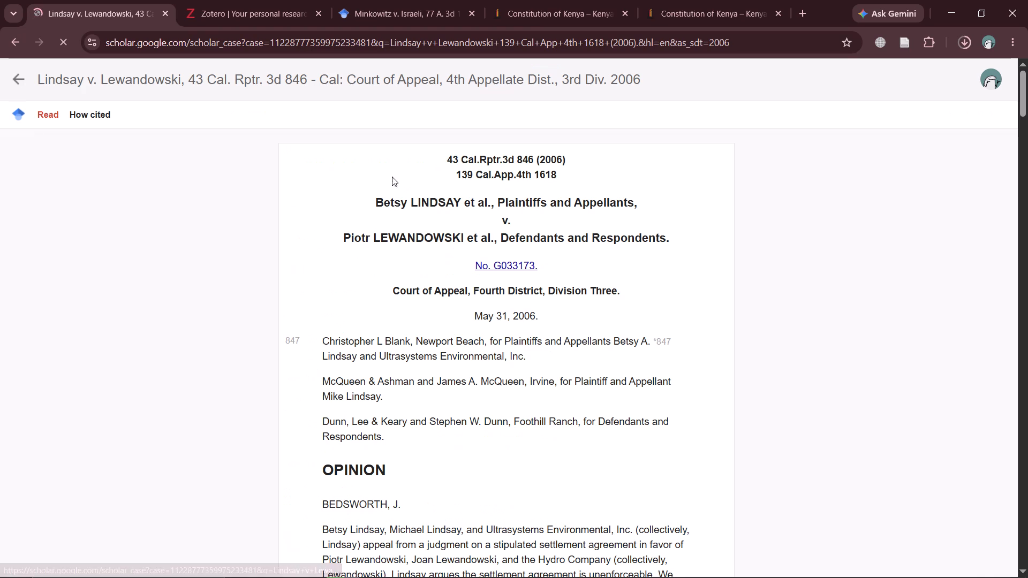
Save the Lindsay v. Lewandowski judgment to Zotero's Commercial Arbitration collection and return to the Word document.
left_click(901, 42)
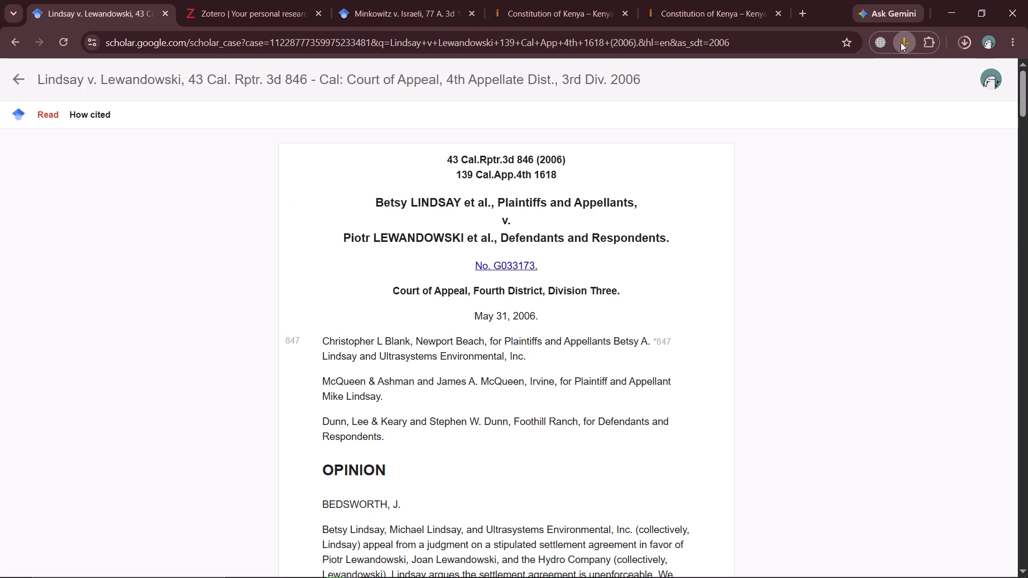
left_click(987, 88)
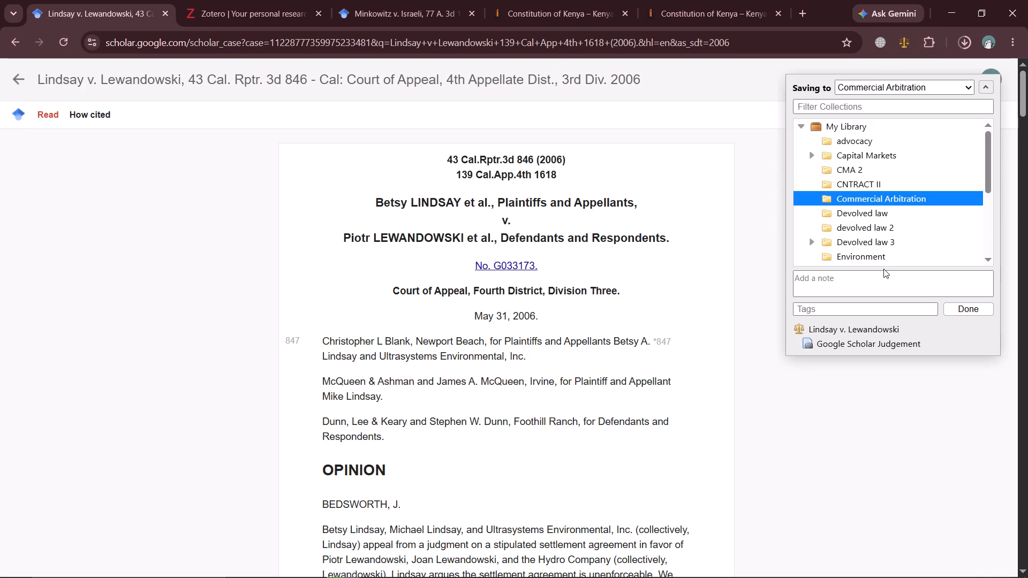
left_click(974, 308)
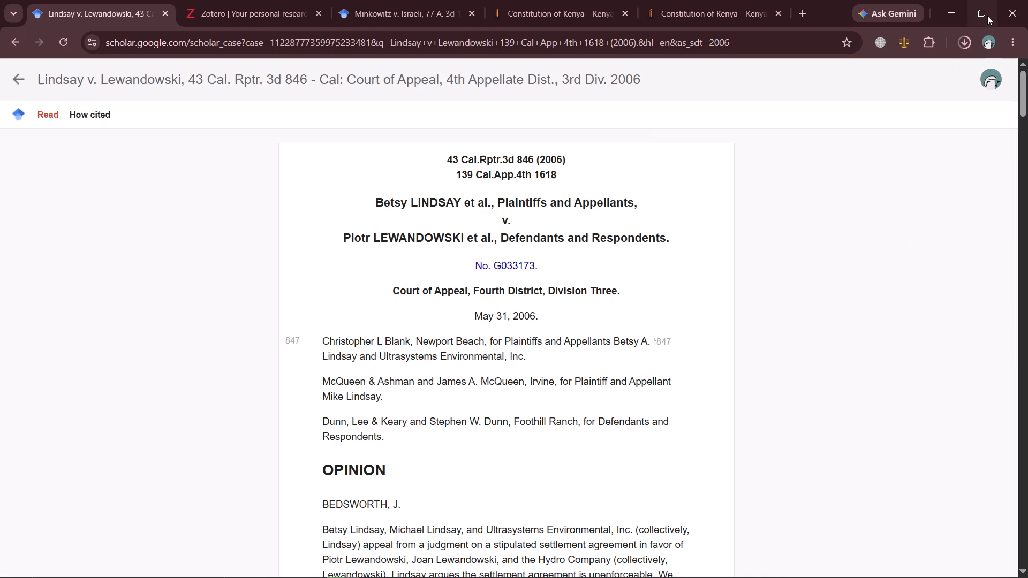
left_click(954, 12)
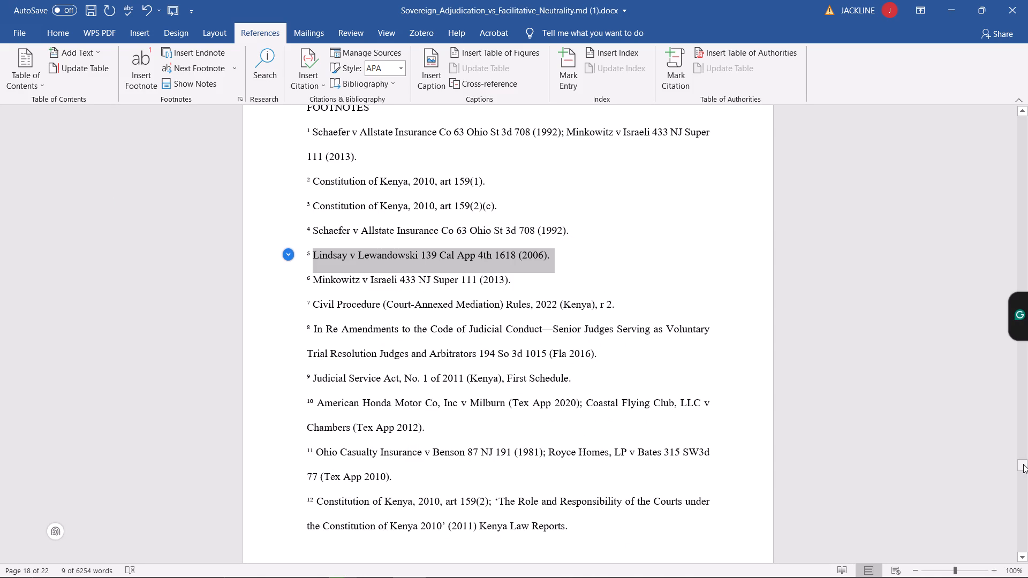
Insert the Zotero citation for Lindsay v. Lewandowski (2006) from the Commercial Arbitration collection into the empty footnote 5.
left_click_drag(1024, 461, 1015, 361)
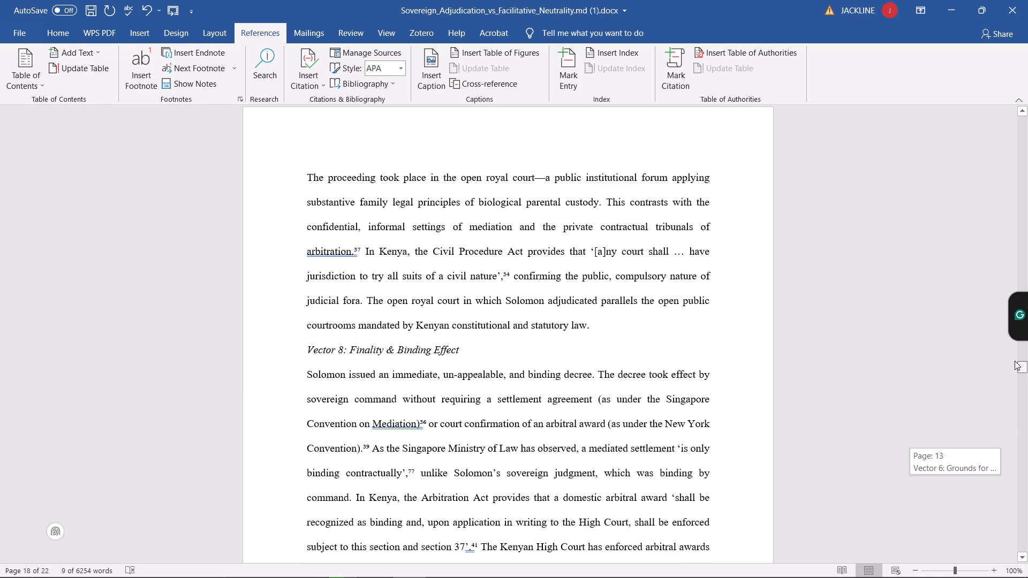
left_click_drag(1015, 361, 1009, 199)
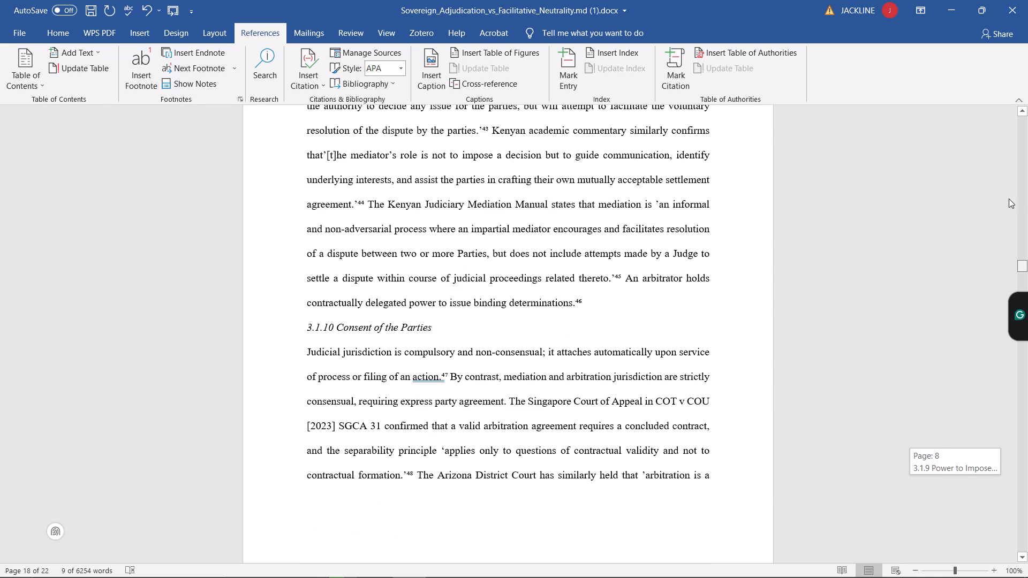
left_click_drag(1009, 199, 1010, 188)
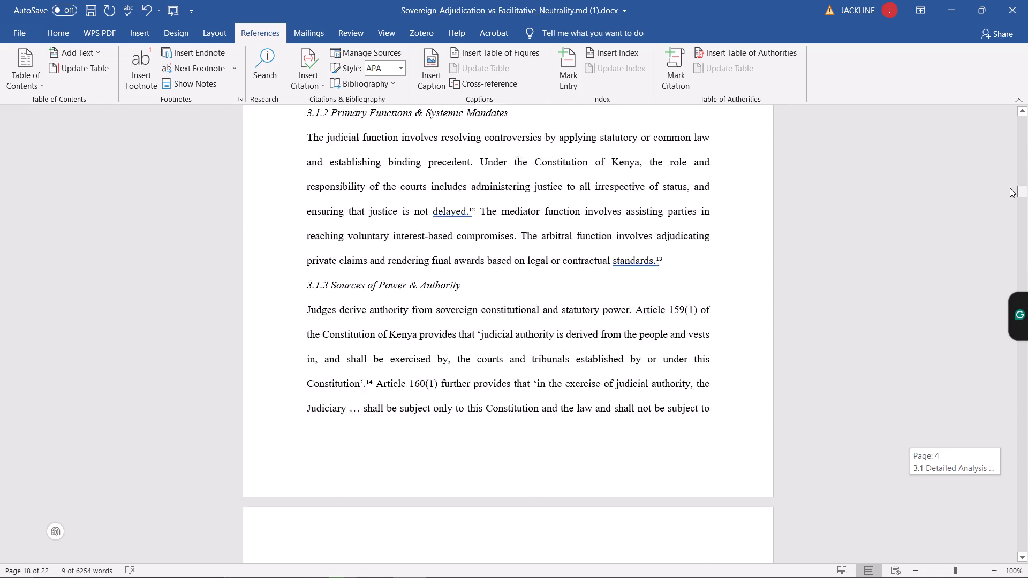
left_click_drag(1010, 188, 1006, 171)
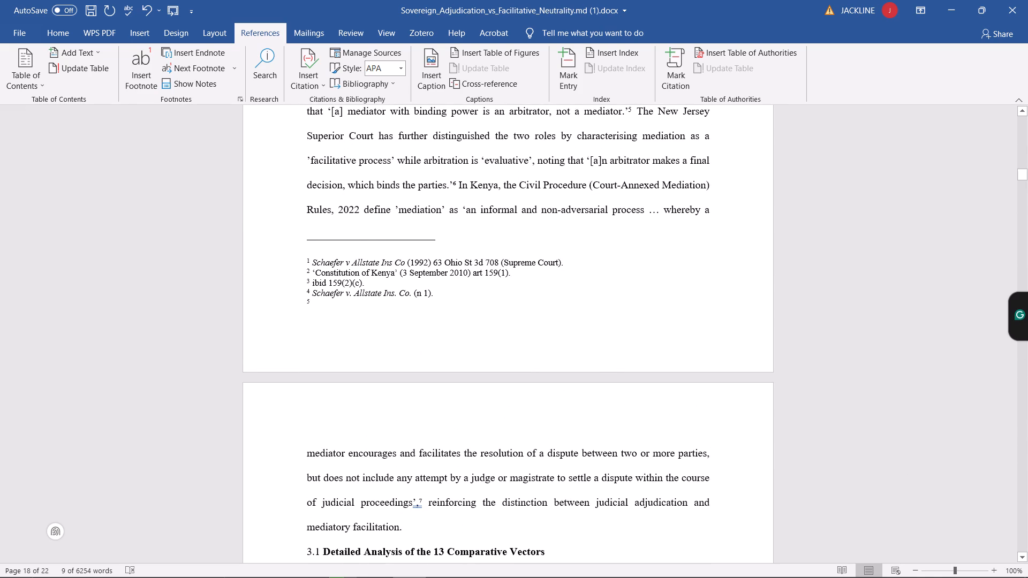
left_click(316, 307)
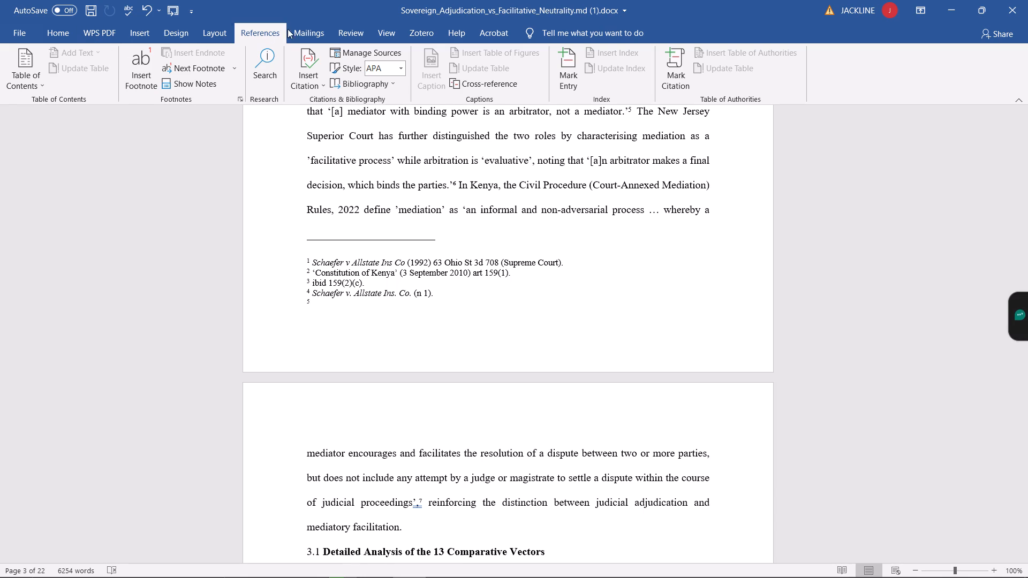
left_click(430, 33)
left_click(14, 85)
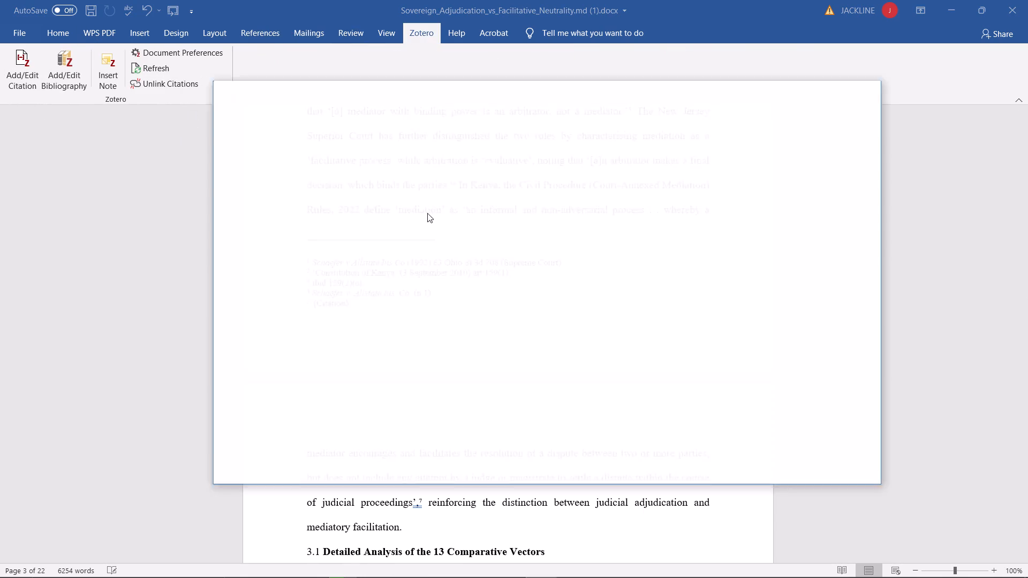
left_click(427, 217)
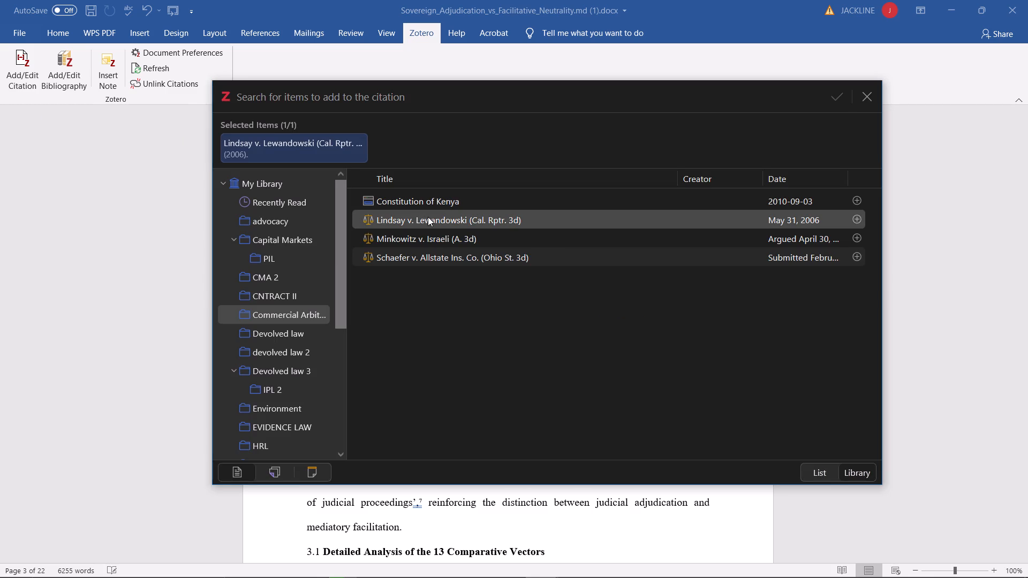
left_click(334, 147)
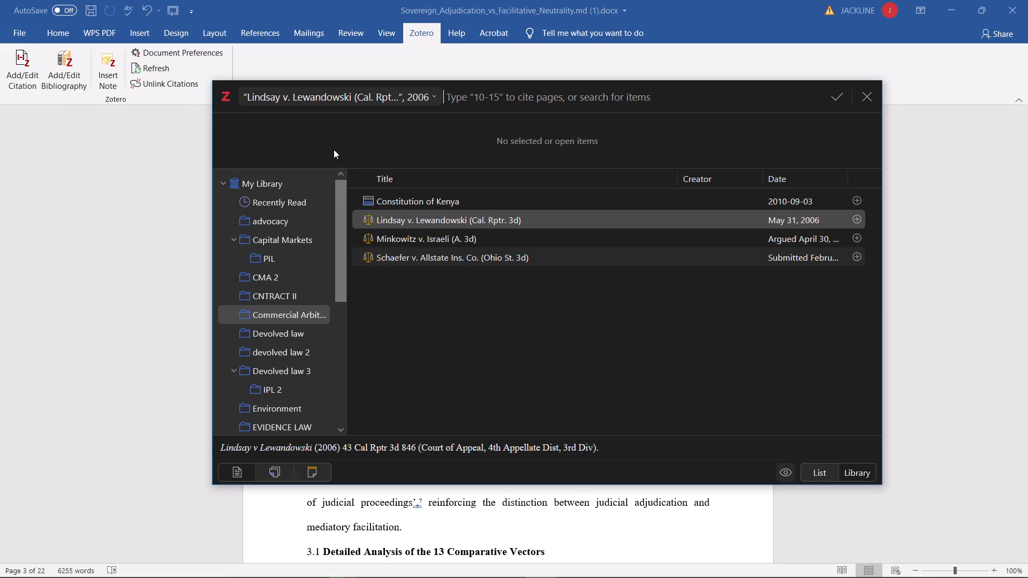
left_click(433, 97)
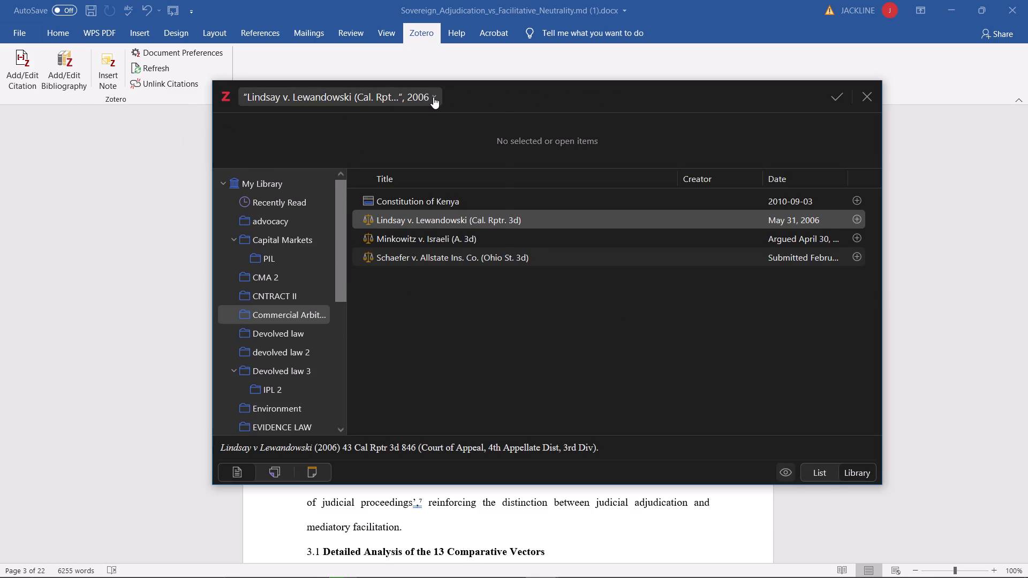
left_click(433, 97)
left_click(836, 103)
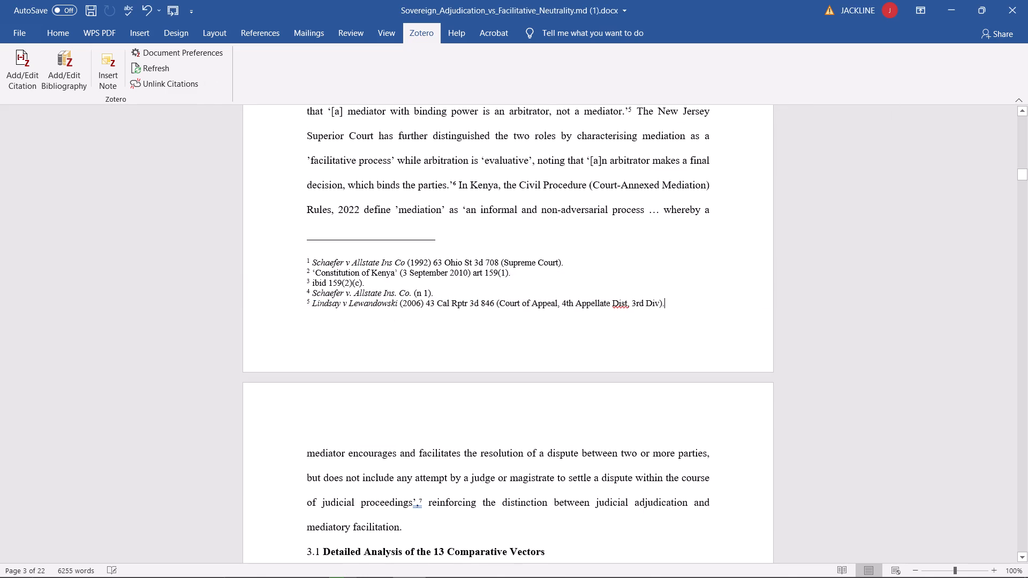
Replace the typed note number 6 after "which binds the parties" with a real footnote.
scroll(583, 293, "down", 3)
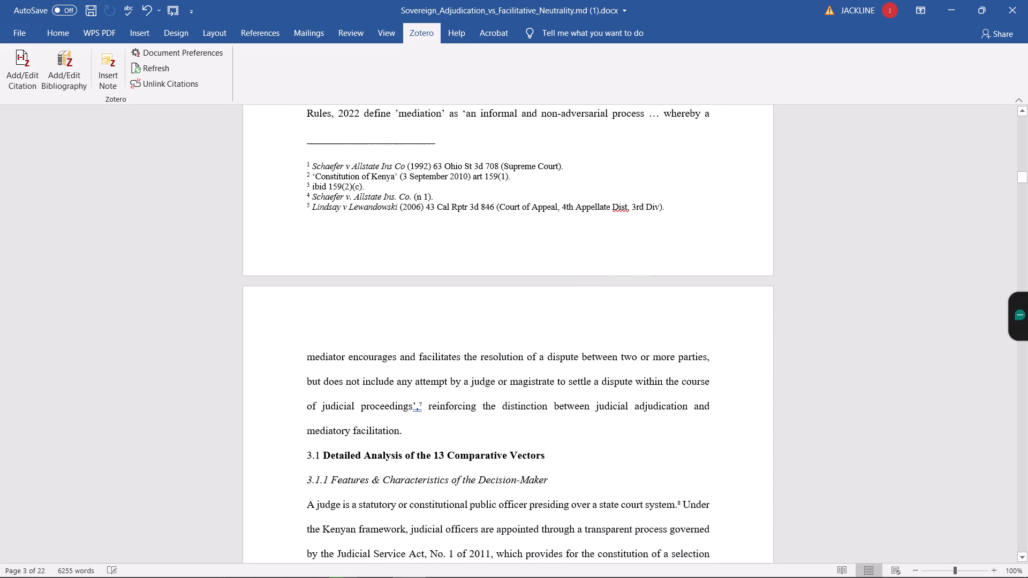
scroll(534, 287, "up", 6)
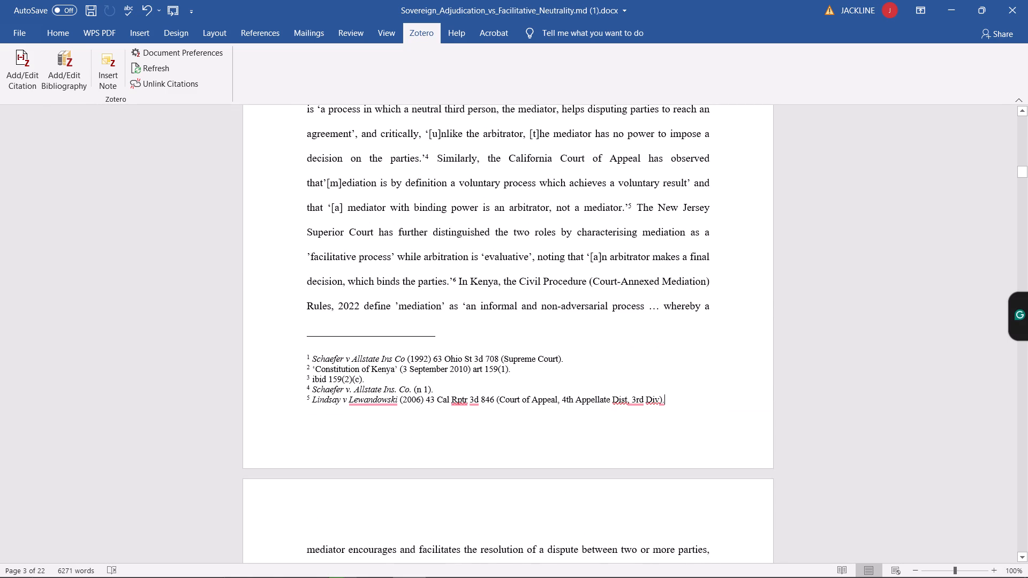
left_click(456, 283)
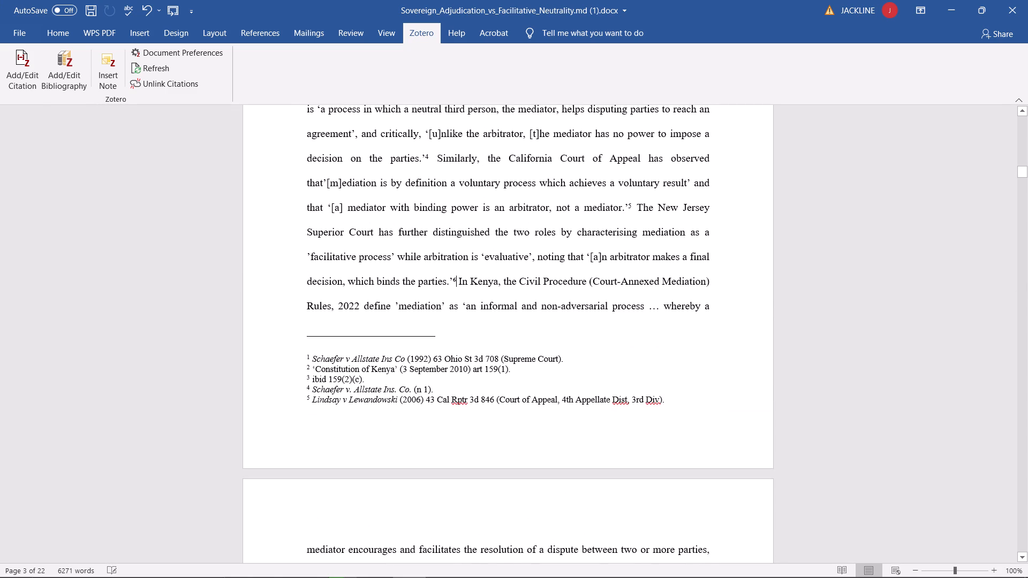
key("BackSpace")
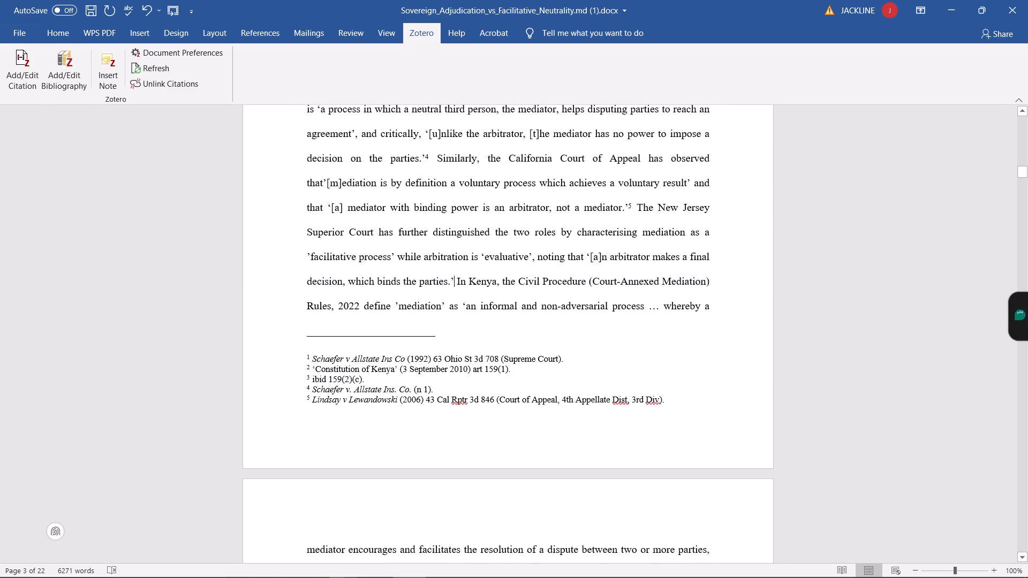
left_click(247, 28)
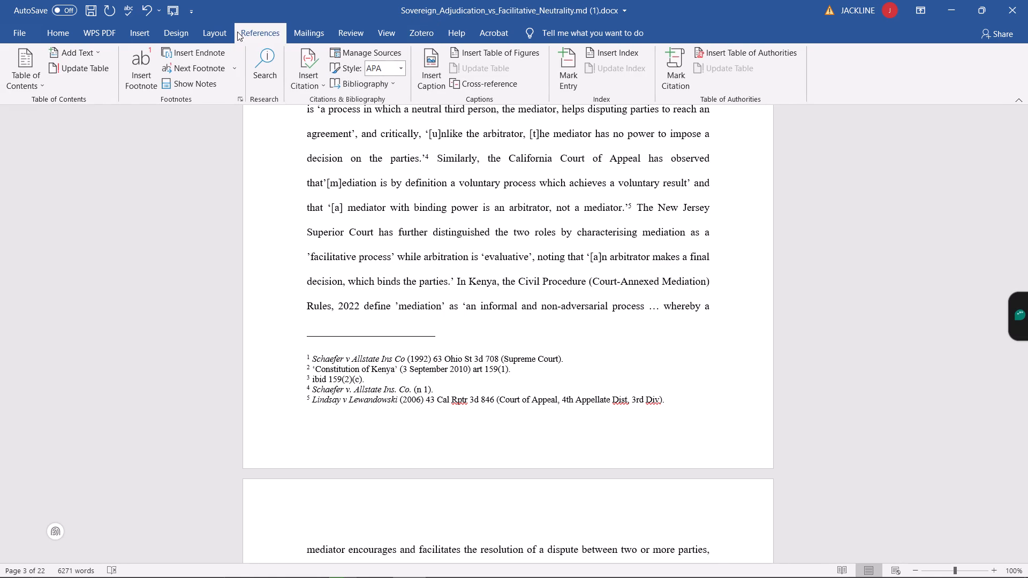
left_click(141, 77)
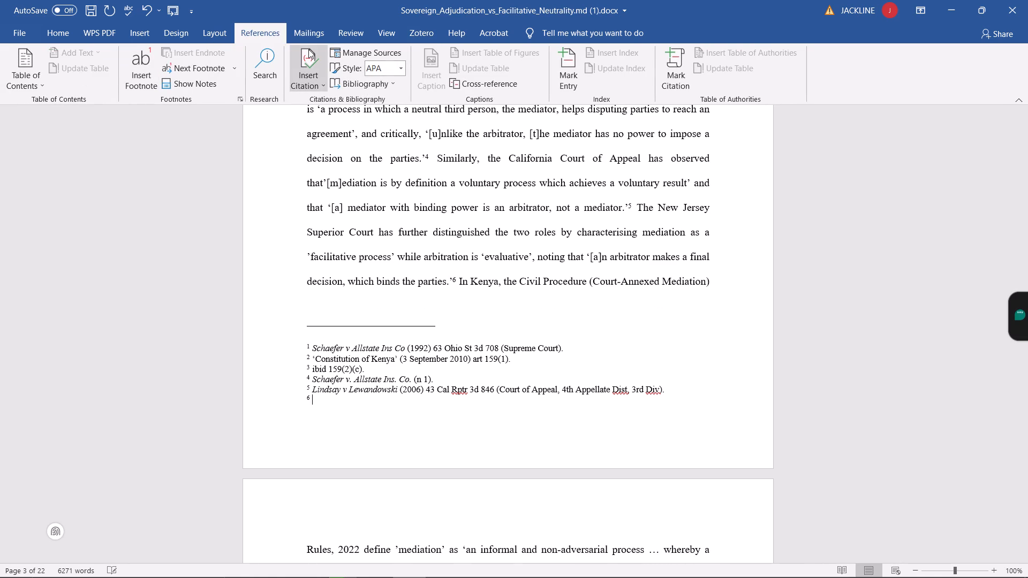
Insert the Zotero citation for Minkowitz v. Israeli (2013) from the Commercial Arbitration collection into footnote 6.
left_click(427, 31)
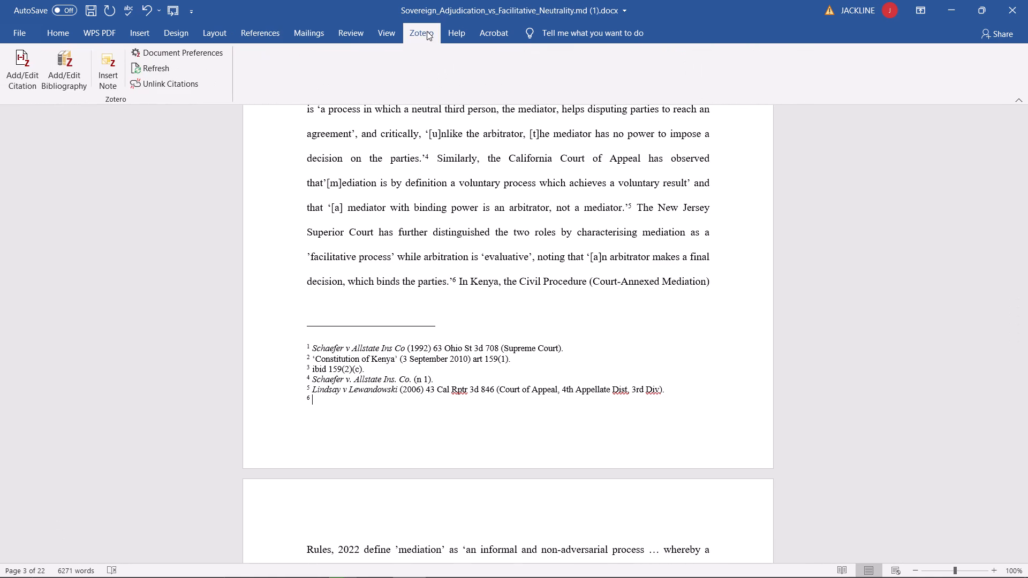
left_click(26, 85)
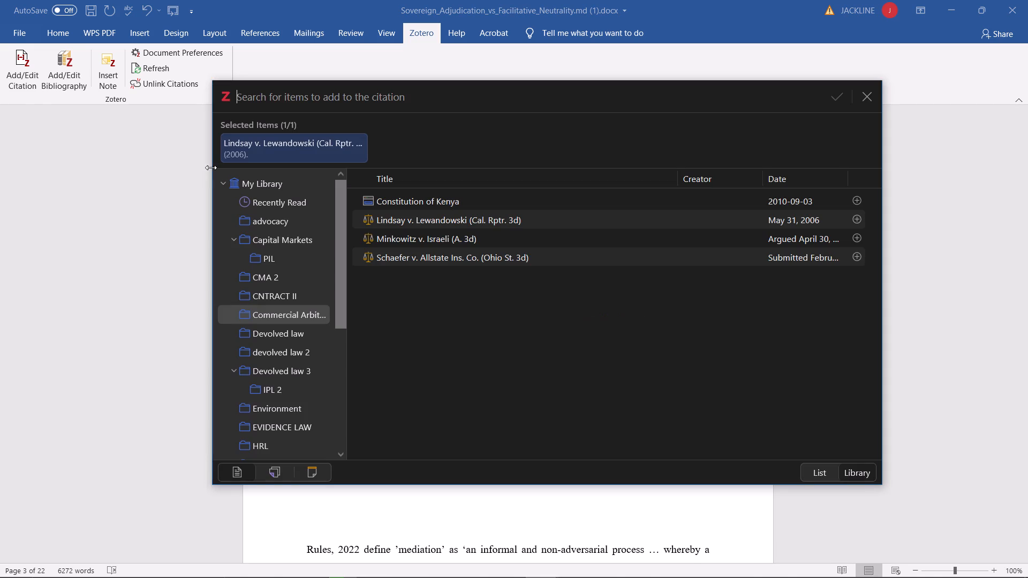
left_click(420, 241)
left_click(439, 241)
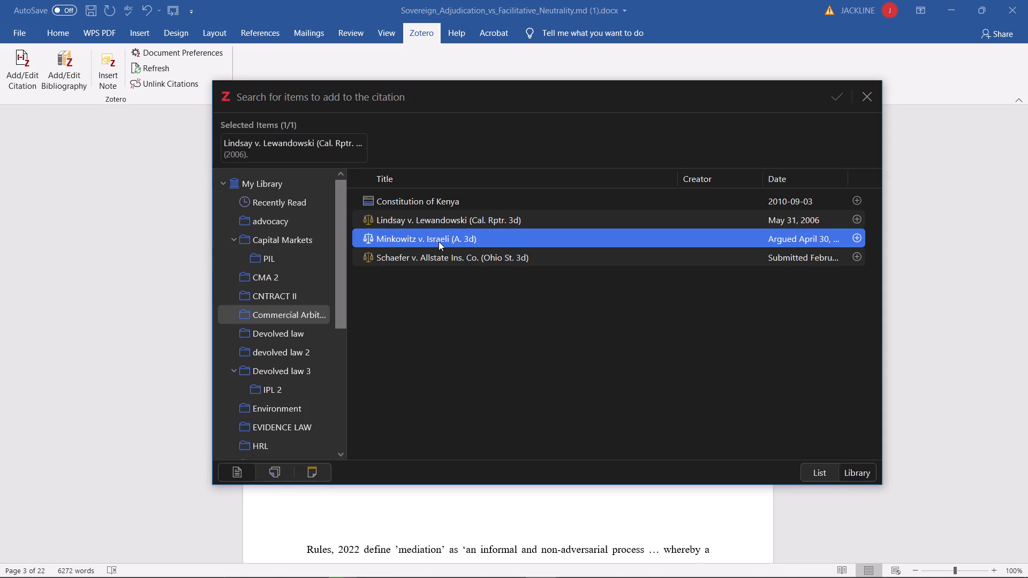
left_click(423, 238)
left_click(406, 240)
left_click(780, 241)
left_click(428, 148)
left_click(405, 97)
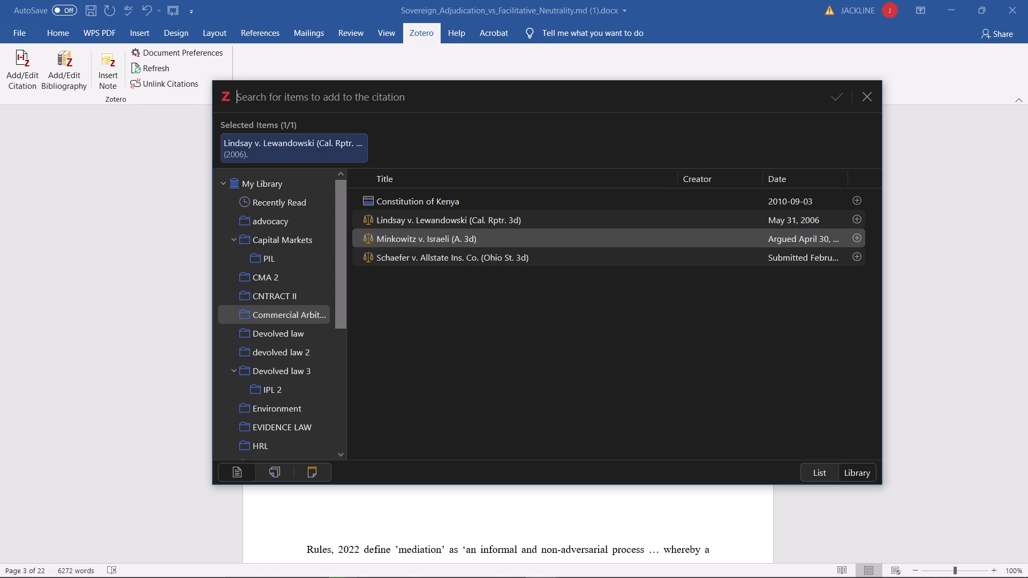
left_click(421, 234)
left_click(421, 234)
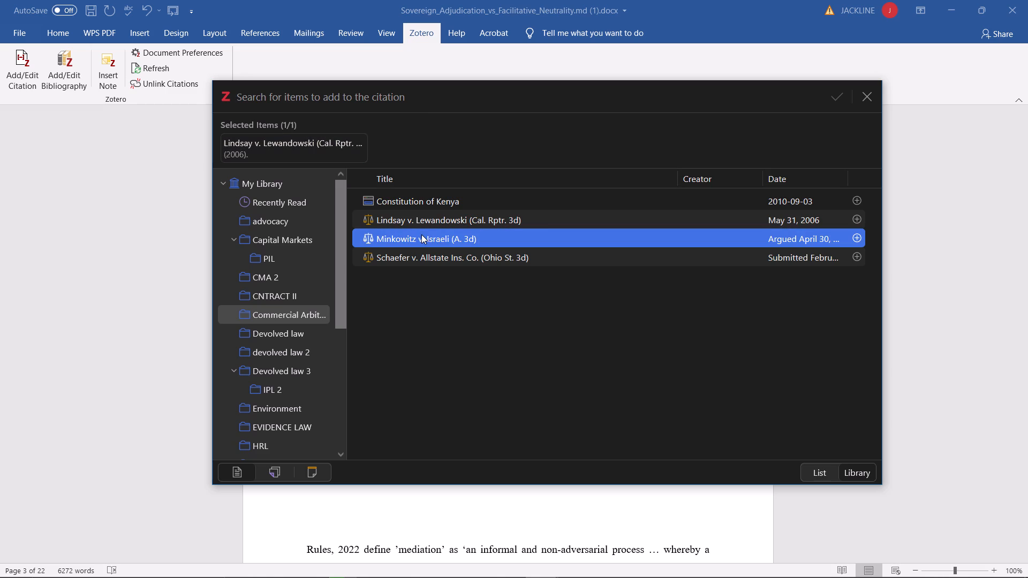
left_click(478, 353)
left_click(835, 99)
left_click(835, 99)
left_click(548, 237)
left_click(855, 239)
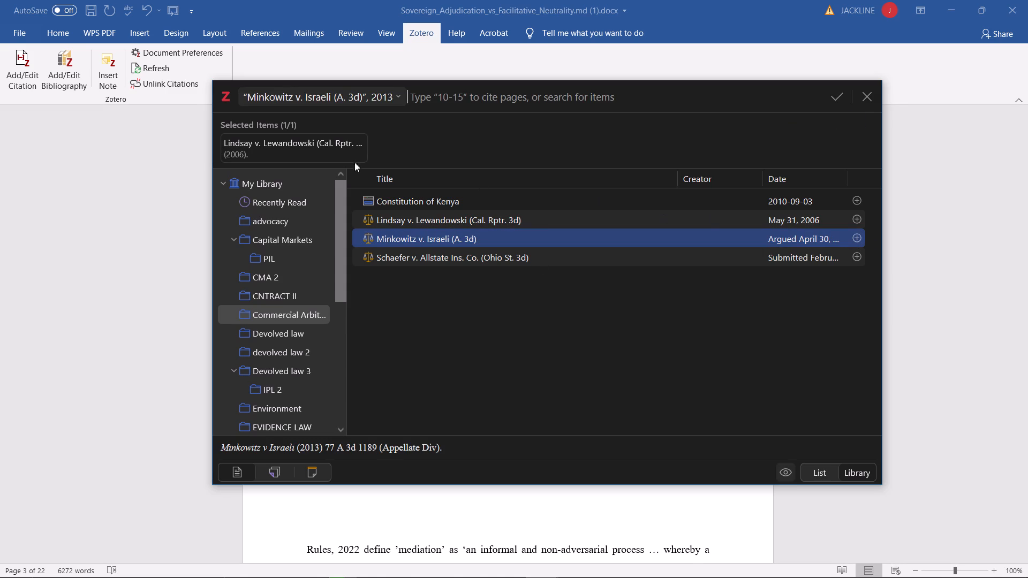
left_click(836, 98)
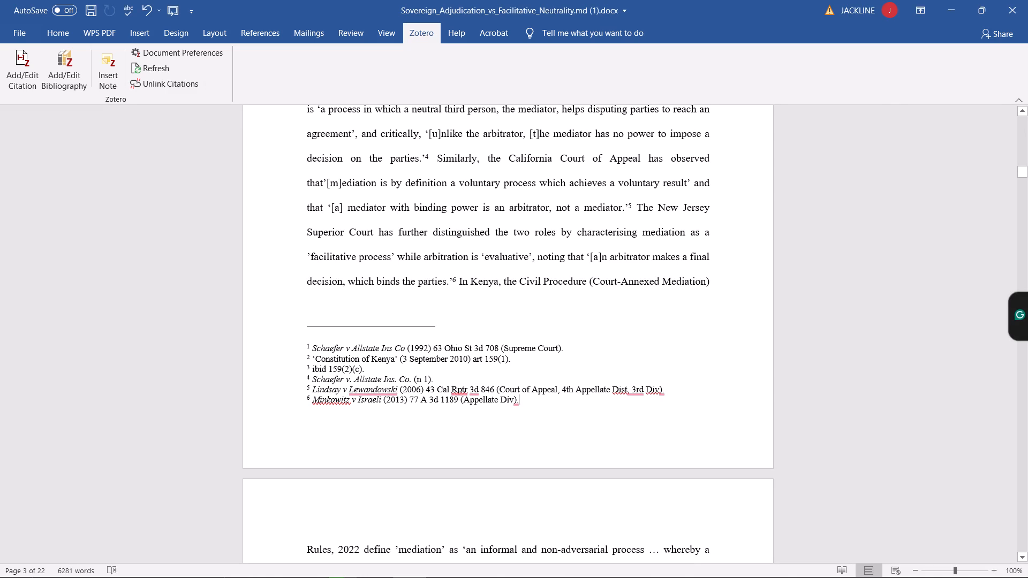
Copy the text of typed note 7, "Civil Procedure (Court-Annexed Mediation) Rules, 2022 (Kenya), r 2.", from the FOOTNOTES list at the document's end.
left_click_drag(1024, 169, 1027, 253)
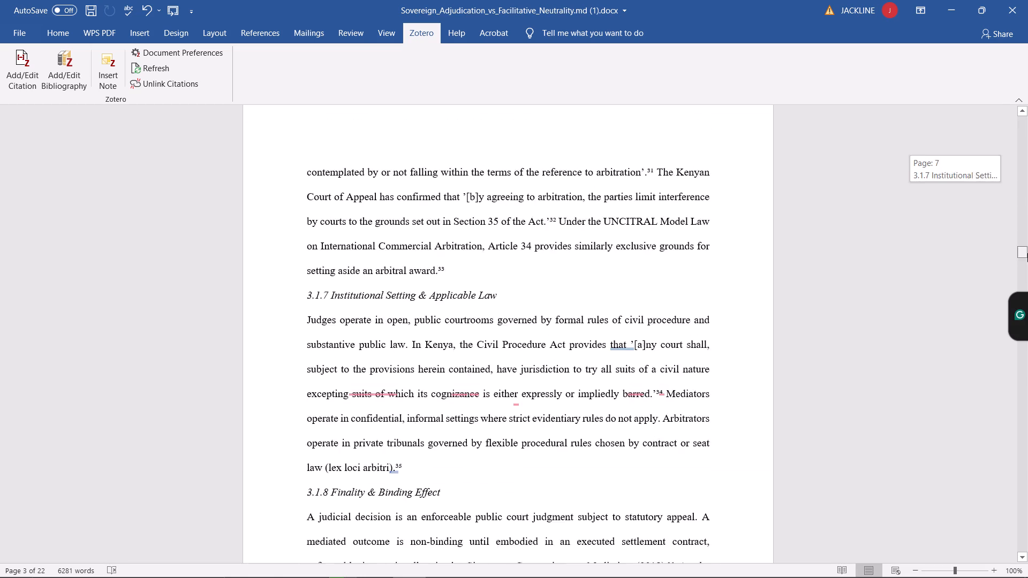
left_click_drag(1027, 253, 1027, 370)
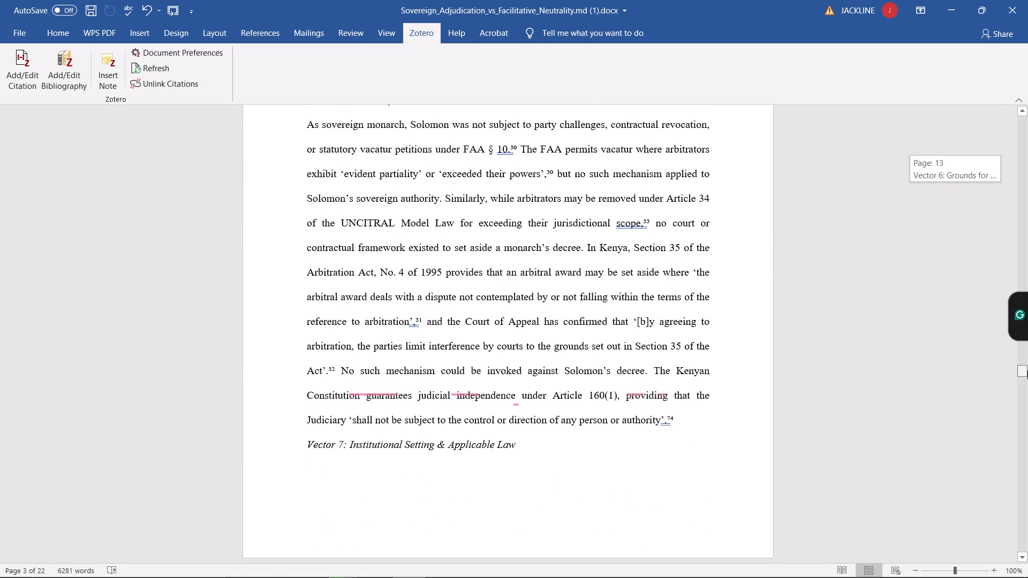
left_click_drag(1027, 370, 1027, 407)
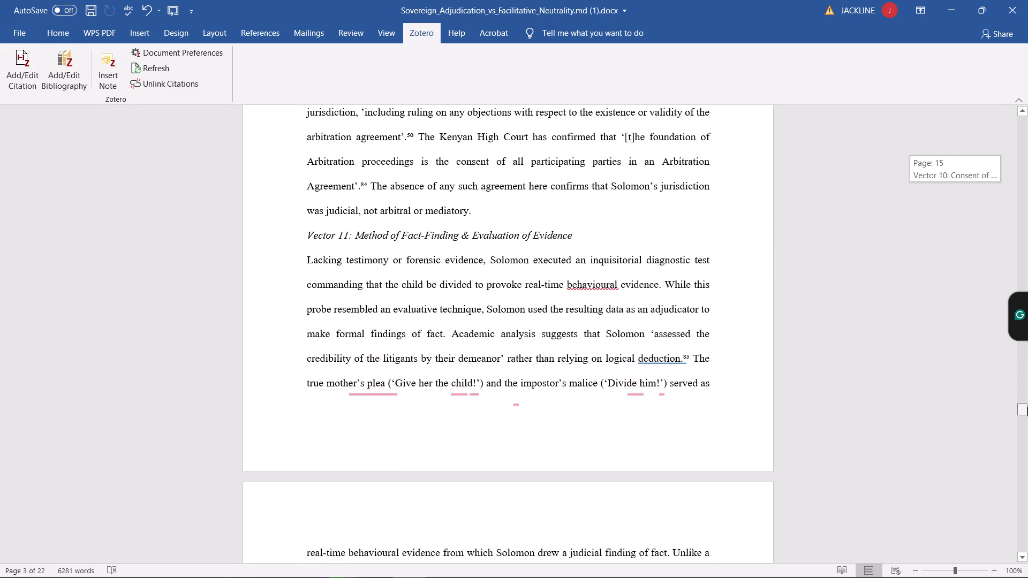
left_click_drag(1027, 407, 1027, 451)
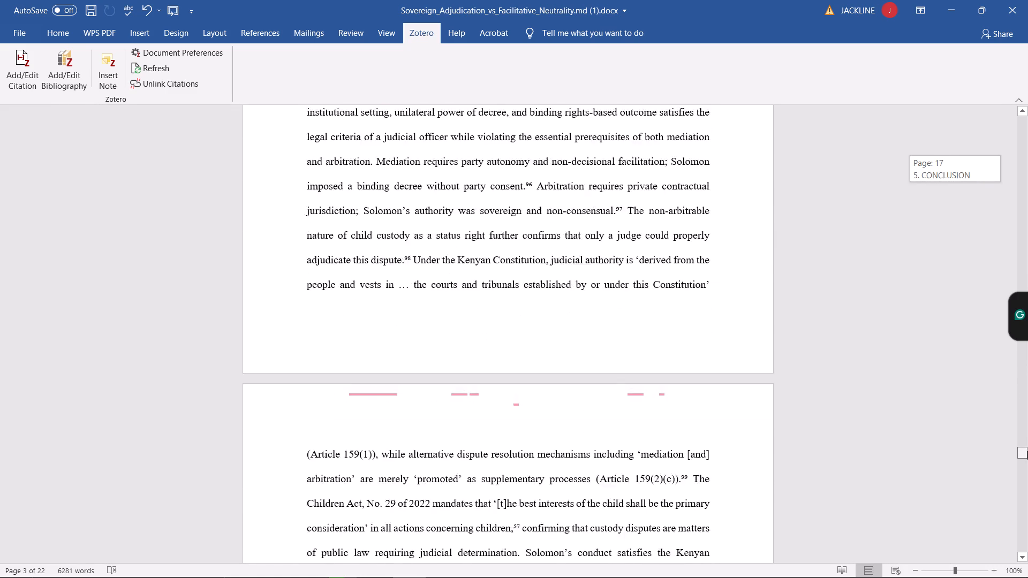
left_click_drag(1027, 451, 1026, 460)
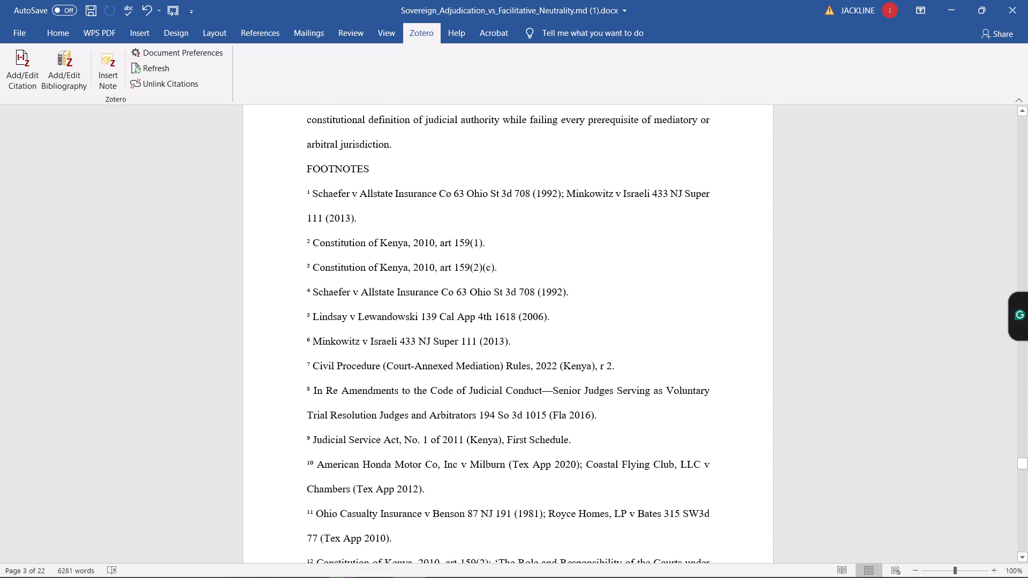
left_click(613, 365)
left_click(618, 365)
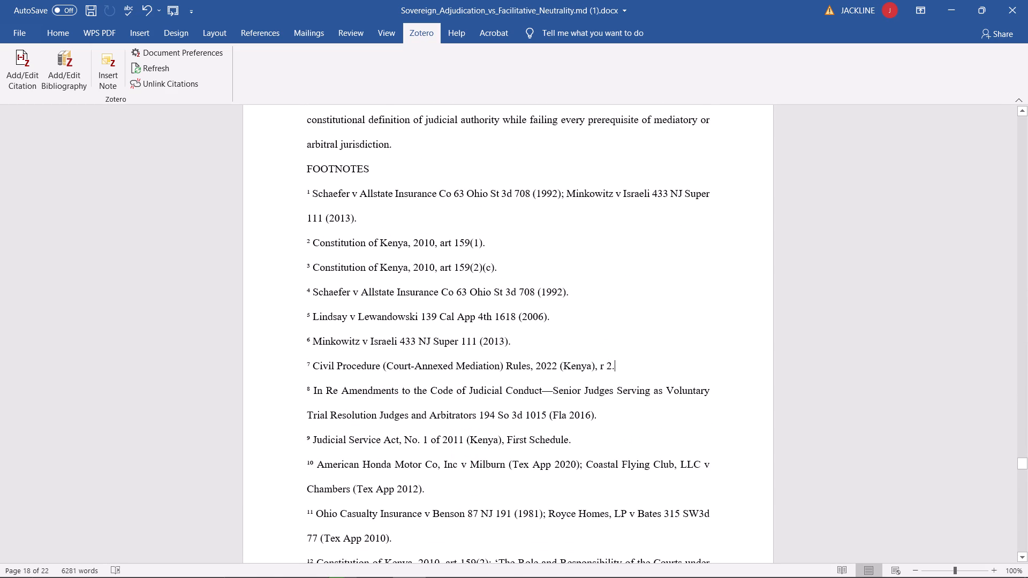
left_click_drag(621, 367, 366, 375)
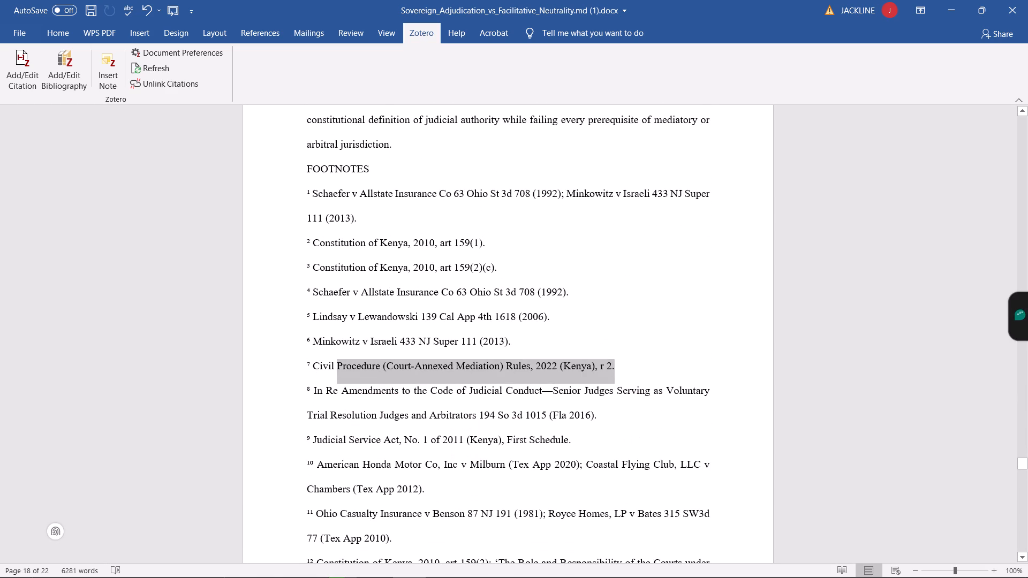
left_click_drag(366, 375, 323, 373)
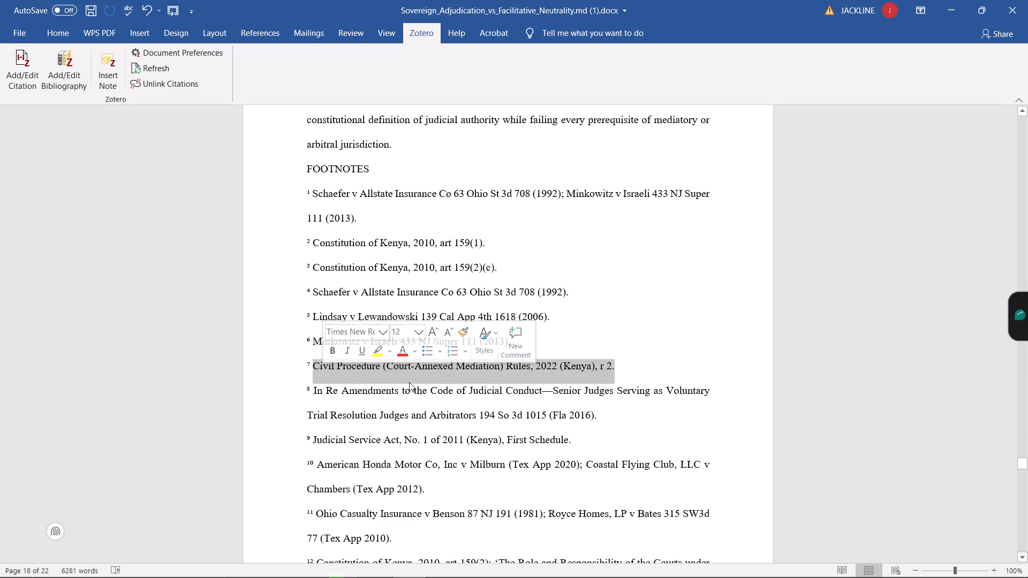
key("ctrl+c")
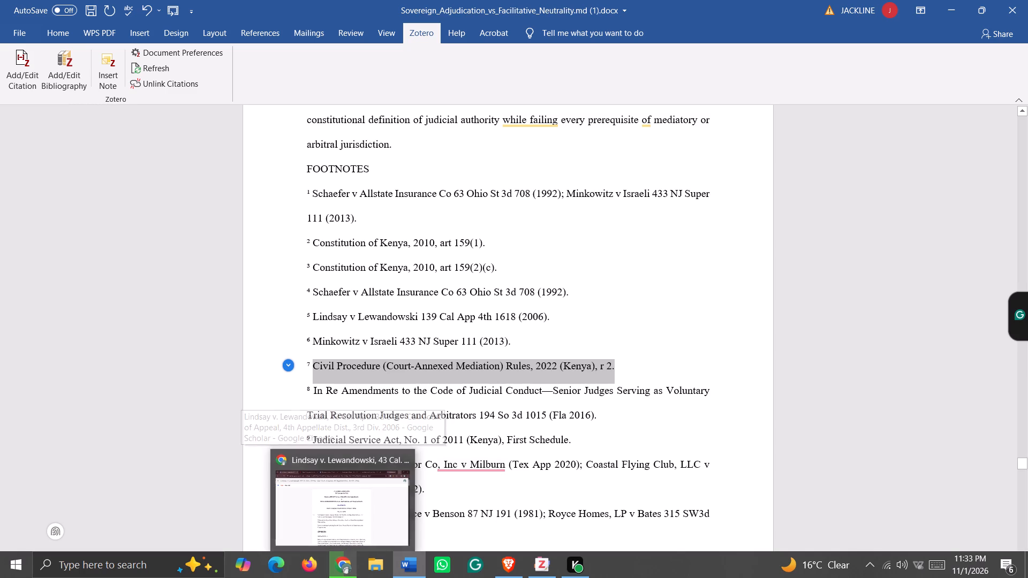
Look through the following typed entries in the FOOTNOTES list to see which sources remain to be cited.
scroll(554, 417, "down", 12)
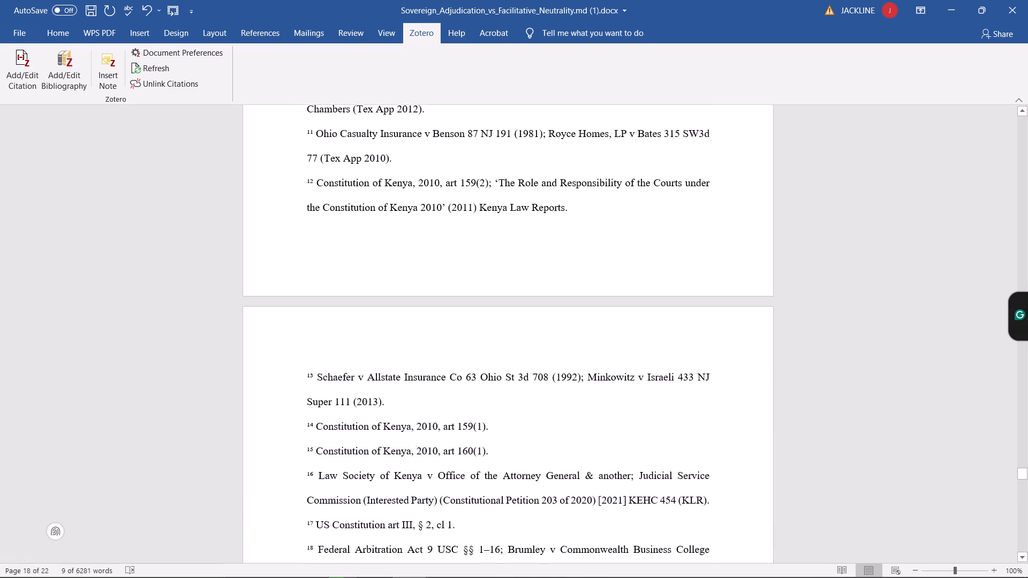
scroll(545, 418, "down", 6)
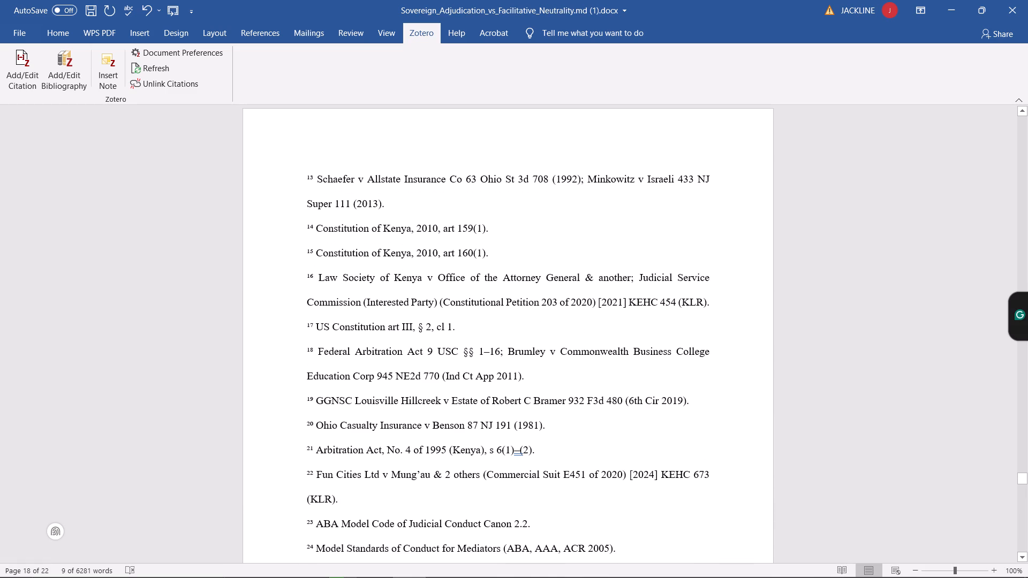
scroll(542, 430, "down", 5)
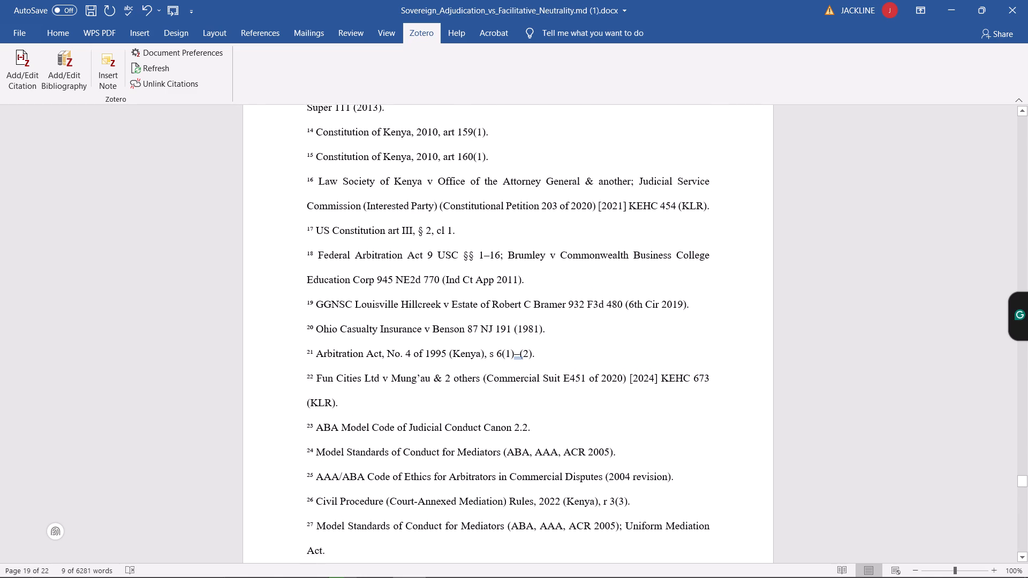
scroll(551, 396, "down", 15)
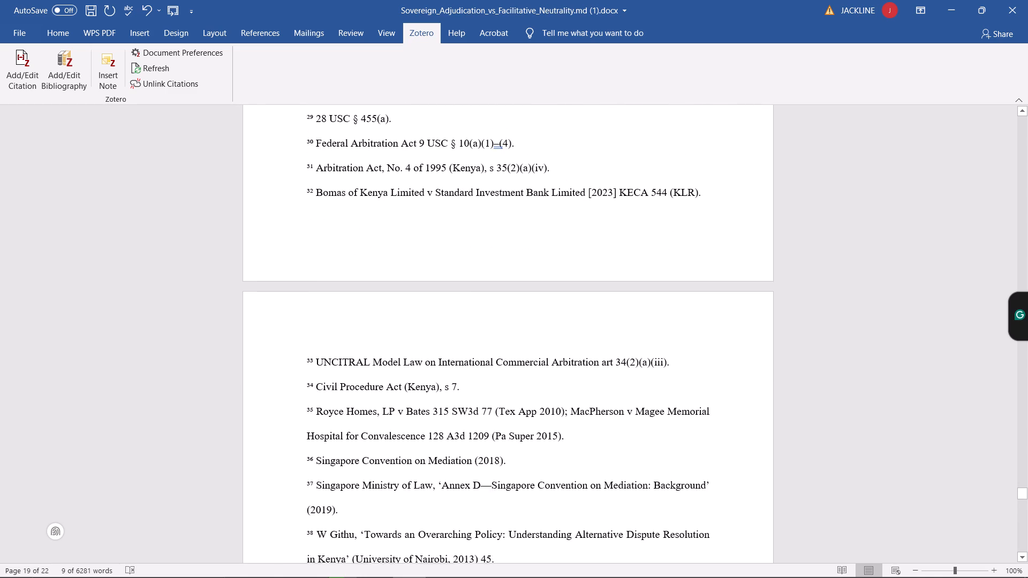
scroll(546, 402, "down", 2)
scroll(543, 406, "up", 11)
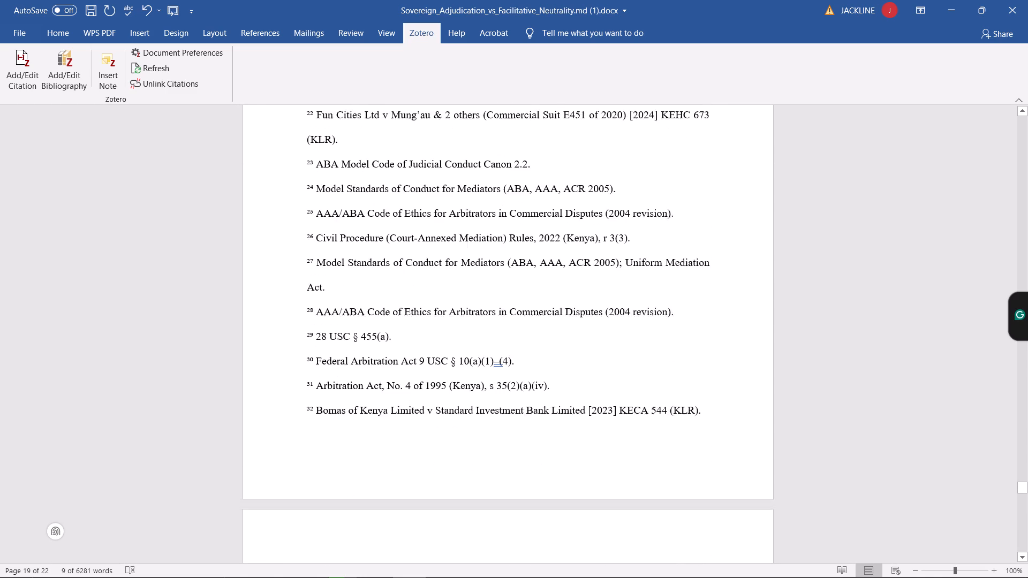
scroll(545, 381, "up", 18)
scroll(547, 382, "up", 7)
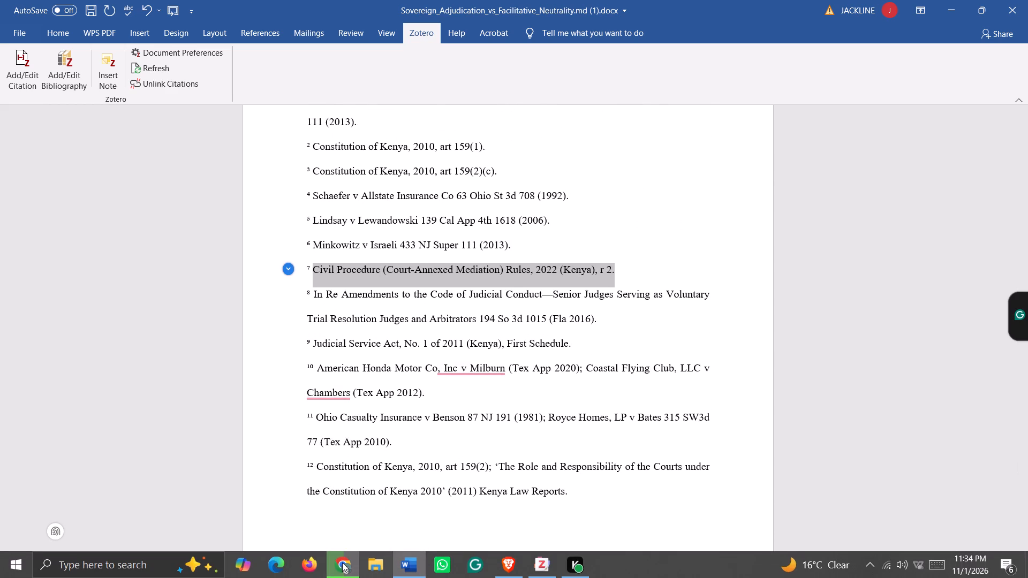
Switch to Chrome, close the duplicate Constitution of Kenya tab, and search Google in a new tab for the copied note 7 text.
left_click(342, 562)
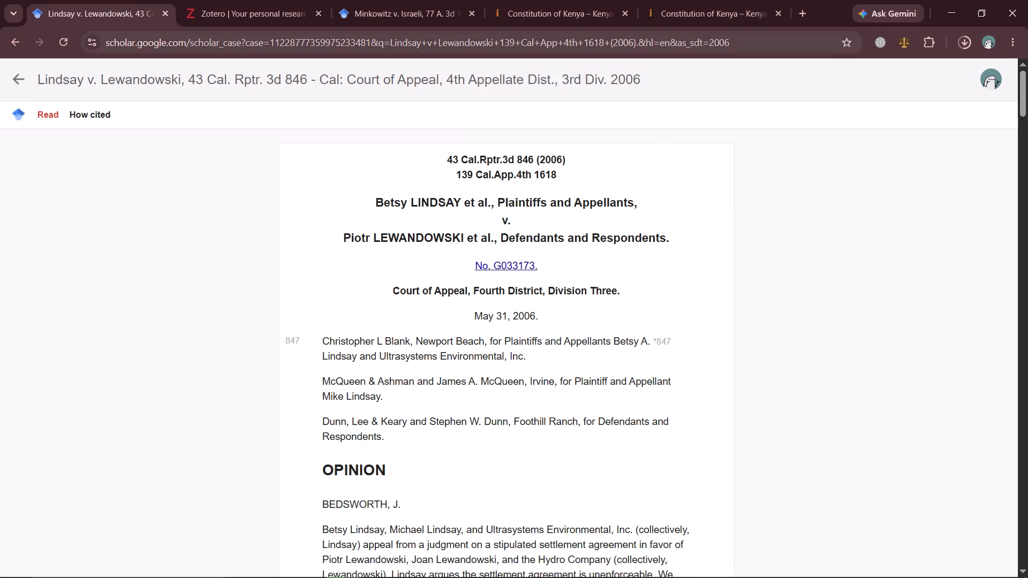
left_click(780, 11)
left_click(676, 12)
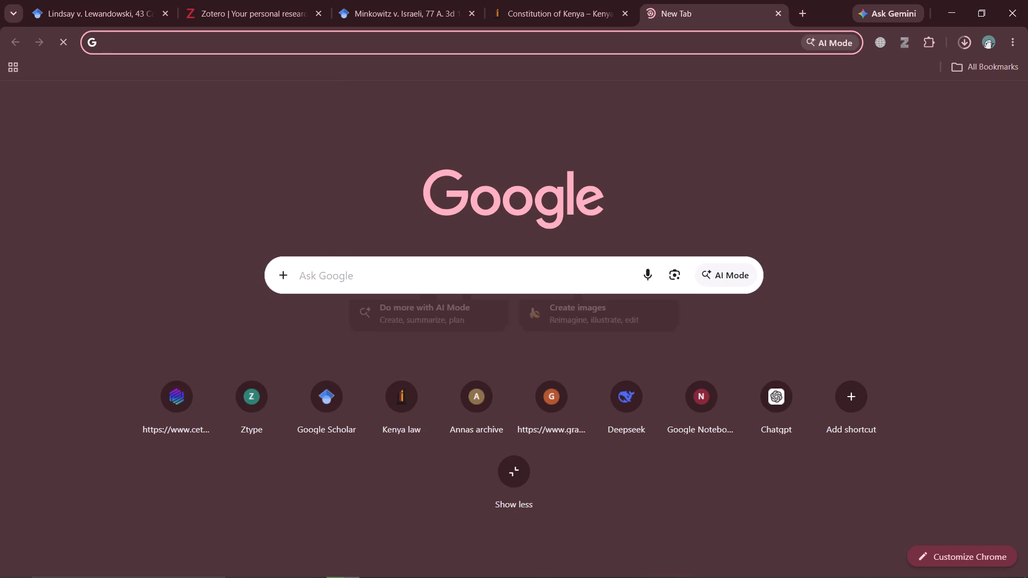
left_click(380, 273)
key("ctrl+v")
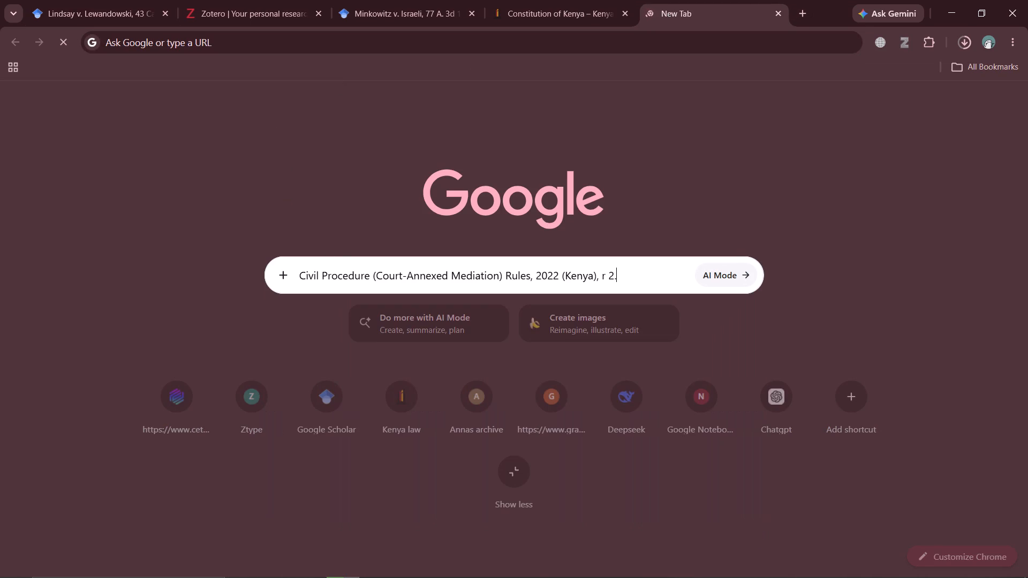
key("Return")
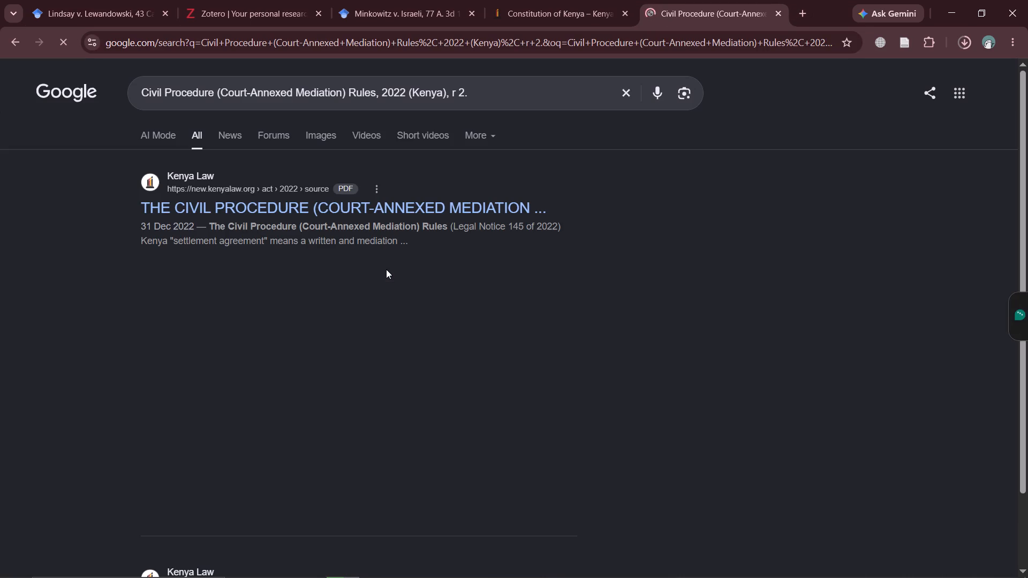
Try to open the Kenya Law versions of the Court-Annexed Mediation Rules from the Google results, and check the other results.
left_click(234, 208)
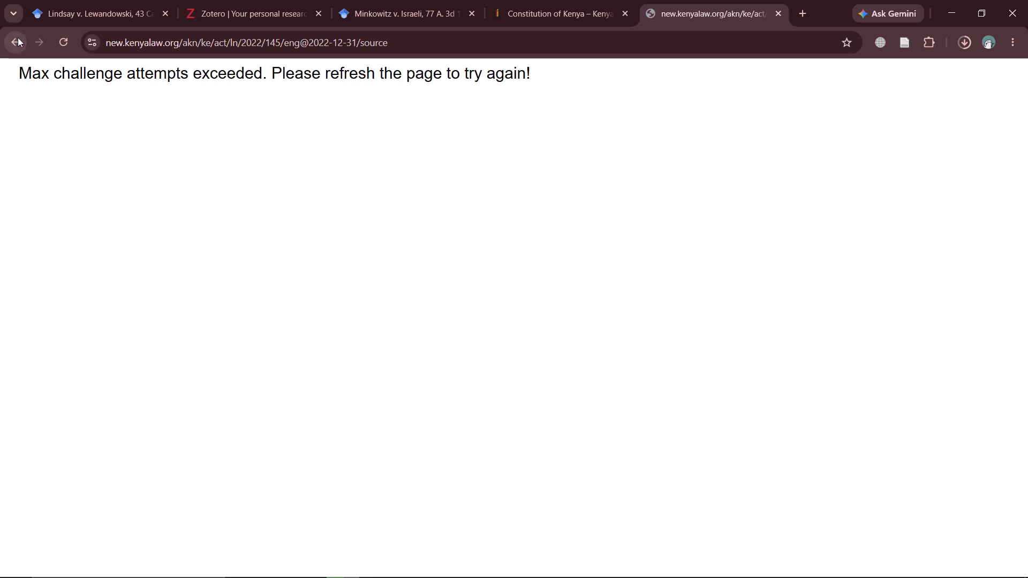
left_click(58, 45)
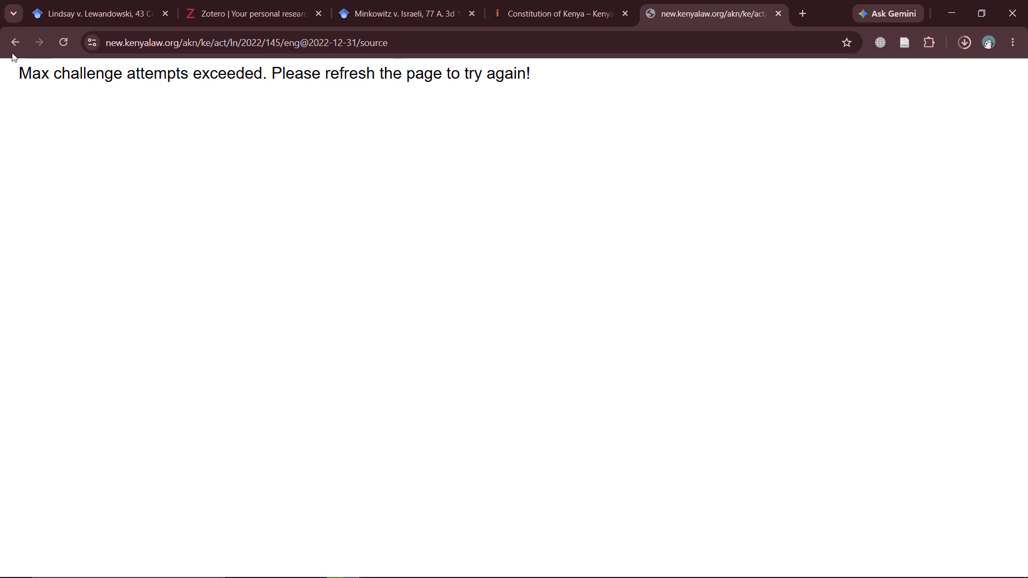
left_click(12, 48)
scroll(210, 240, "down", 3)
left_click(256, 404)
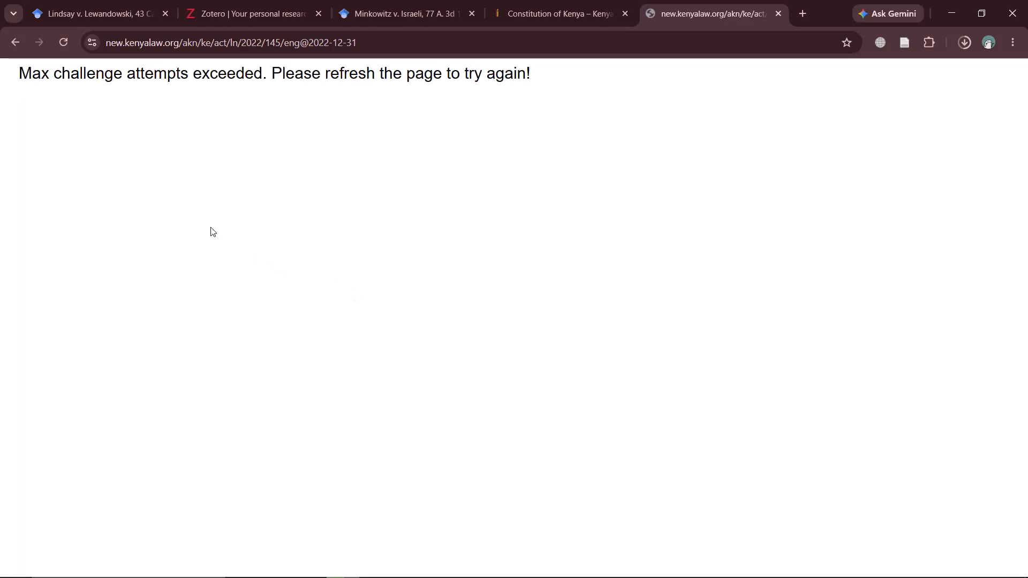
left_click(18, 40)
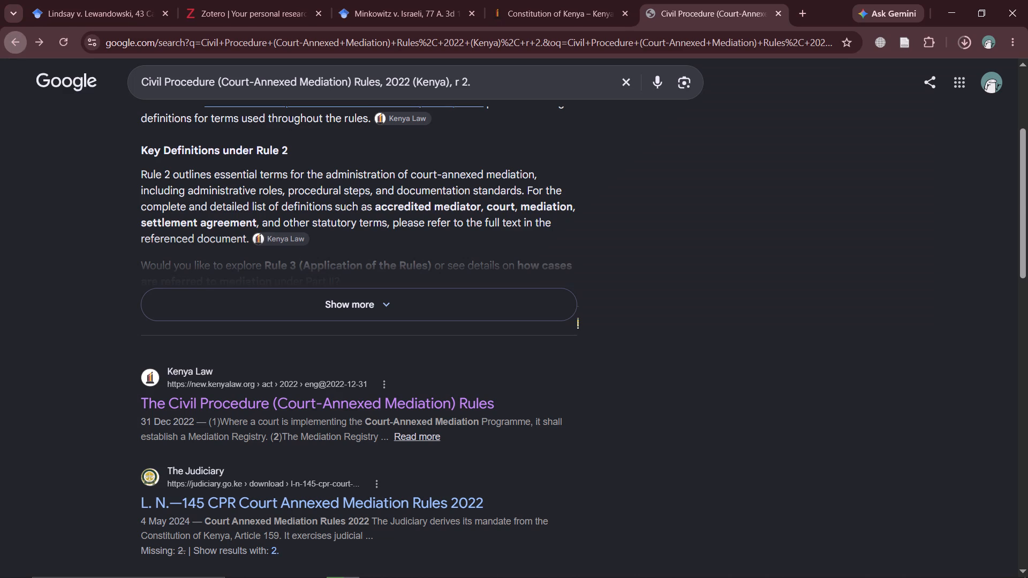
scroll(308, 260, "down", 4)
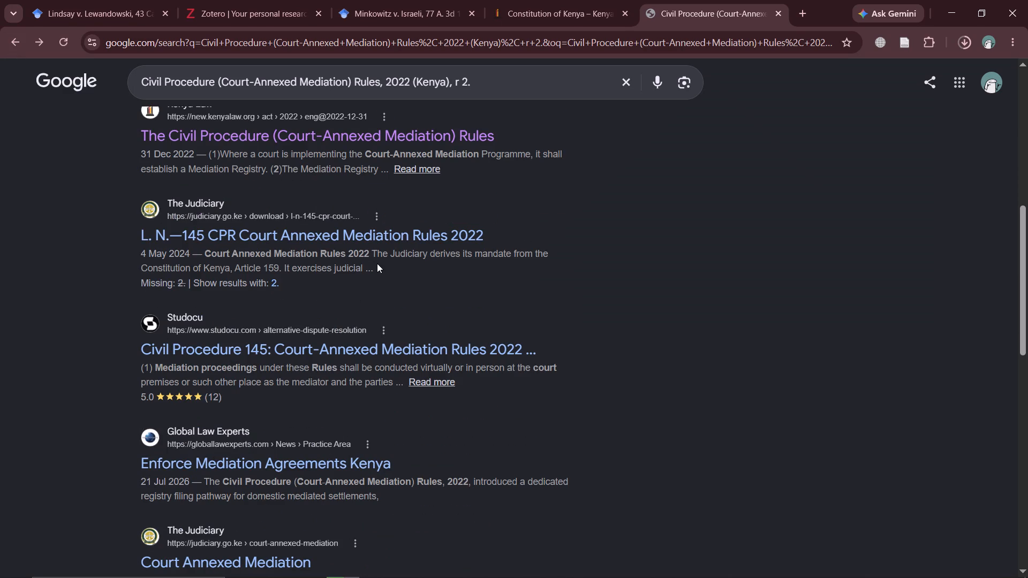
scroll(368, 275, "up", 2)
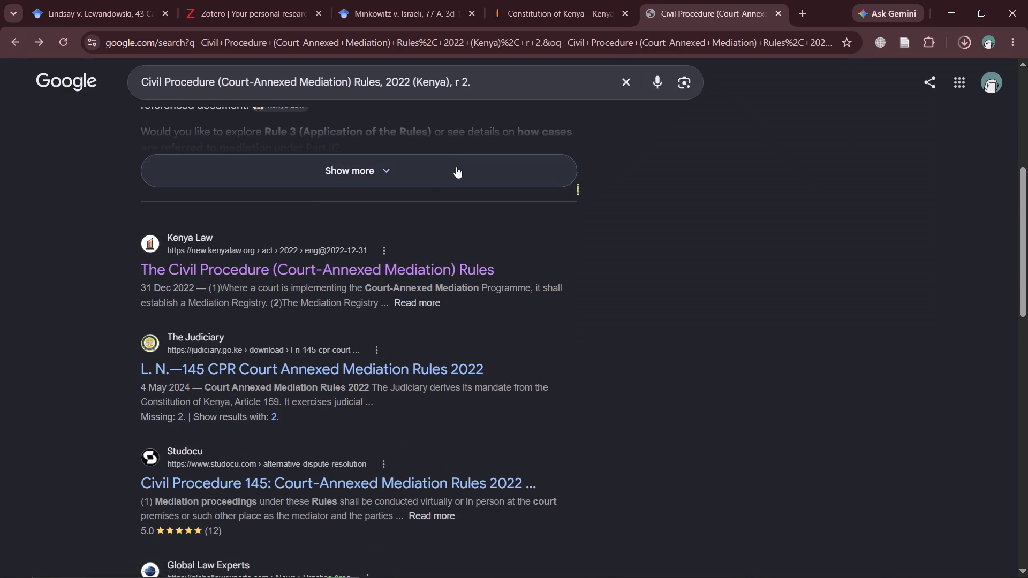
Go back from the Constitution of Kenya page to Kenya Law's home page and search the site for the copied note 7 text.
left_click(592, 7)
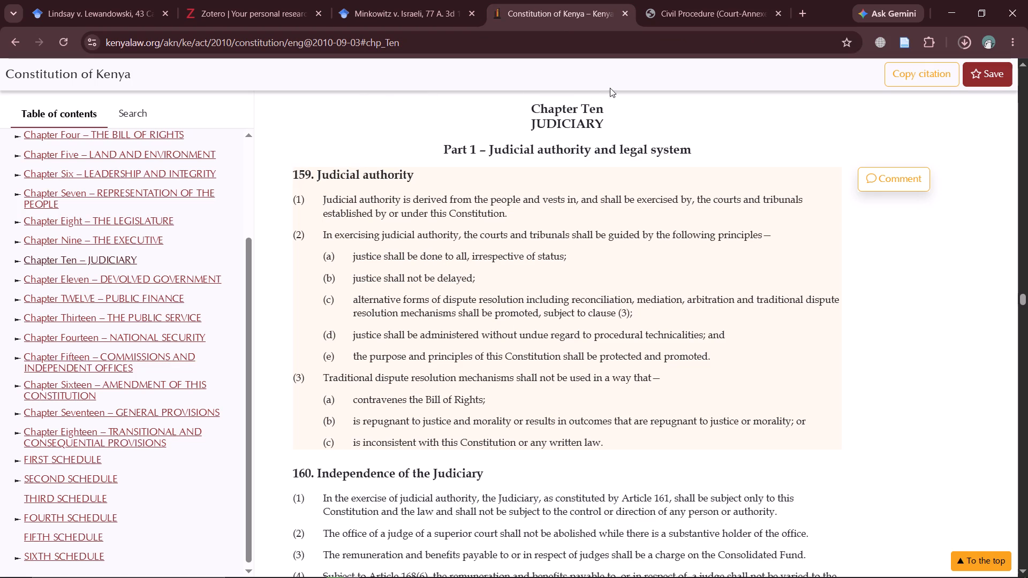
scroll(589, 72, "up", 7)
scroll(436, 69, "up", 1)
scroll(595, 148, "up", 9)
scroll(377, 141, "up", 4)
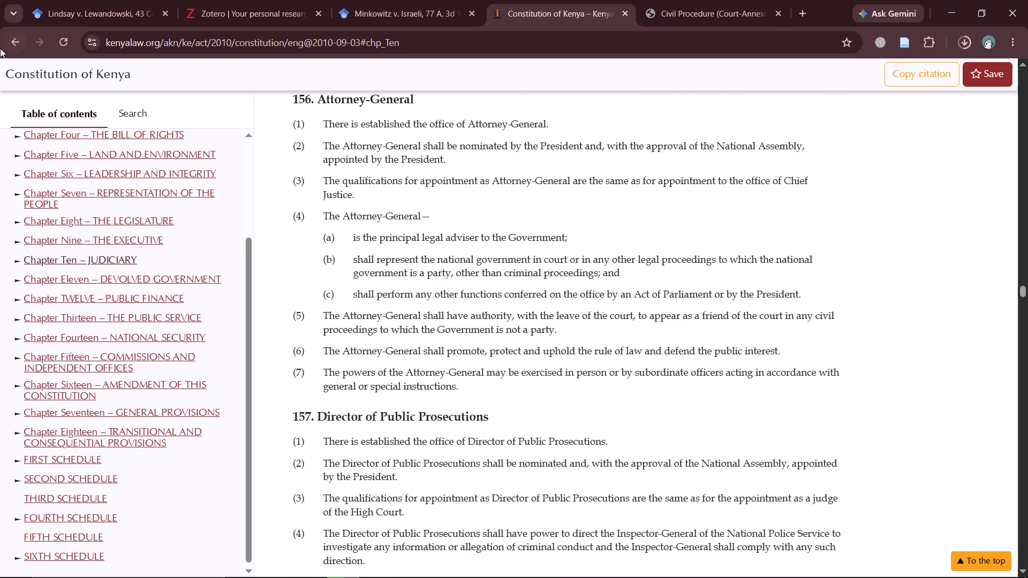
left_click(1, 48)
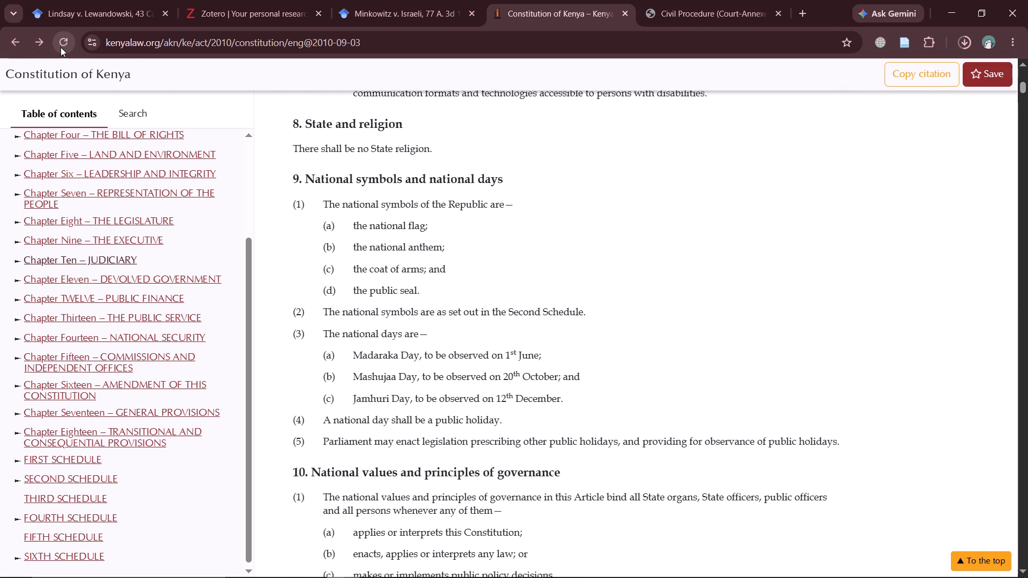
left_click(9, 45)
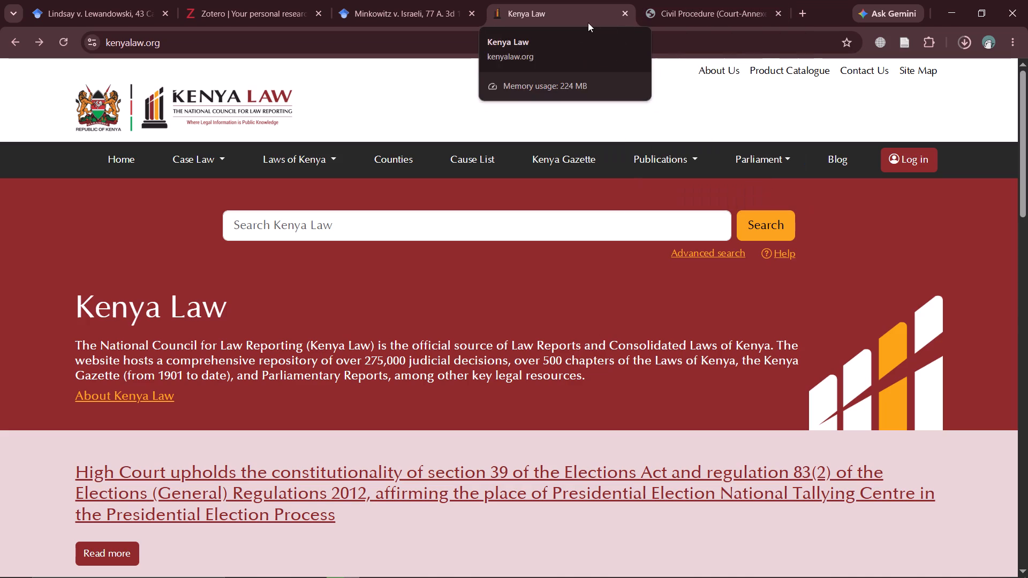
left_click(392, 227)
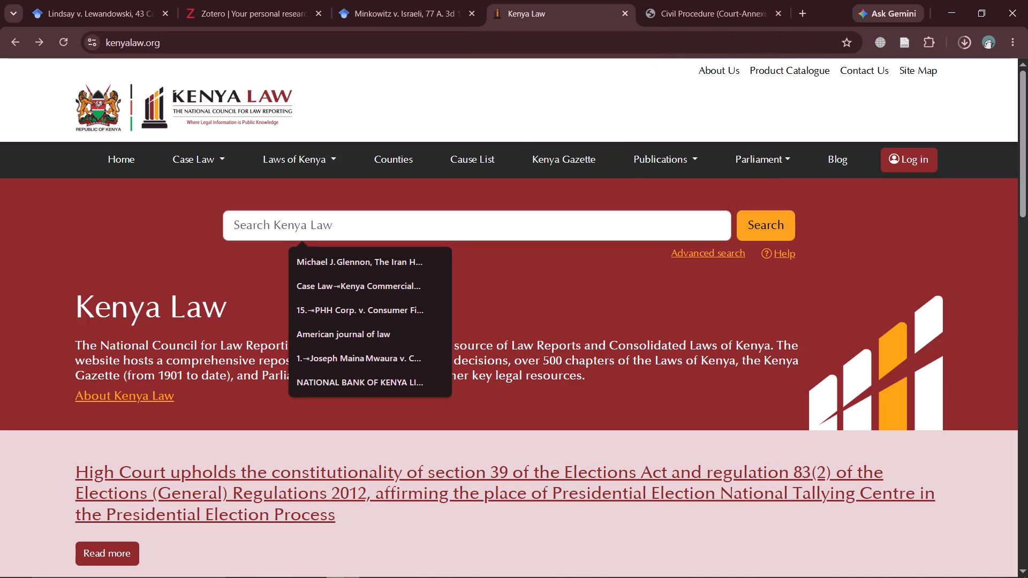
key("ctrl+v")
key("Return")
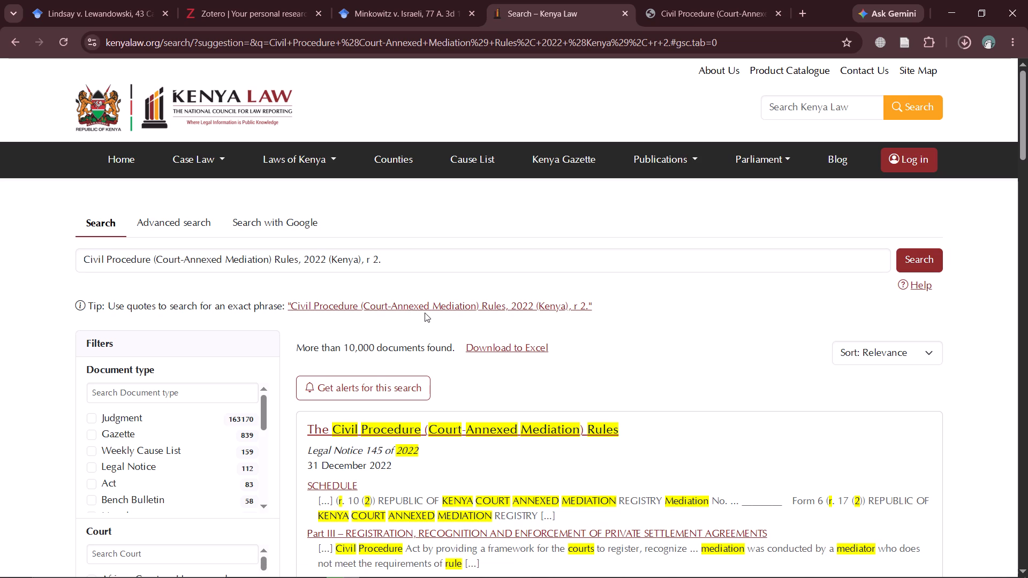
Open The Civil Procedure (Court-Annexed Mediation) Rules, Legal Notice 145 of 2022, from the Kenya Law search results.
scroll(439, 306, "down", 2)
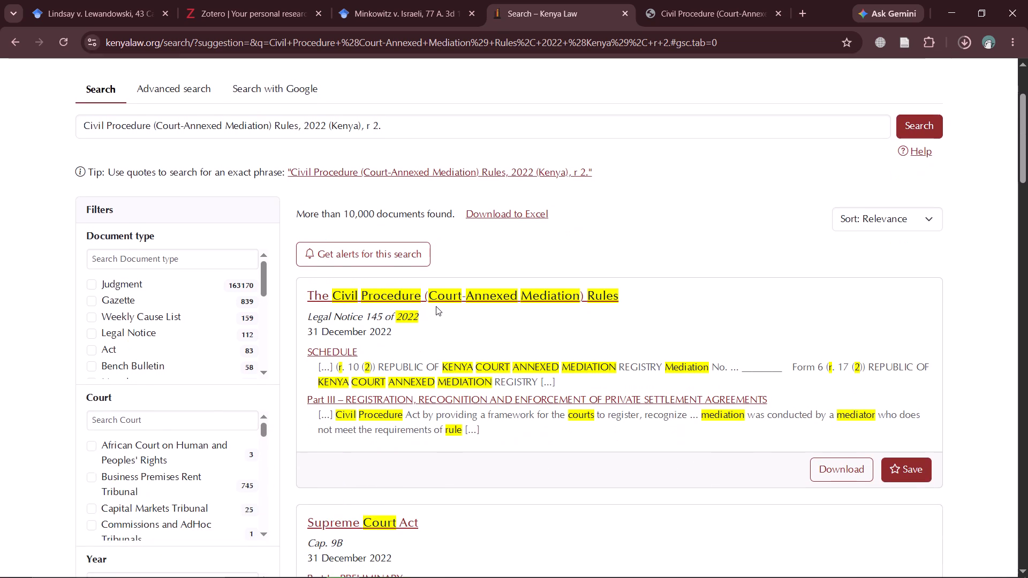
scroll(436, 306, "down", 2)
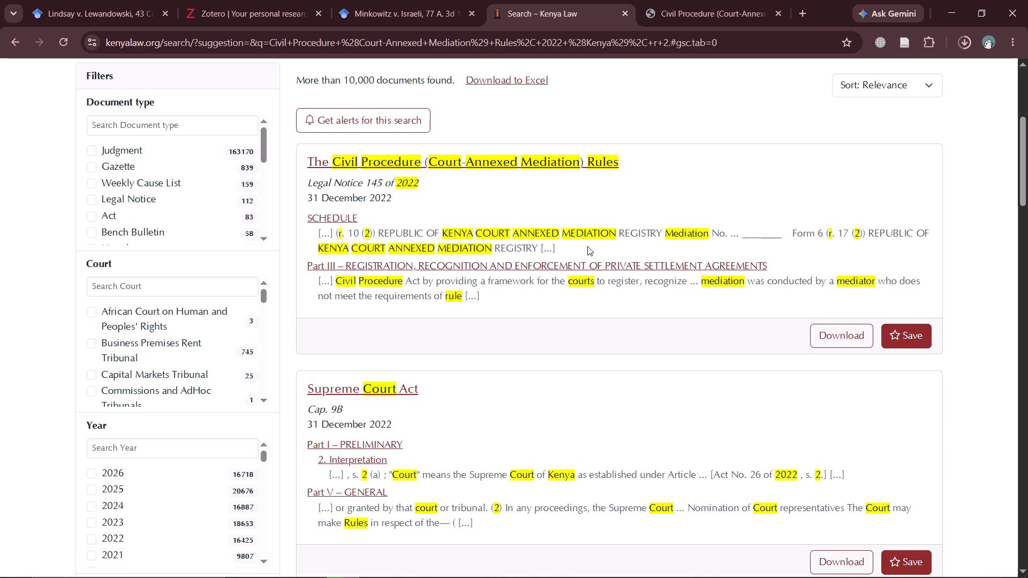
left_click(377, 164)
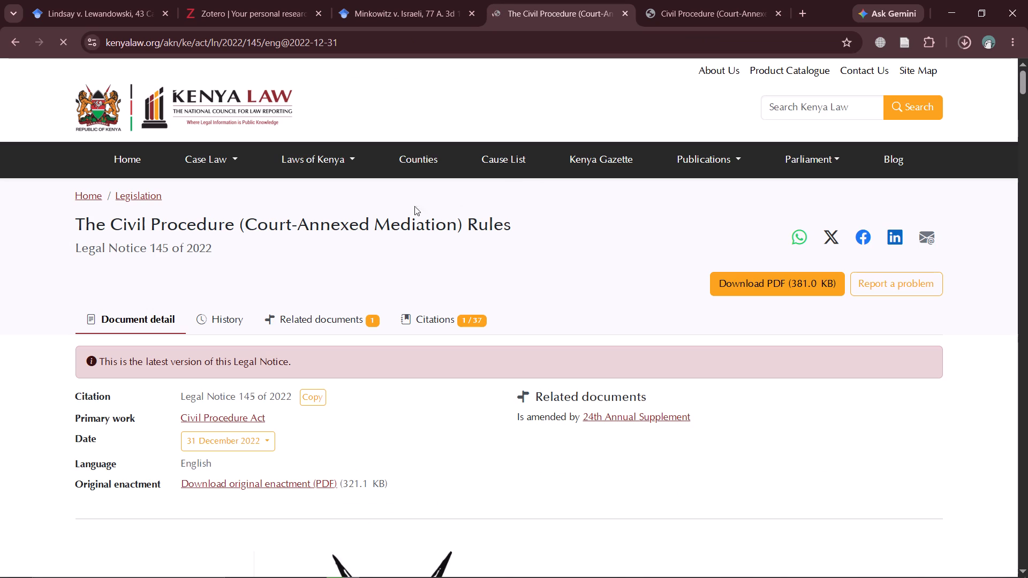
Read through the Court-Annexed Mediation Rules from the document details to rule 10, looking for the provision cited in note 7.
scroll(404, 276, "down", 1)
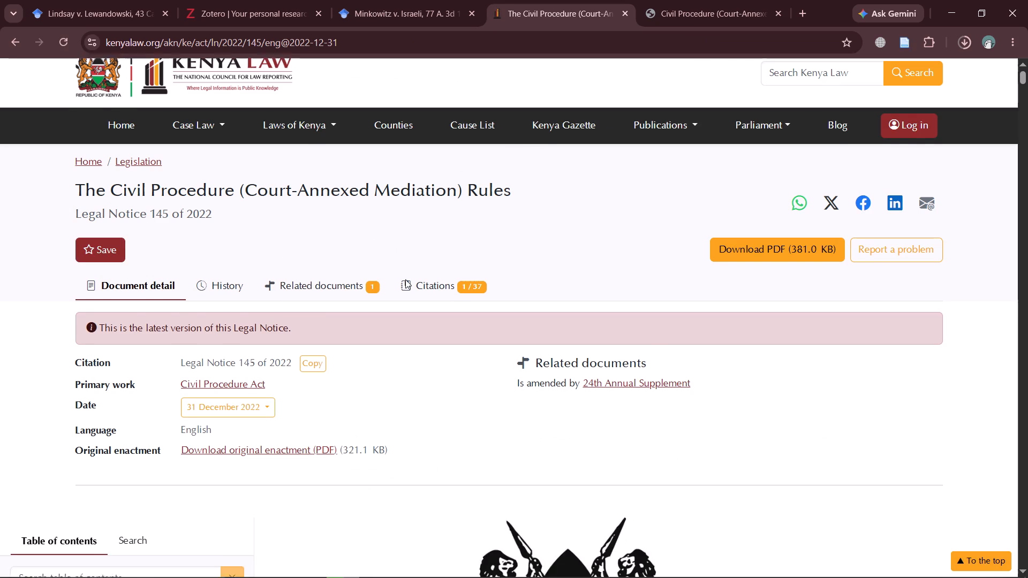
scroll(405, 279, "down", 6)
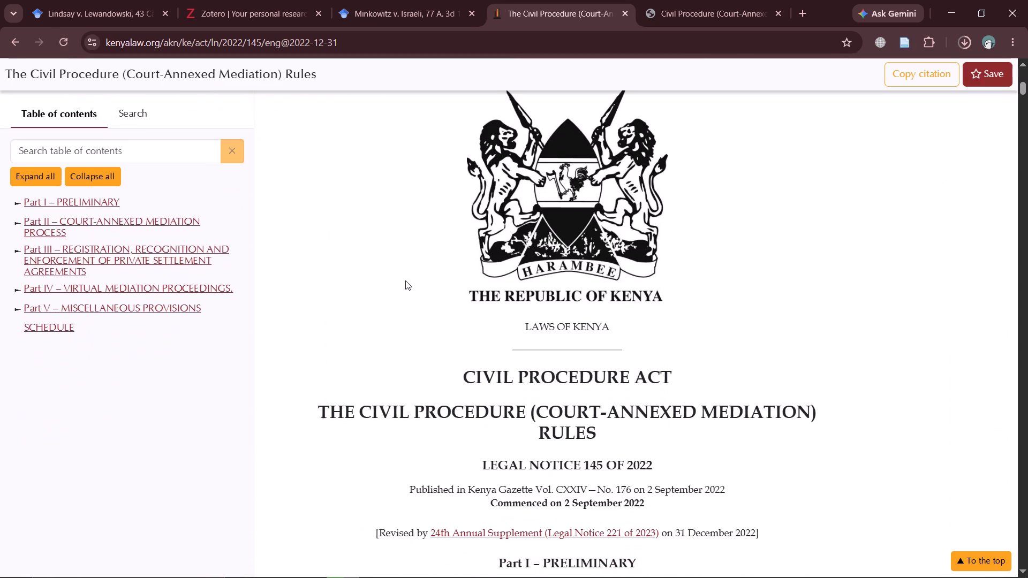
scroll(405, 280, "down", 6)
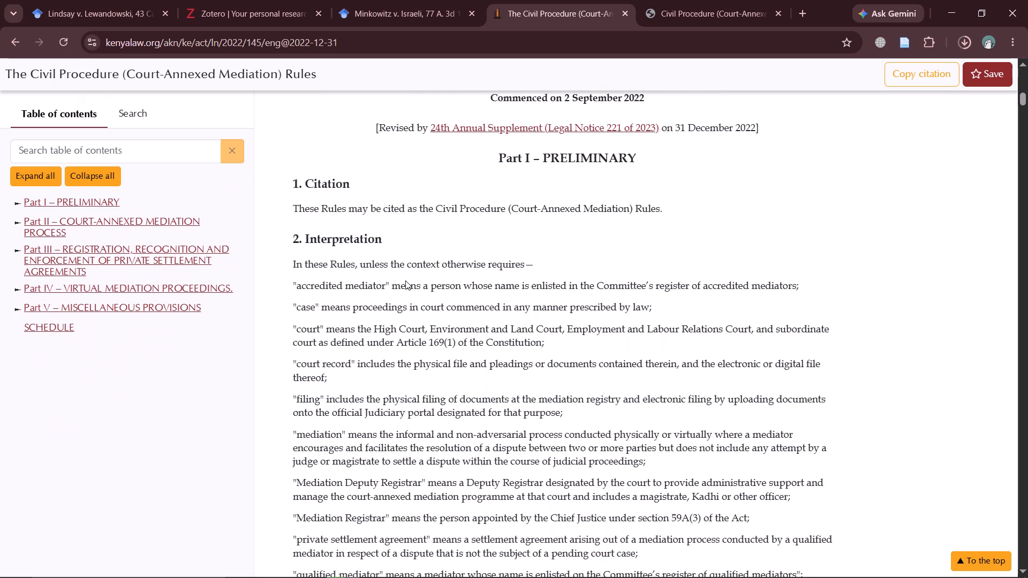
scroll(407, 277, "down", 6)
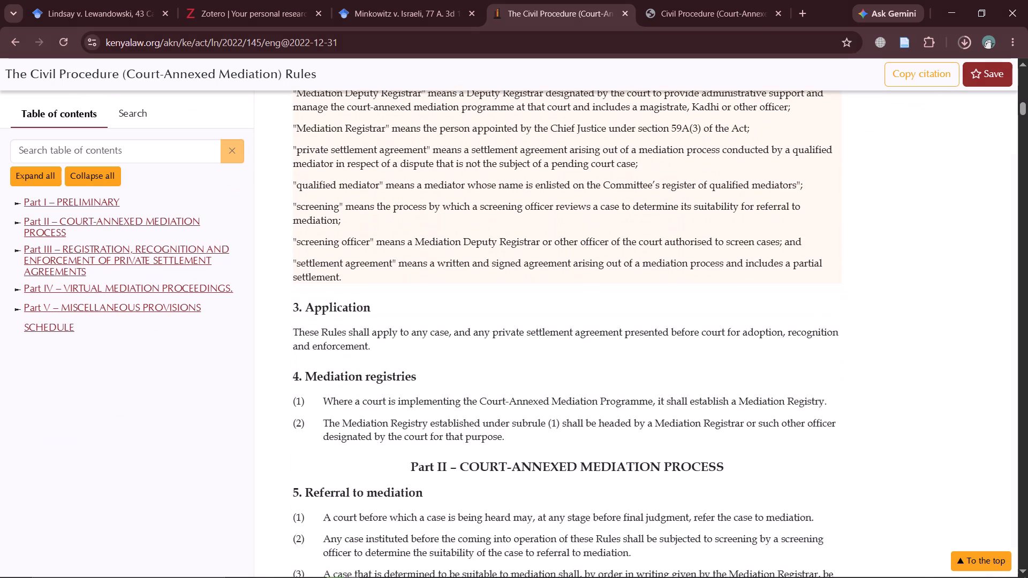
scroll(407, 275, "down", 7)
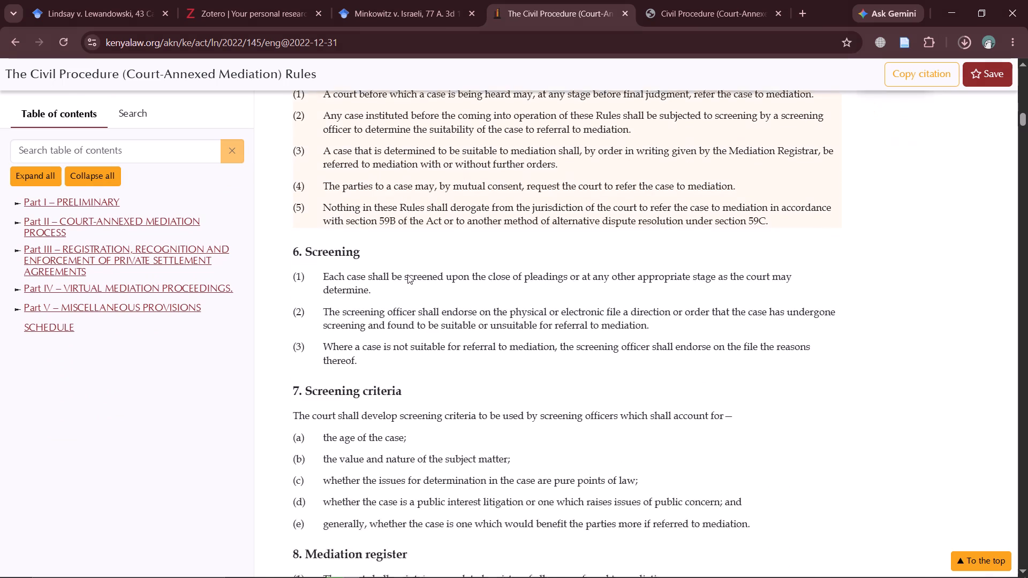
scroll(407, 275, "down", 9)
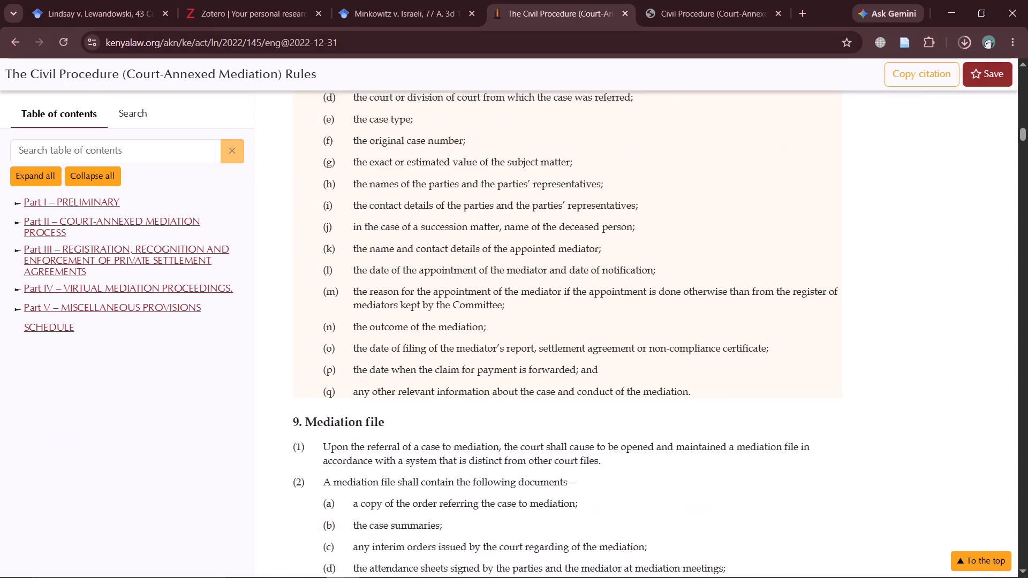
scroll(409, 275, "down", 4)
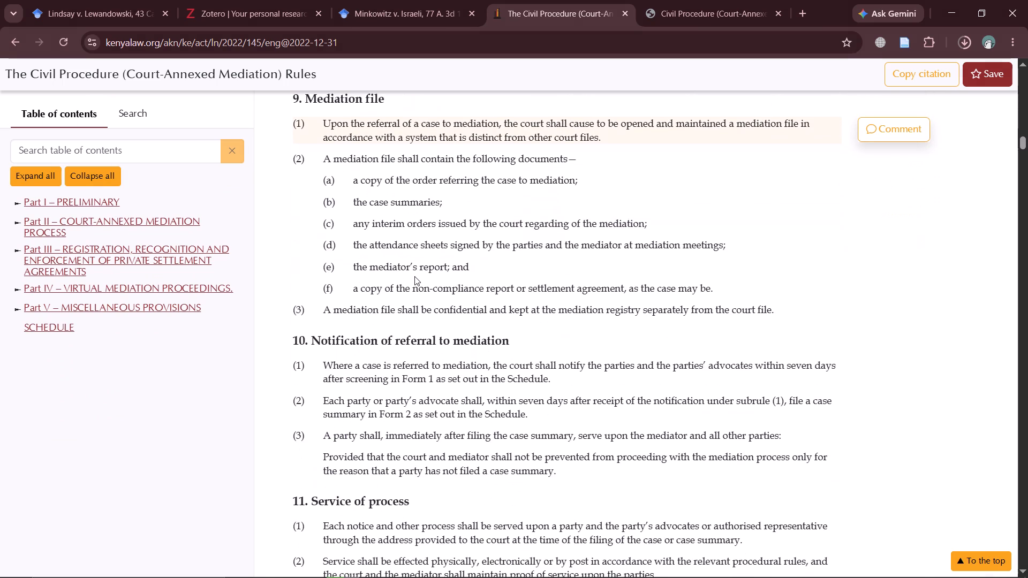
scroll(419, 272, "up", 1)
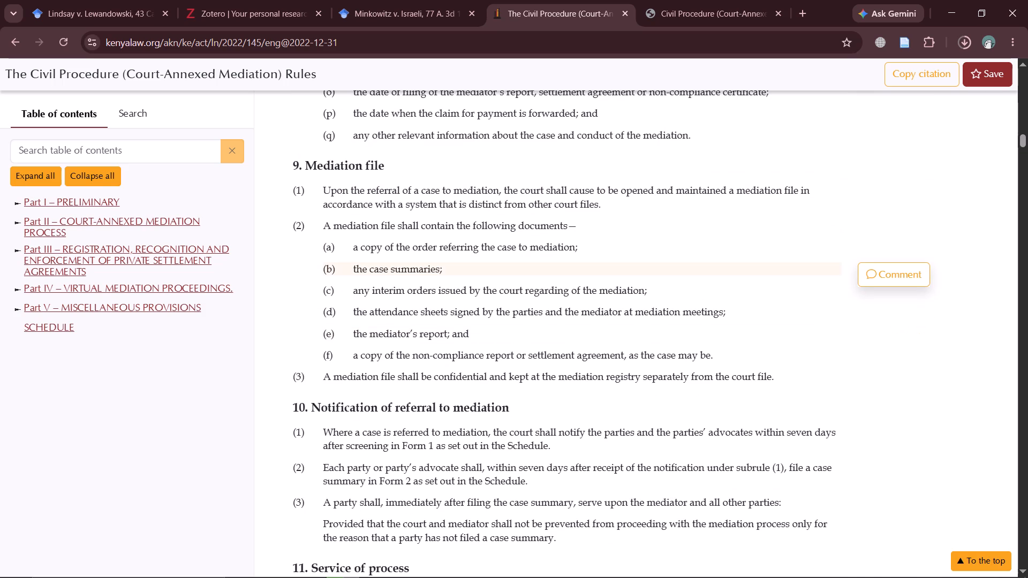
Switch to Word to recheck the wording of typed note 7, and return to the Rules in Chrome.
left_click(408, 571)
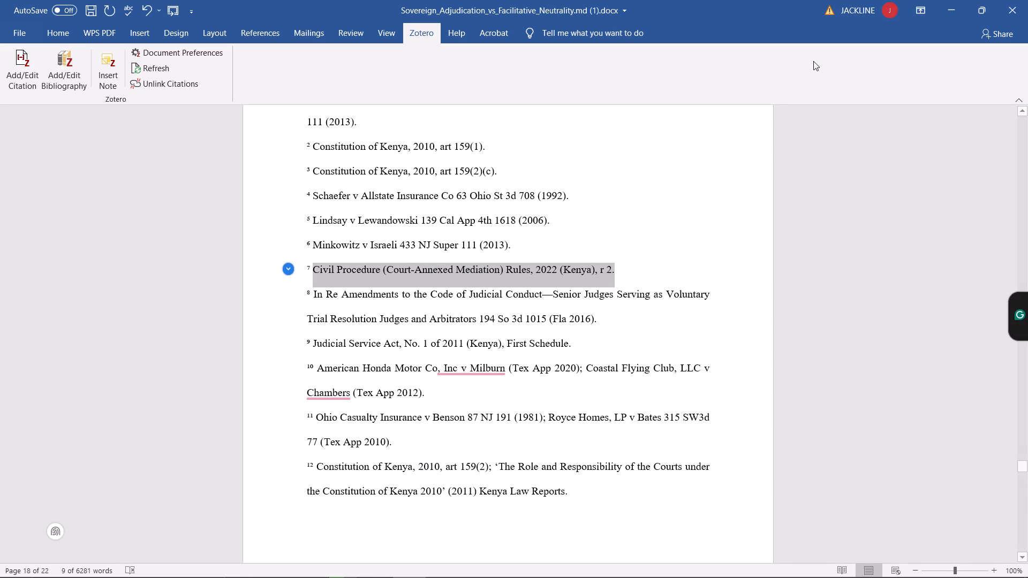
left_click(958, 6)
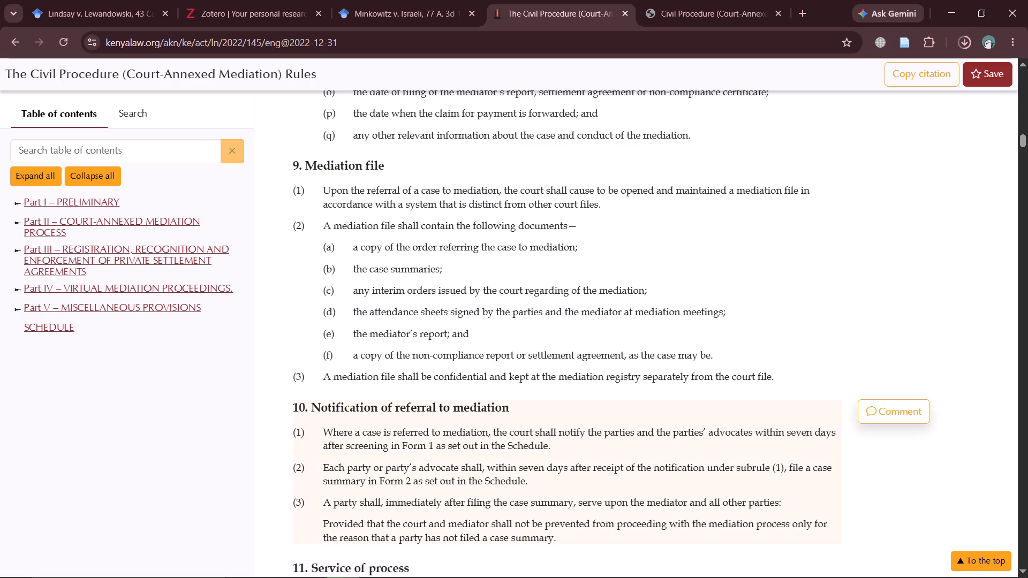
Continue reading the Court-Annexed Mediation Rules from rule 10 on notification of referral to rule 26 on who may attend sessions.
scroll(425, 403, "down", 3)
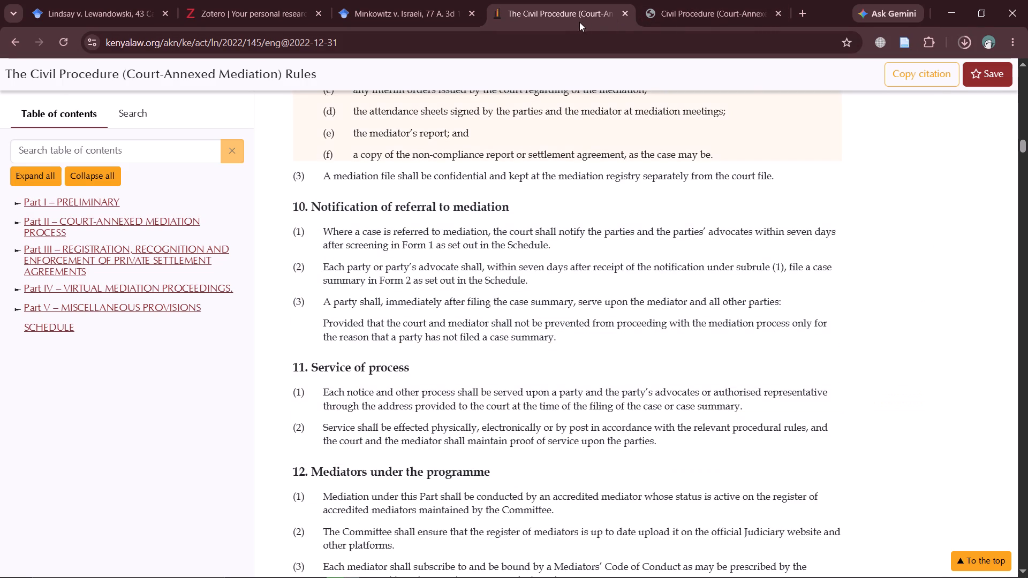
scroll(417, 287, "down", 2)
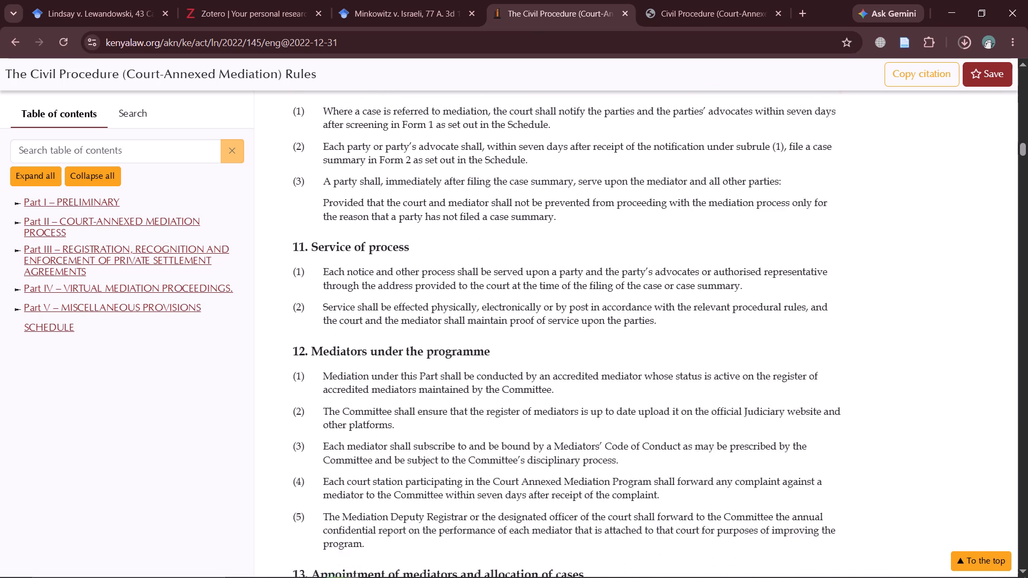
scroll(418, 287, "down", 4)
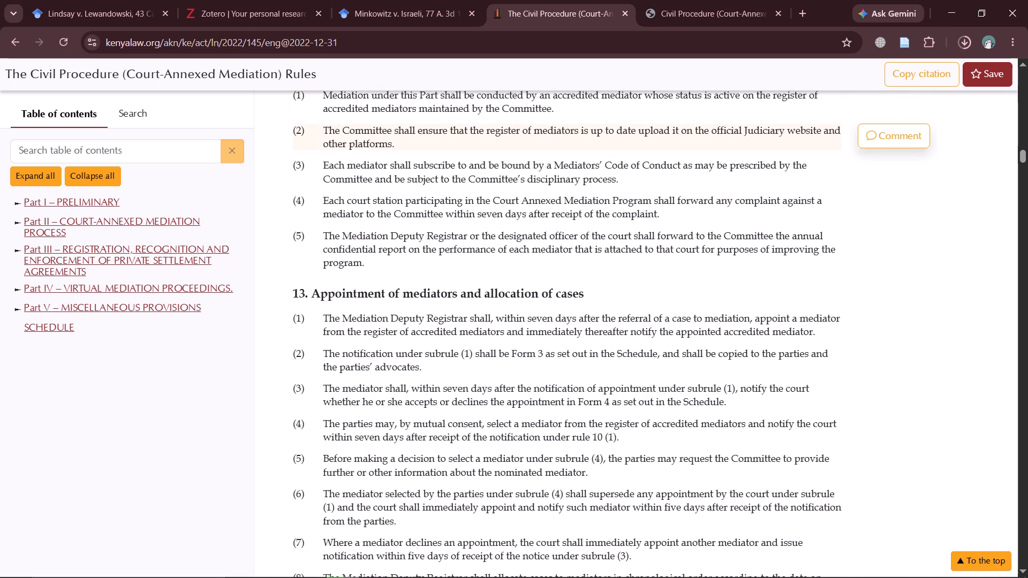
scroll(418, 287, "down", 7)
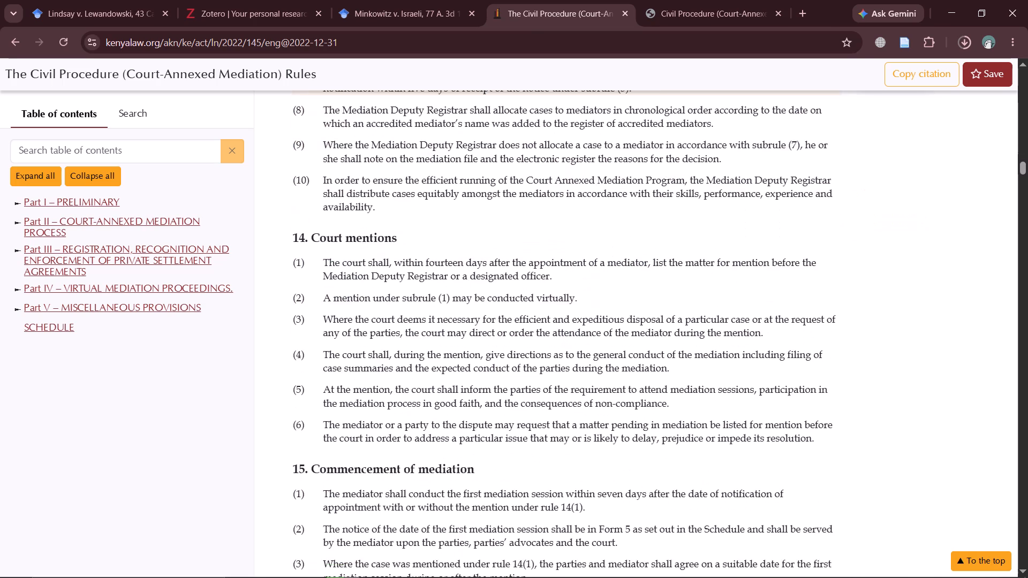
scroll(420, 293, "down", 3)
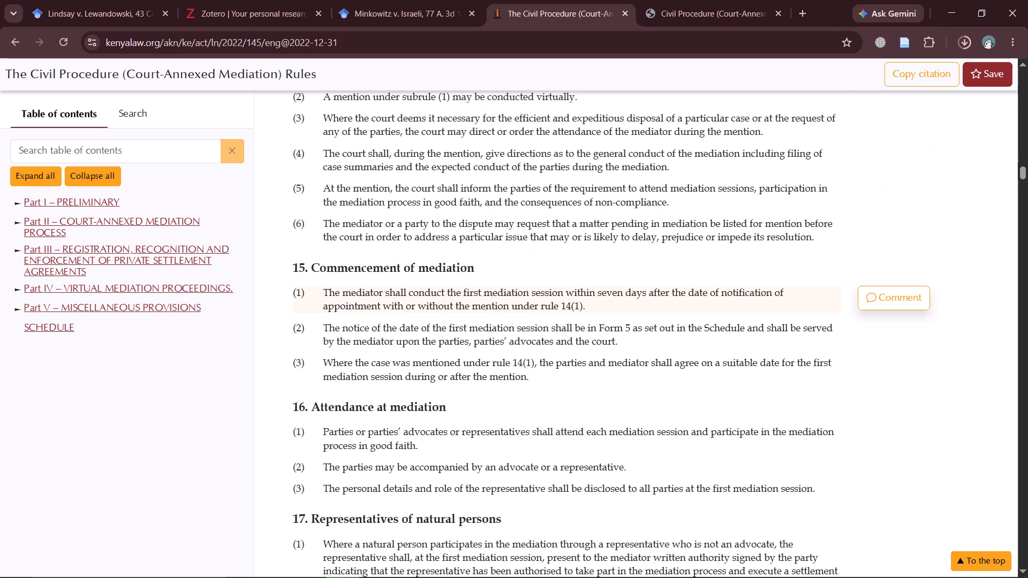
scroll(447, 308, "down", 4)
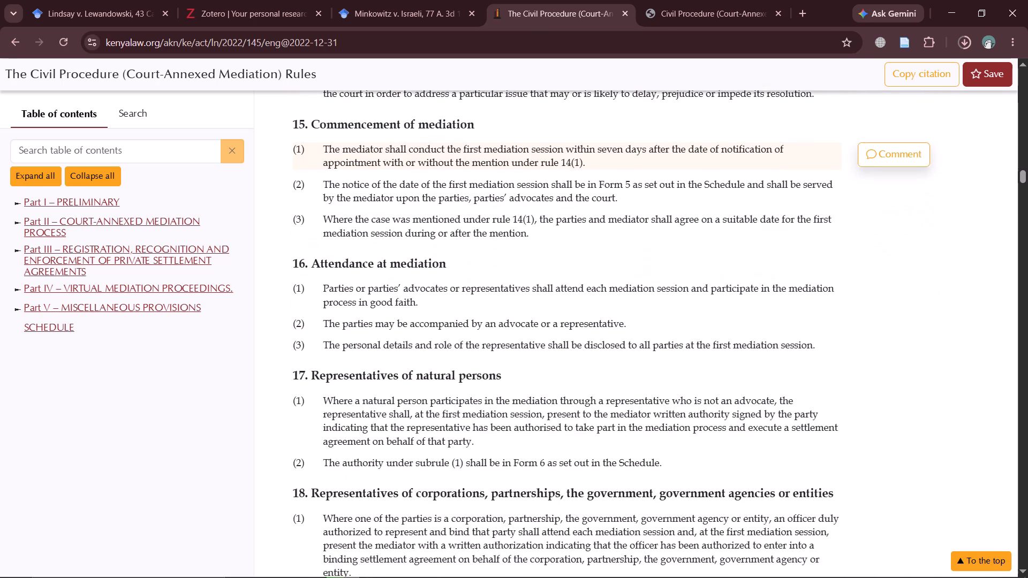
scroll(450, 317, "down", 5)
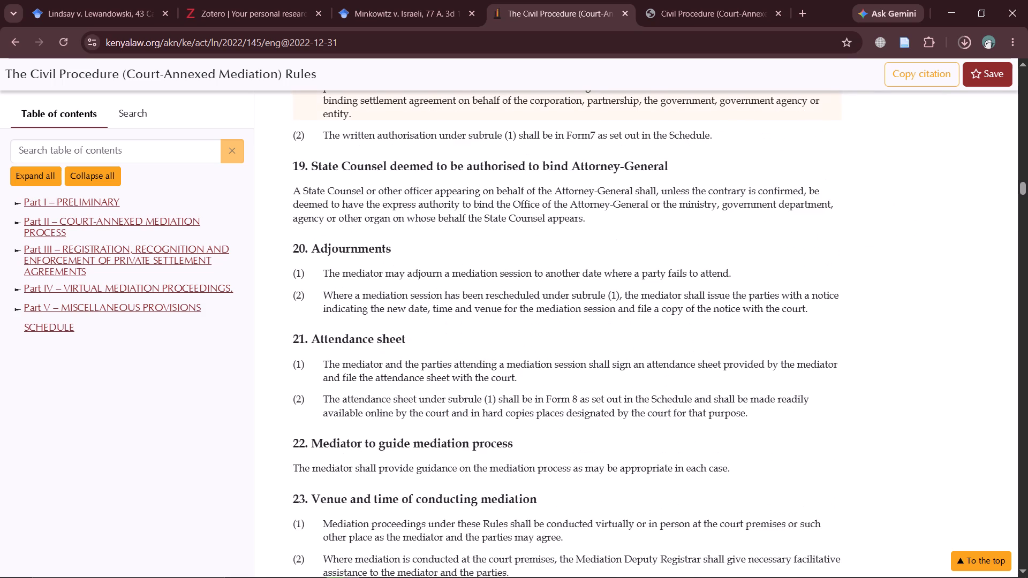
scroll(466, 300, "down", 8)
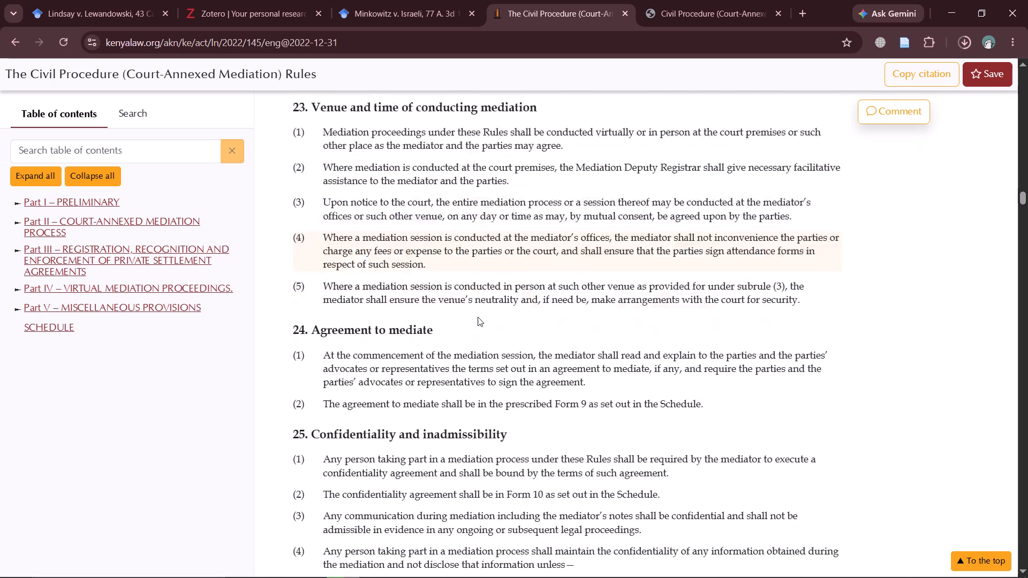
scroll(478, 317, "down", 3)
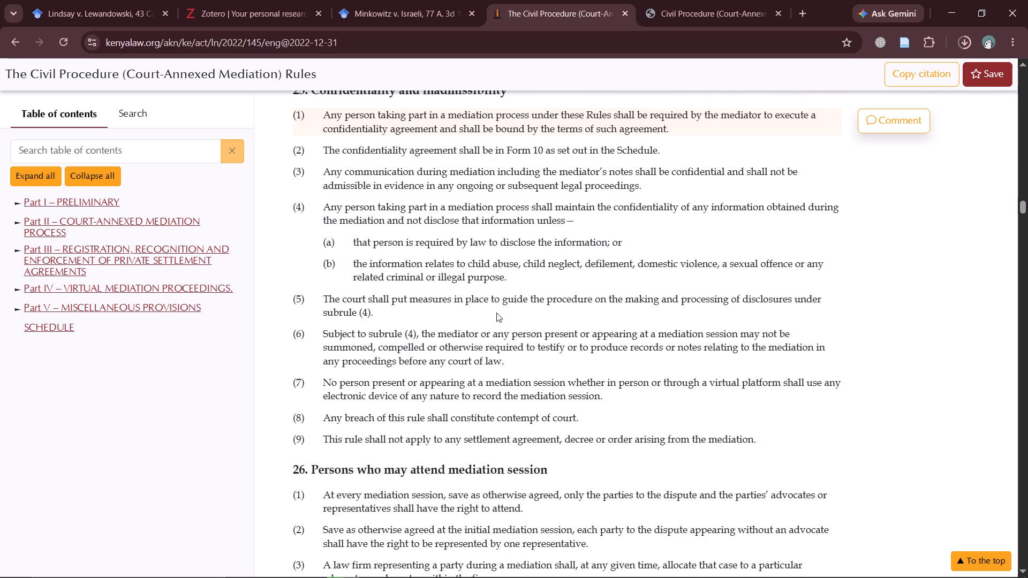
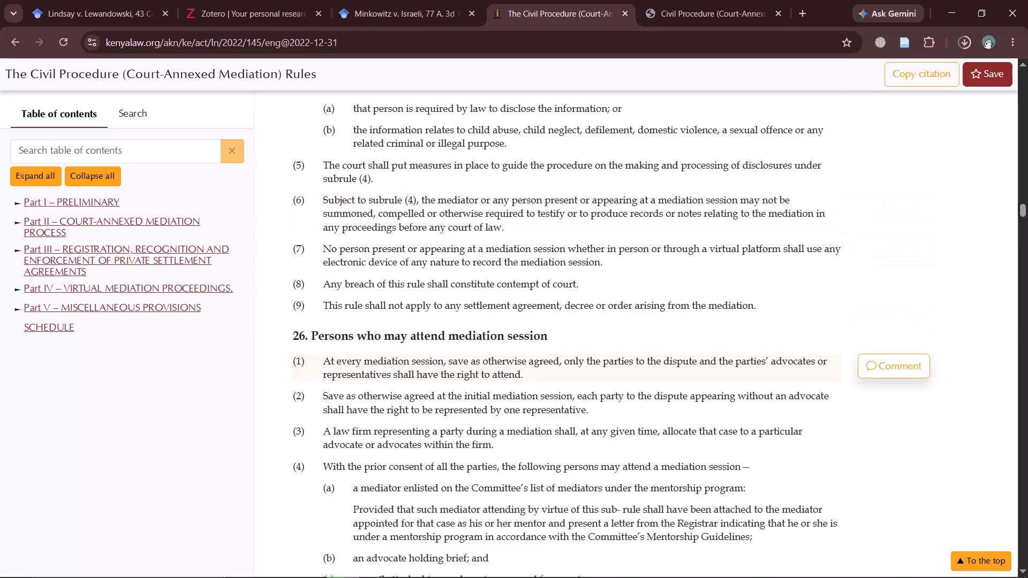
Continue reading the Court-Annexed Mediation Rules from rule 26 on session attendance to rule 35 on partial settlements.
scroll(384, 356, "down", 6)
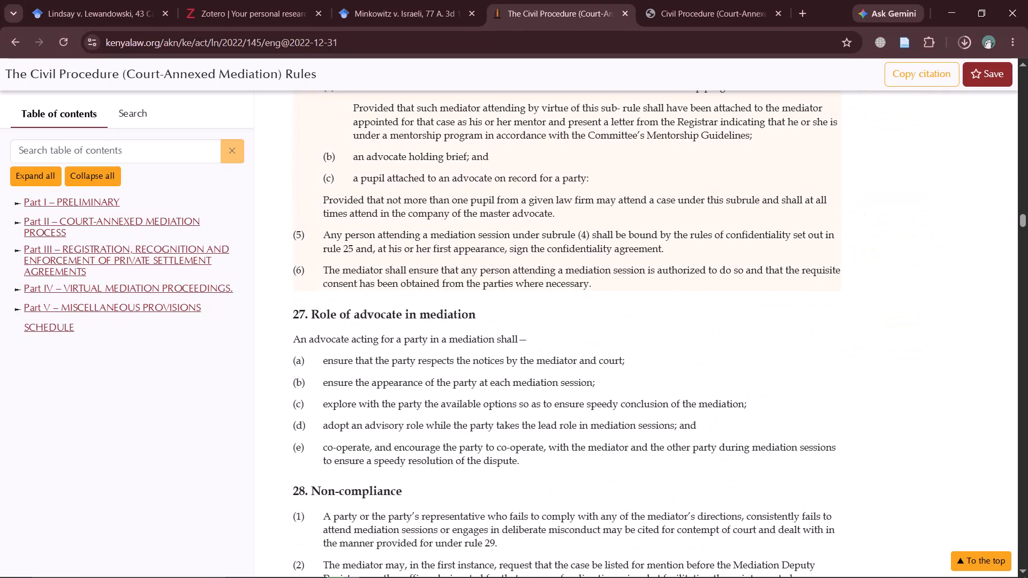
scroll(384, 356, "down", 17)
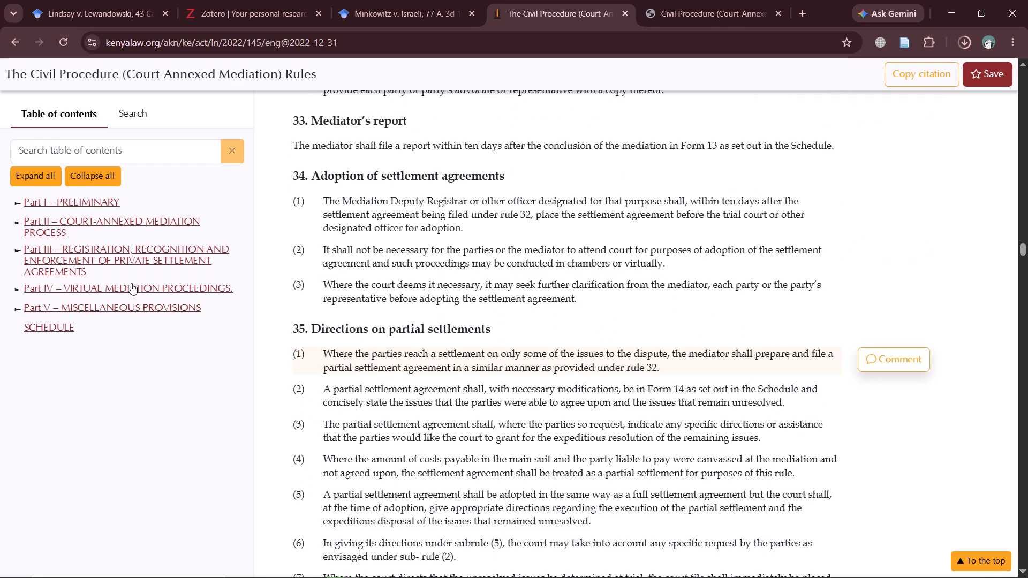
Go back to Part II of the Rules and reread from rule 5 on referral to rule 26 on session attendance.
left_click(116, 220)
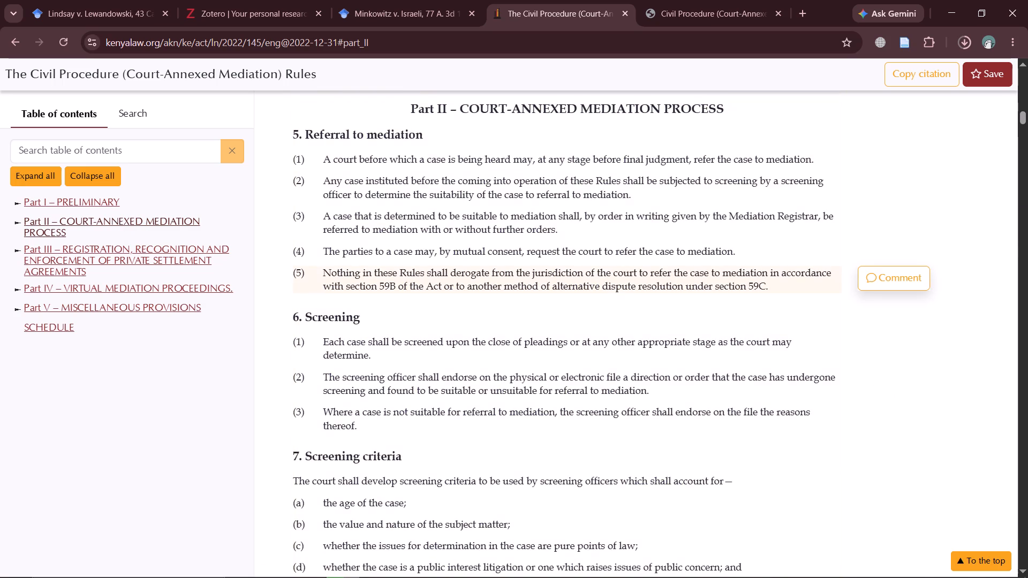
scroll(327, 362, "down", 1)
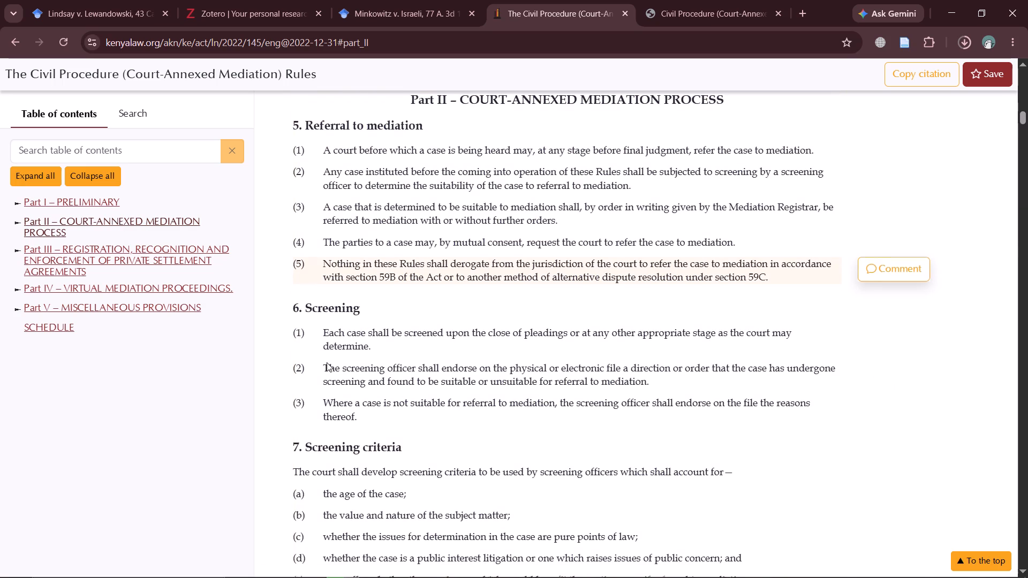
scroll(327, 362, "down", 6)
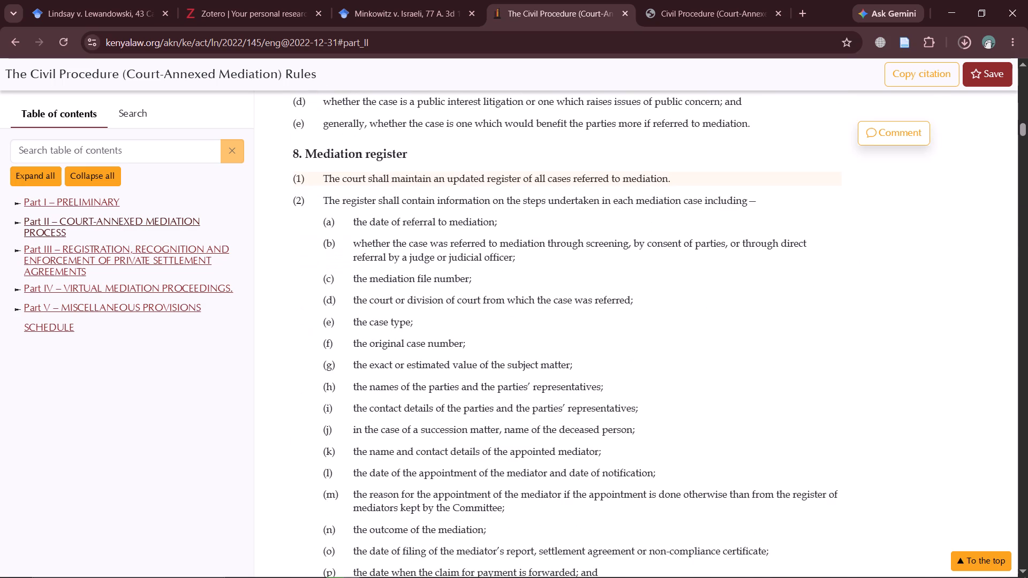
scroll(330, 369, "down", 7)
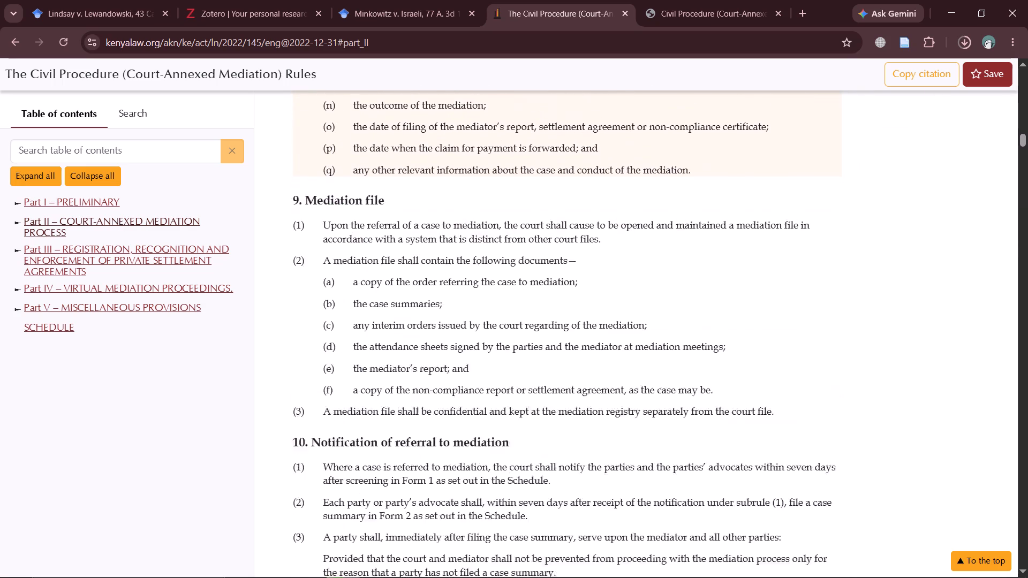
scroll(330, 369, "down", 4)
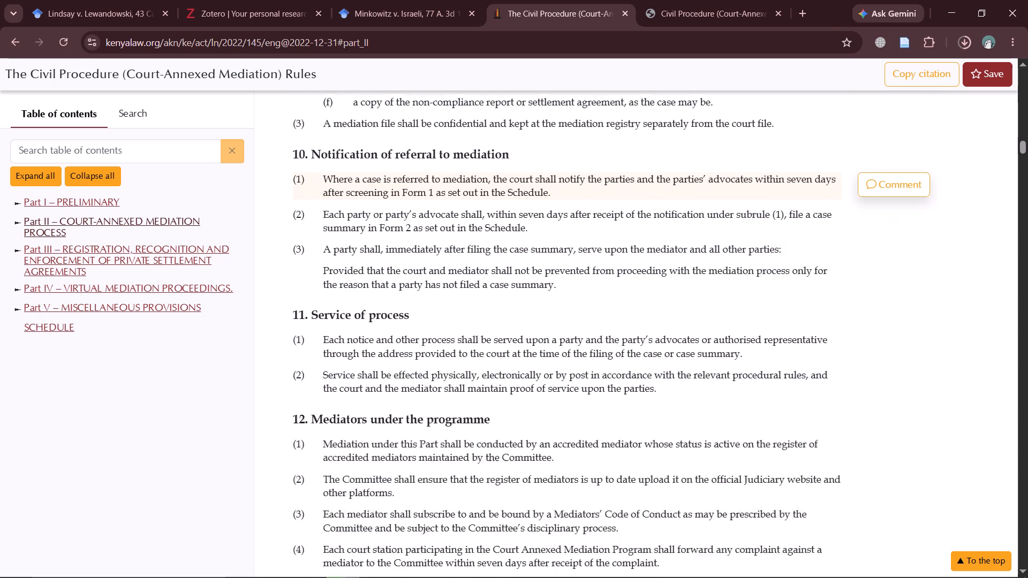
scroll(330, 369, "down", 3)
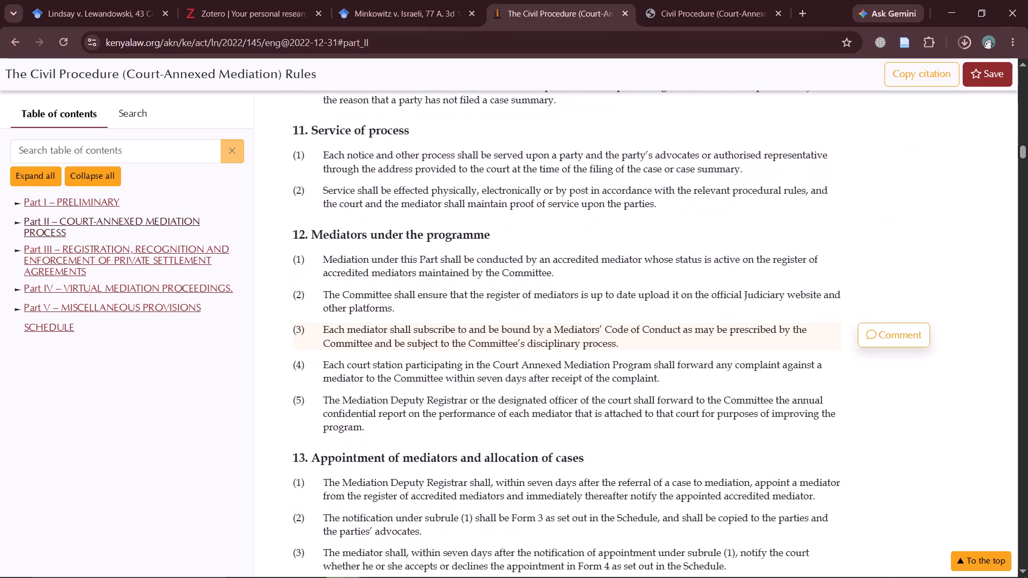
scroll(330, 369, "down", 7)
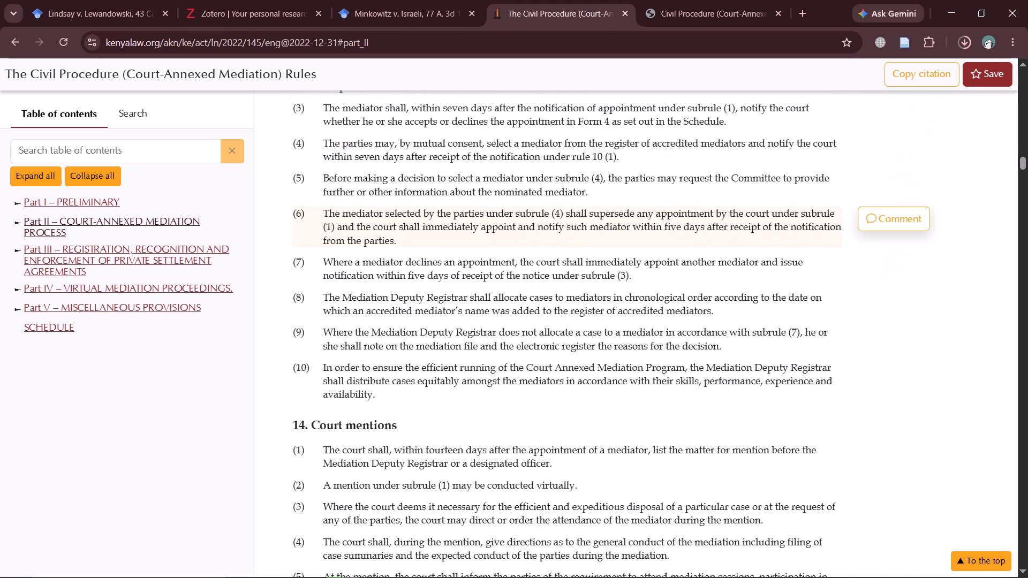
scroll(330, 369, "down", 5)
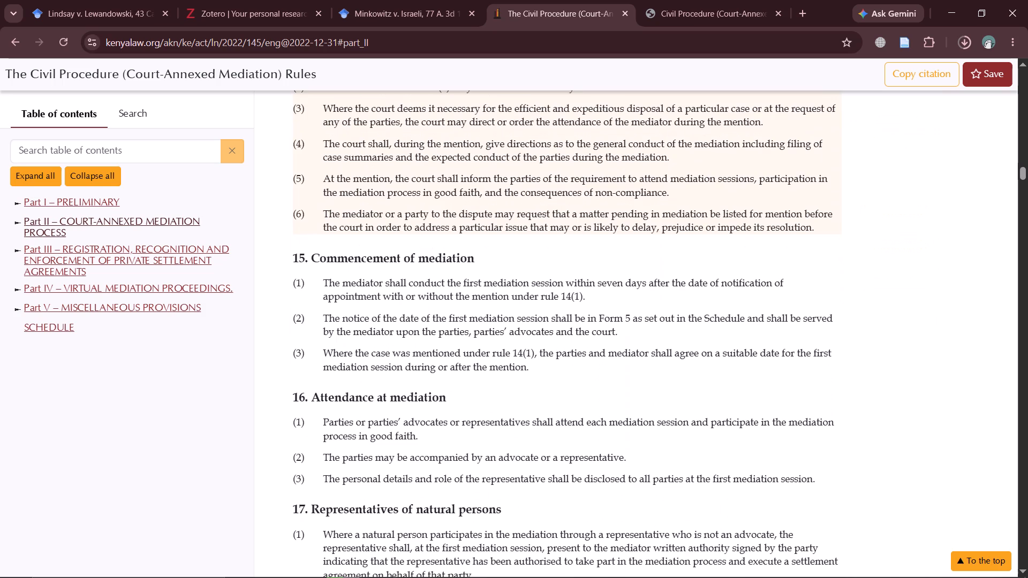
scroll(330, 369, "down", 6)
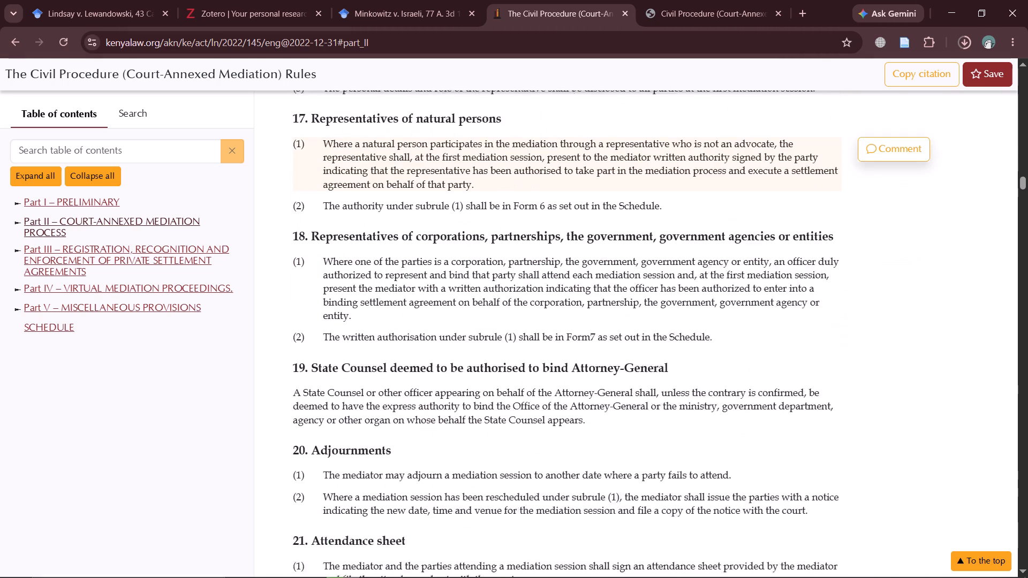
scroll(330, 369, "down", 8)
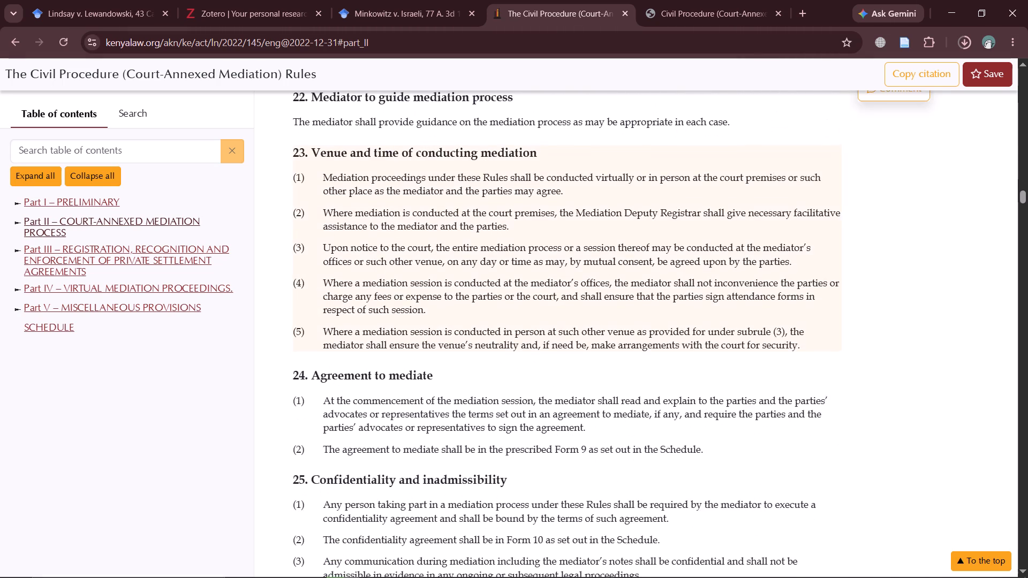
scroll(330, 369, "down", 8)
scroll(330, 369, "up", 1)
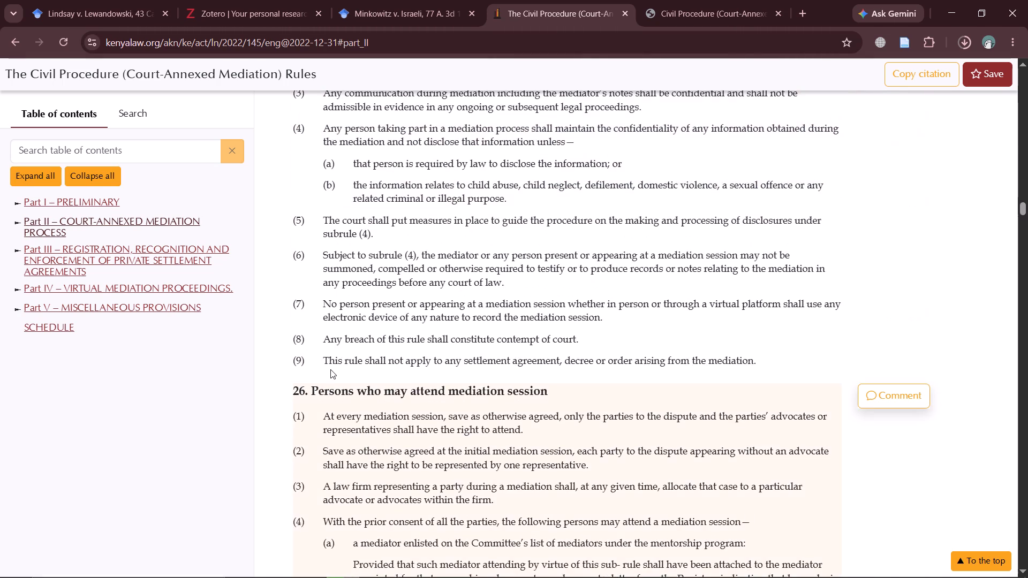
Read the remaining Part II rules from rule 27 on the advocate's role into Part III, up to rule 44 on qualified members.
scroll(330, 369, "down", 10)
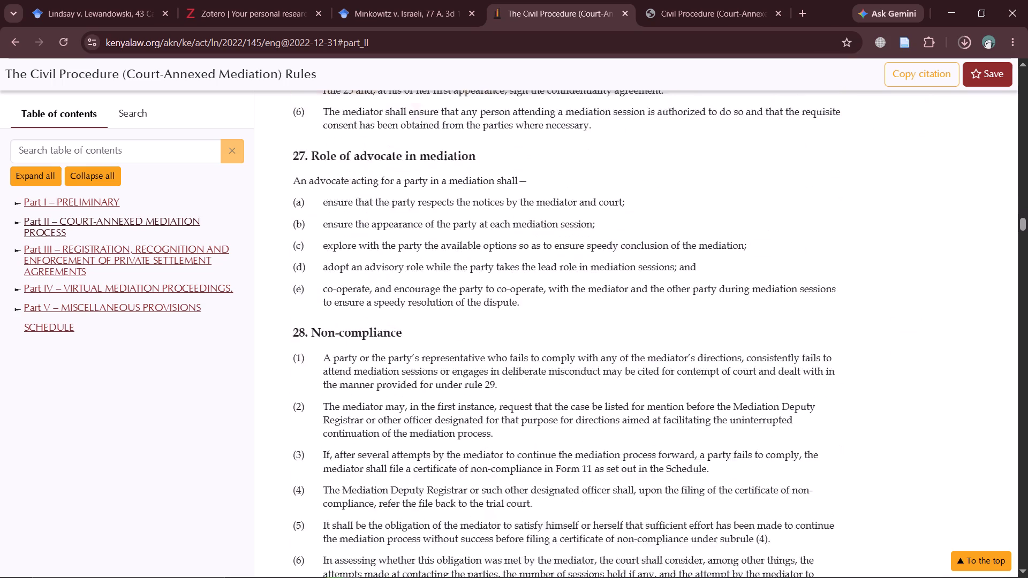
scroll(330, 369, "down", 9)
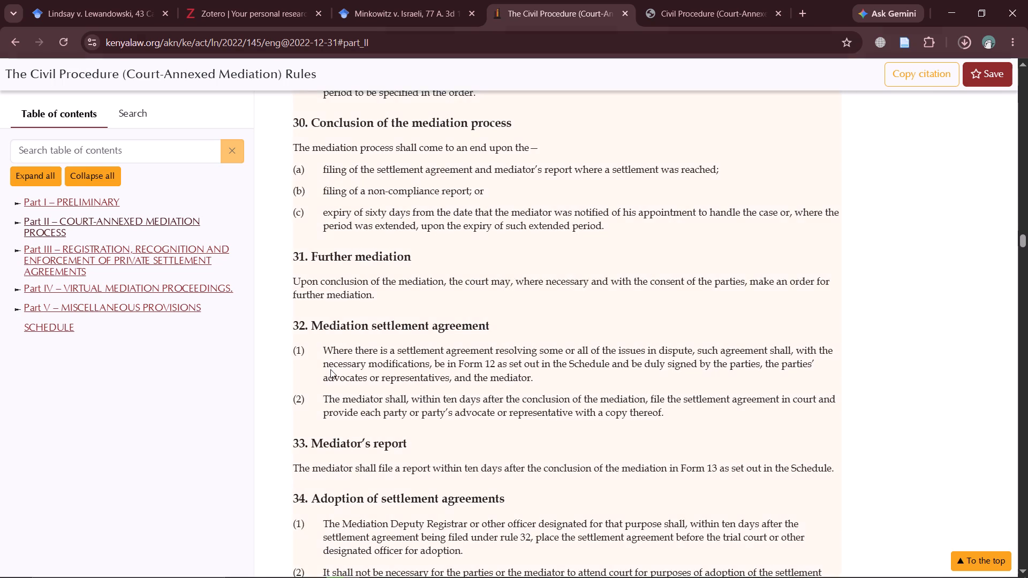
scroll(330, 369, "down", 8)
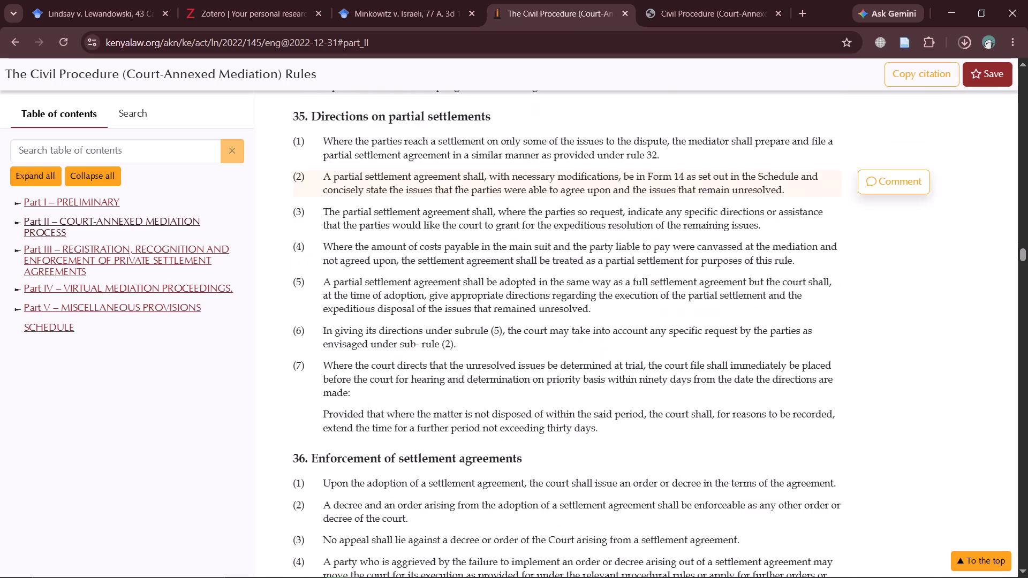
scroll(331, 370, "down", 9)
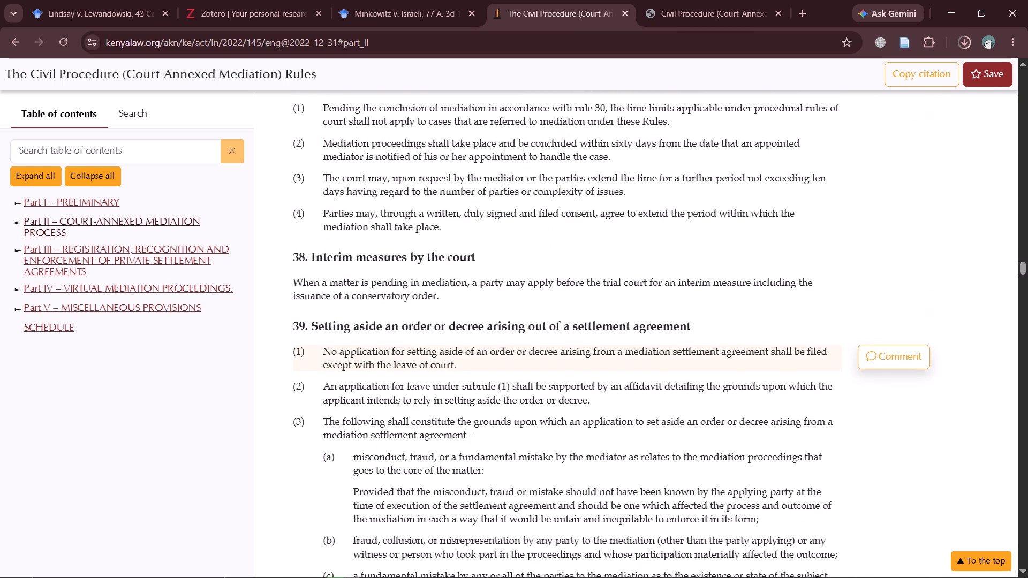
scroll(331, 370, "down", 6)
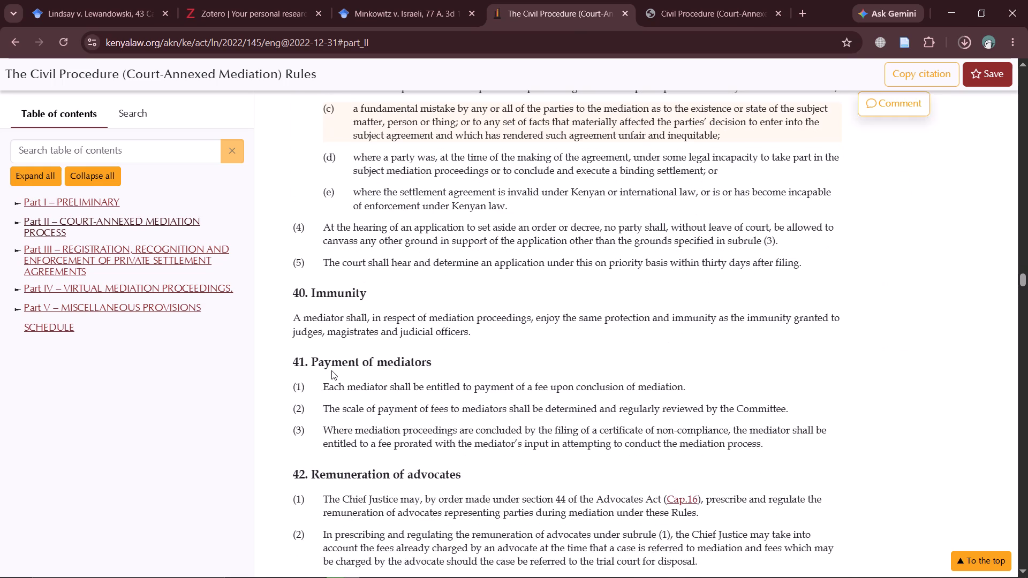
scroll(331, 370, "down", 3)
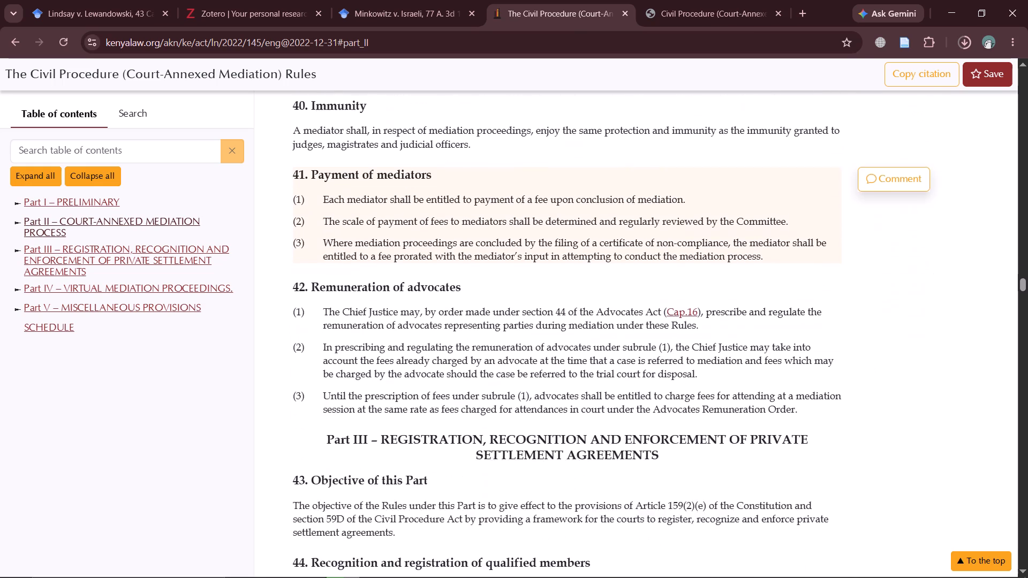
scroll(331, 370, "down", 3)
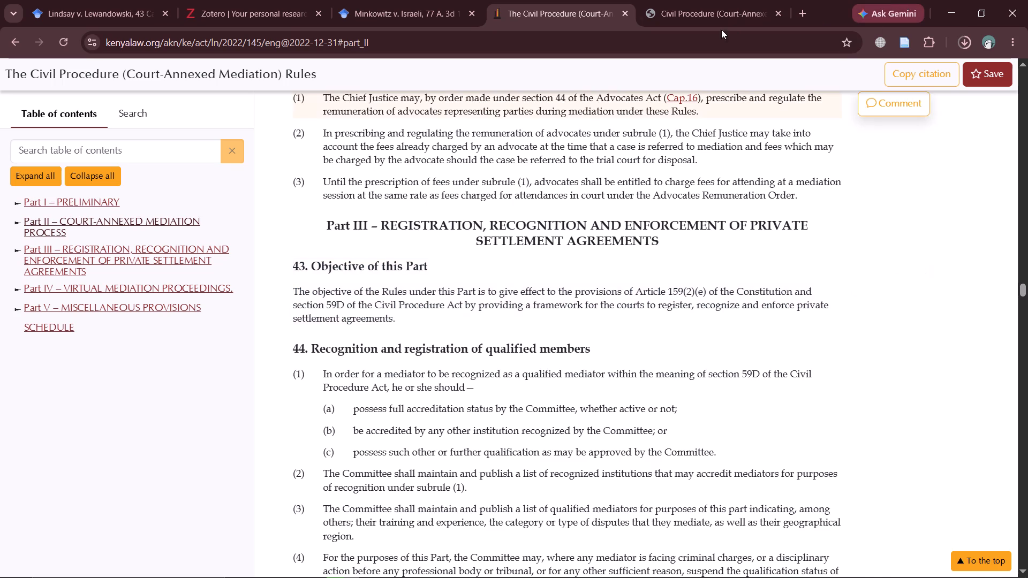
Check the Google results for rule 2 of the Court-Annexed Mediation Rules, and return to the Rules on Kenya Law.
left_click(733, 17)
scroll(298, 294, "up", 3)
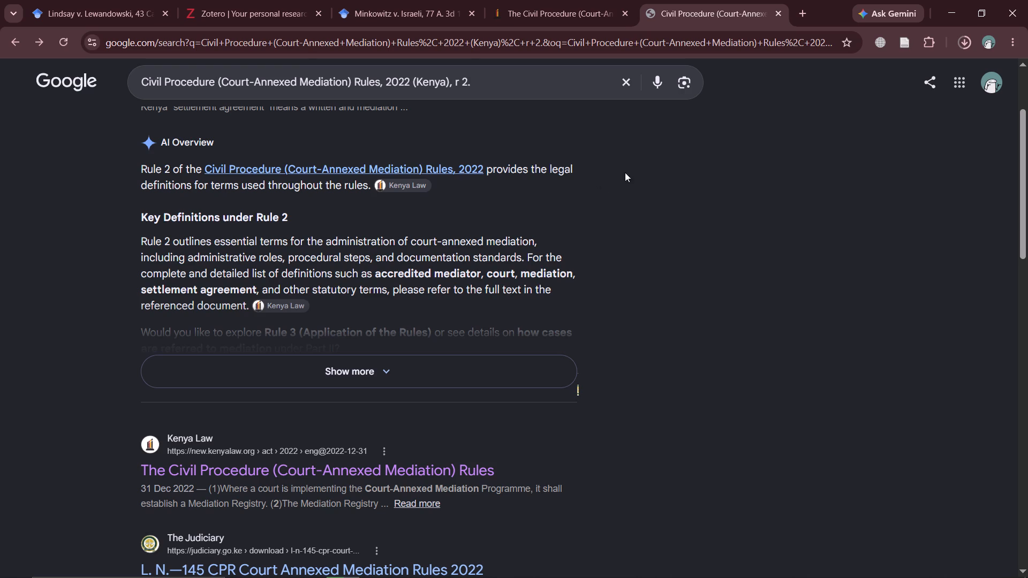
left_click(590, 1)
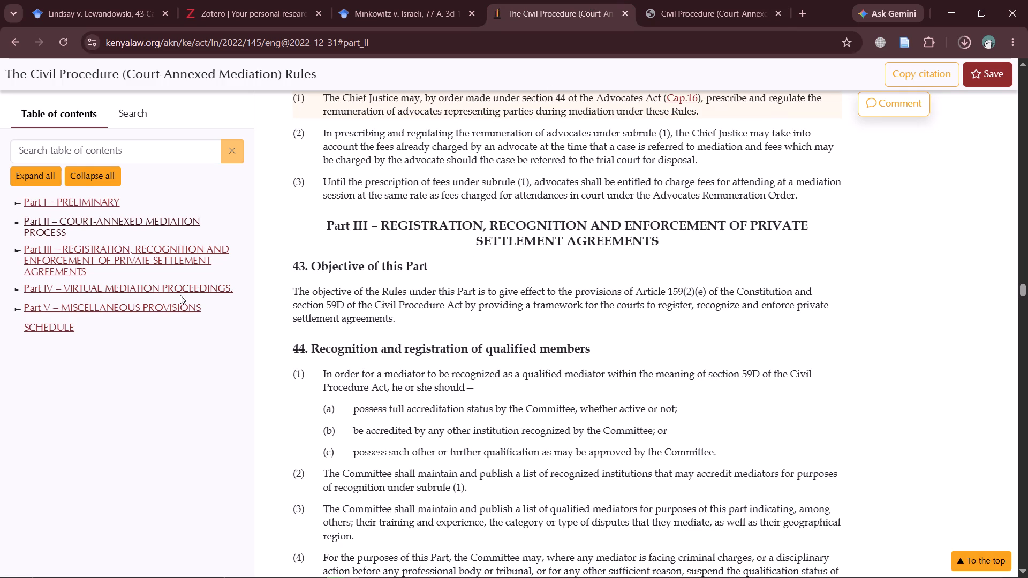
Review Part II of the Rules again, from rule 5 on referral to rule 13 on appointment of mediators.
left_click(162, 221)
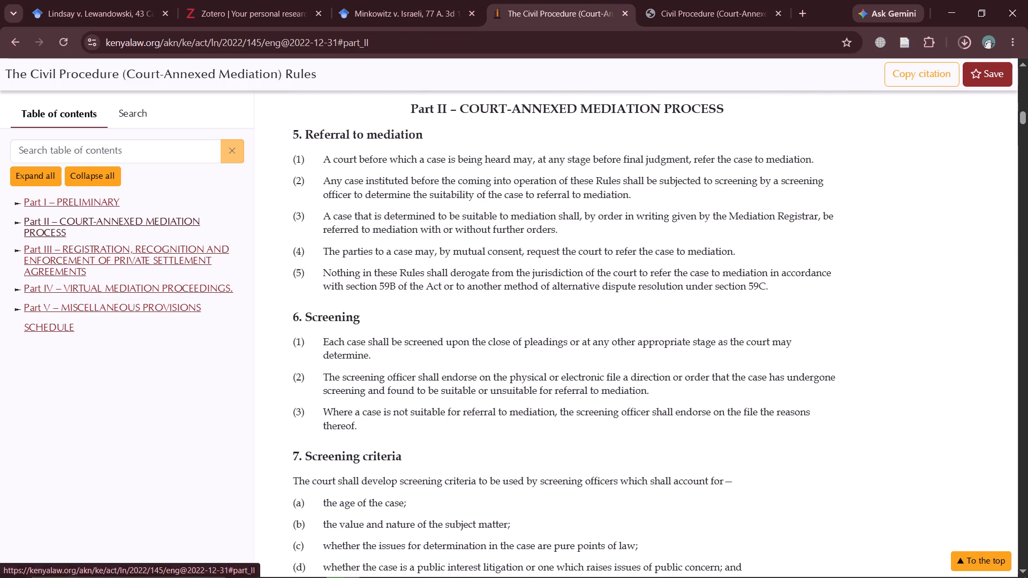
scroll(401, 210, "up", 1)
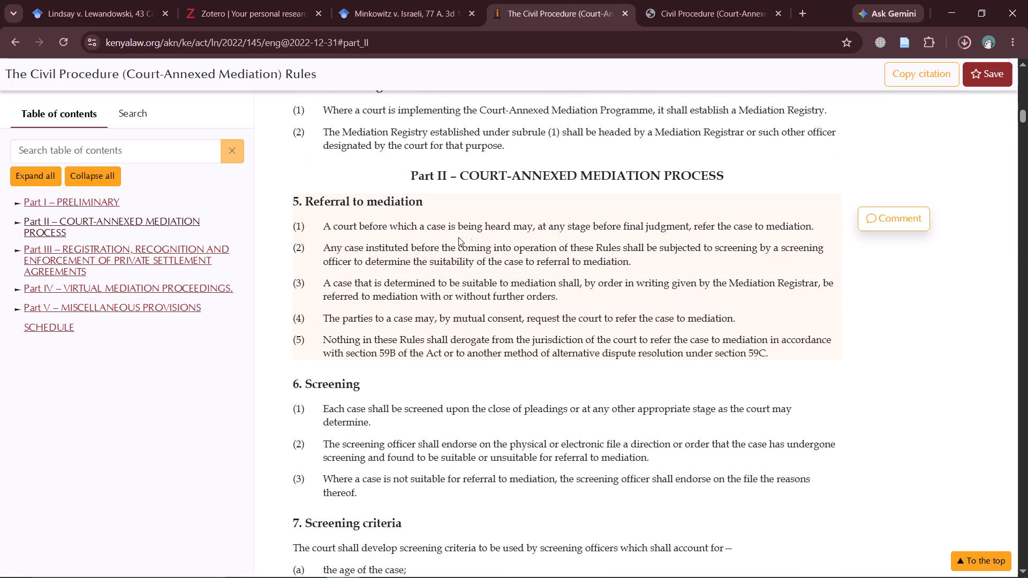
scroll(364, 390, "down", 3)
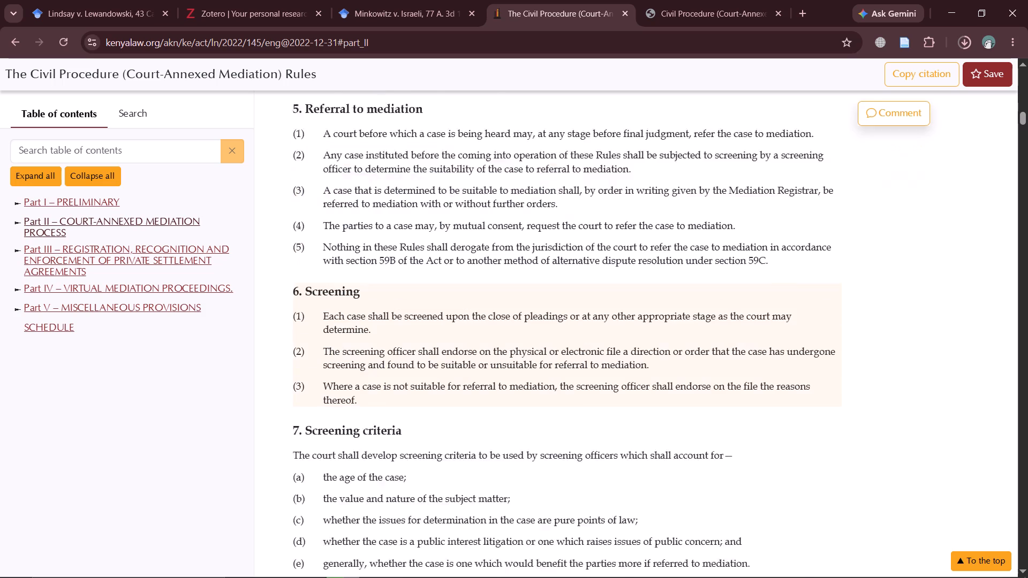
scroll(367, 386, "down", 7)
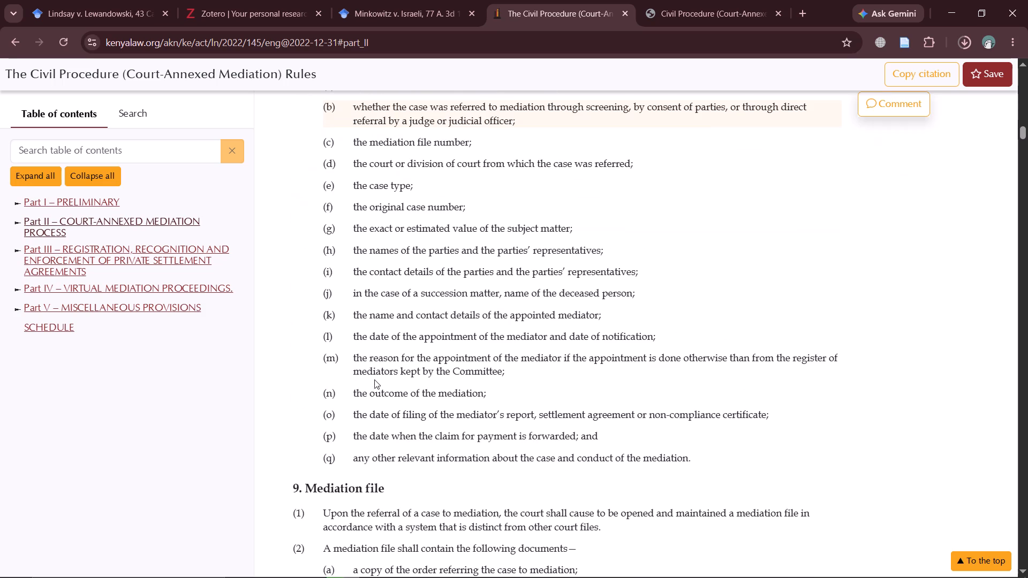
scroll(375, 372, "down", 1)
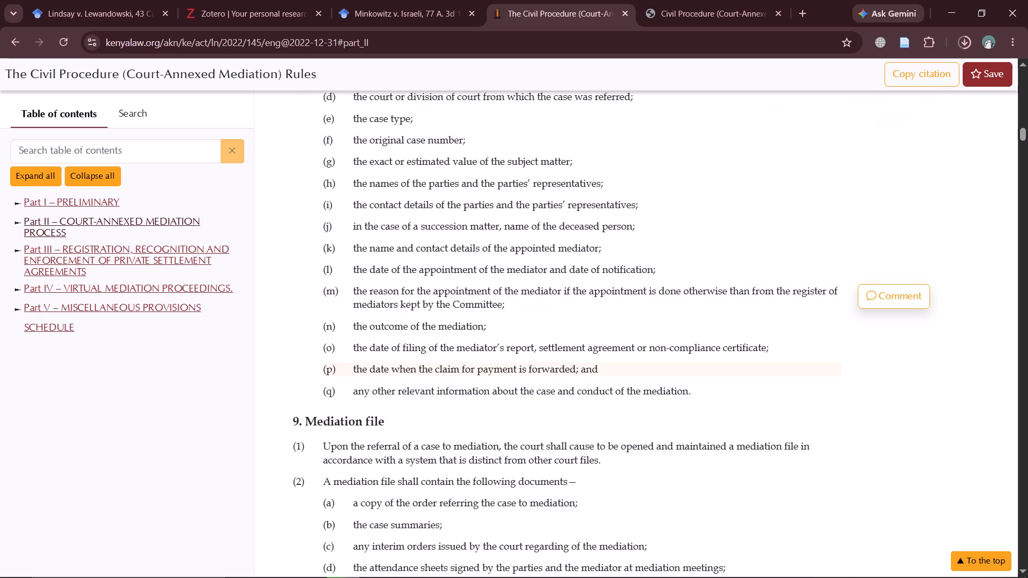
scroll(376, 370, "down", 2)
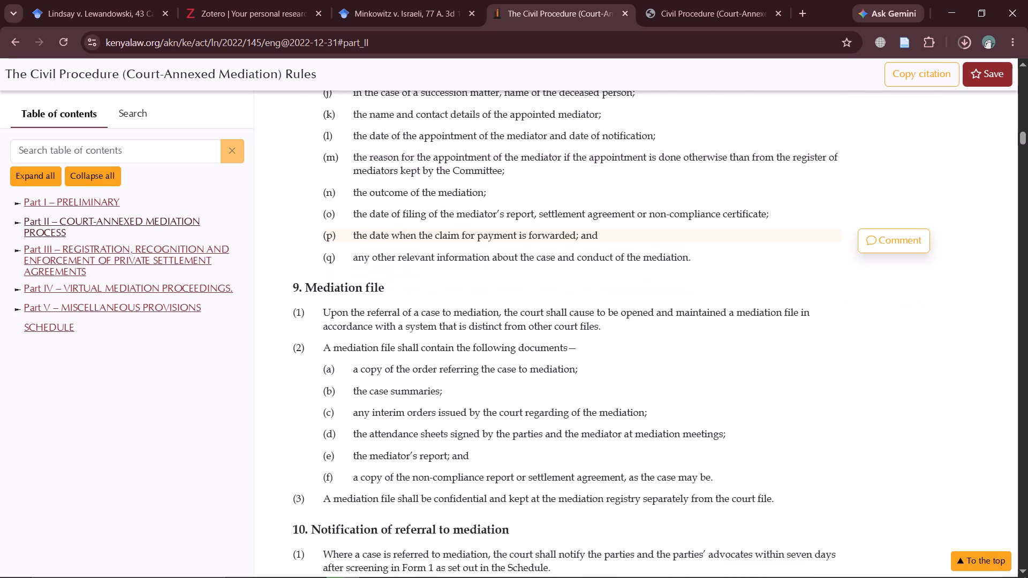
scroll(376, 370, "down", 2)
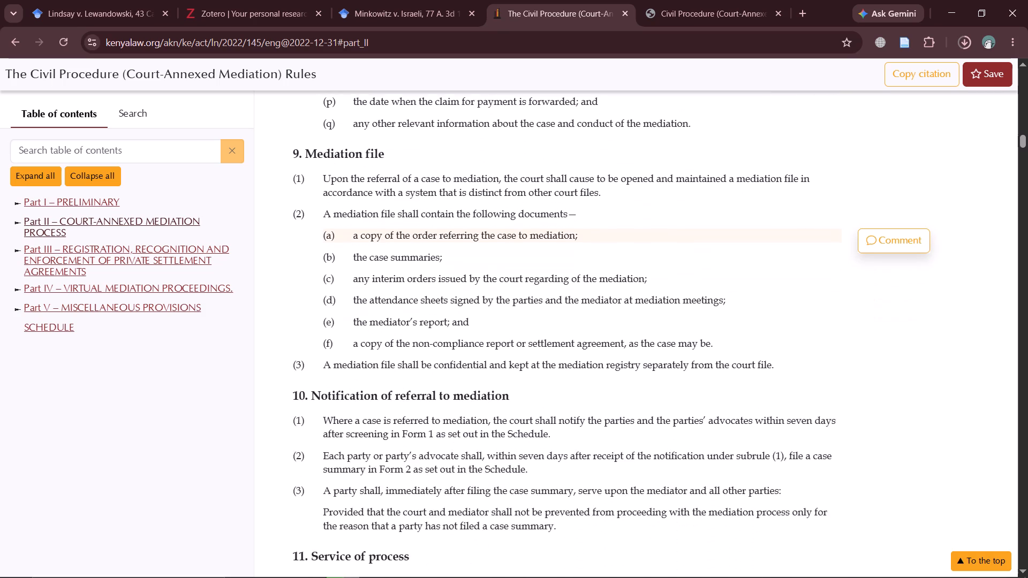
scroll(379, 370, "down", 5)
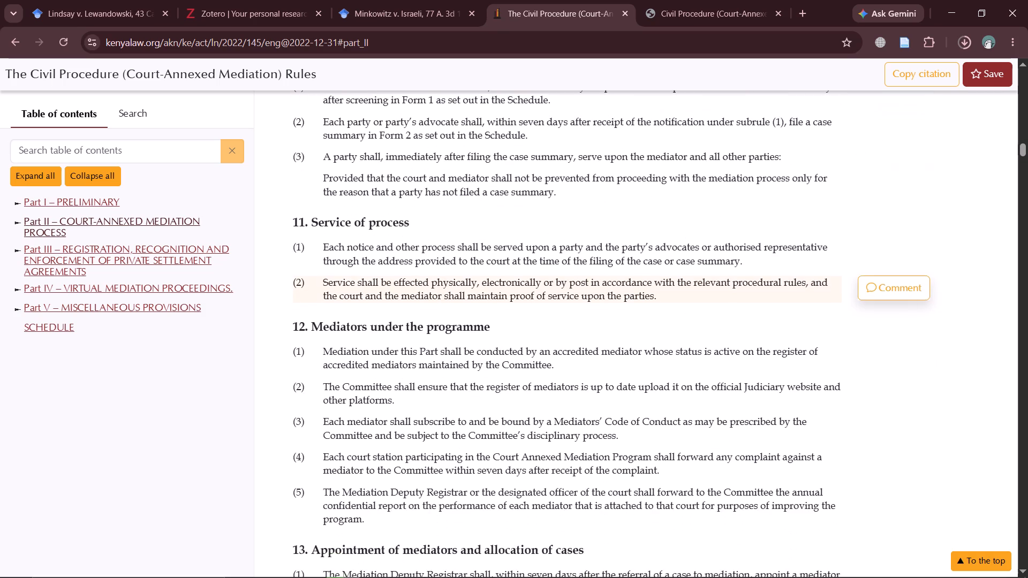
scroll(379, 366, "down", 3)
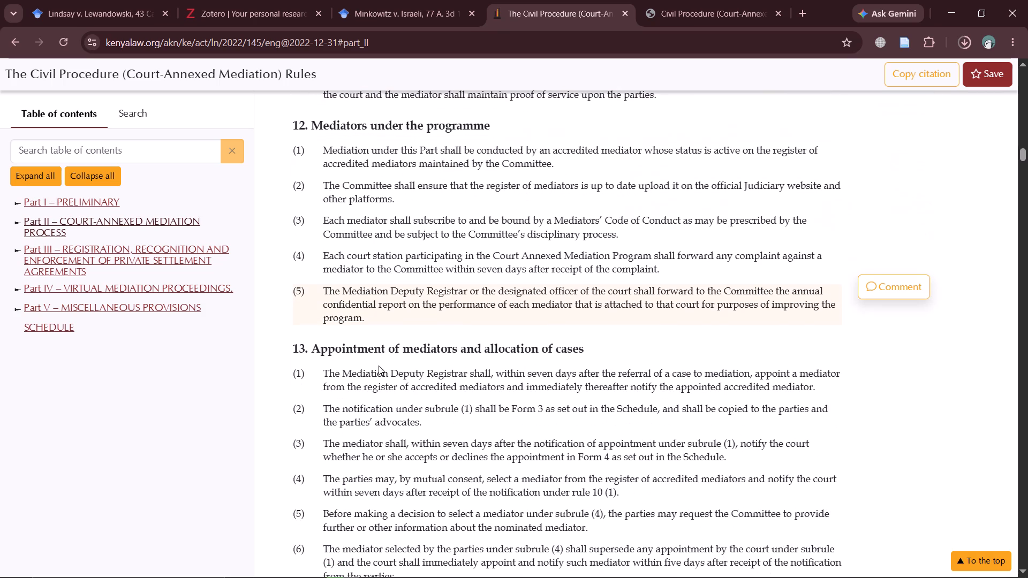
Save The Civil Procedure (Court-Annexed Mediation) Rules from Kenya Law to the Commercial Arbitration collection in Zotero.
left_click(898, 42)
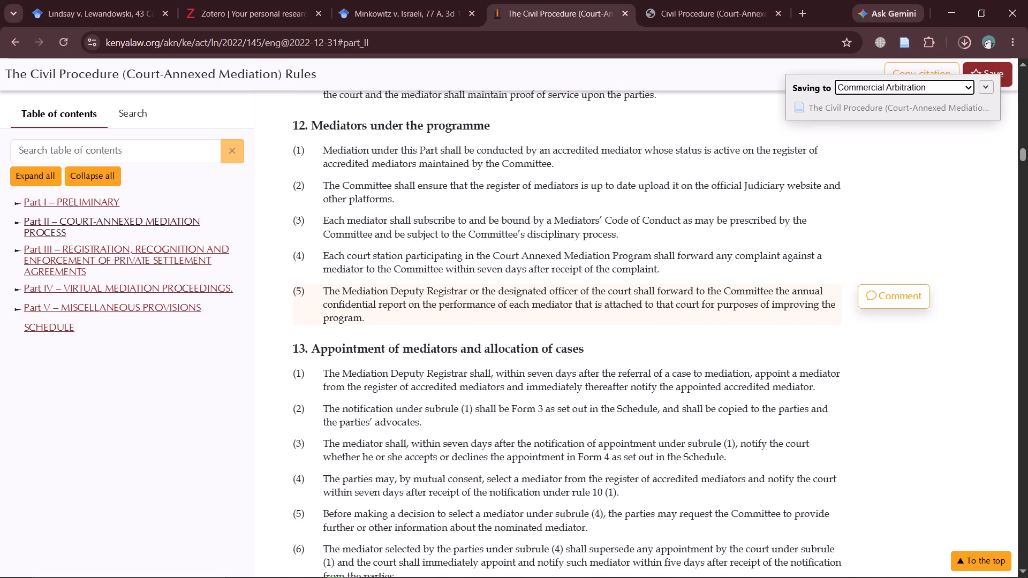
left_click(988, 87)
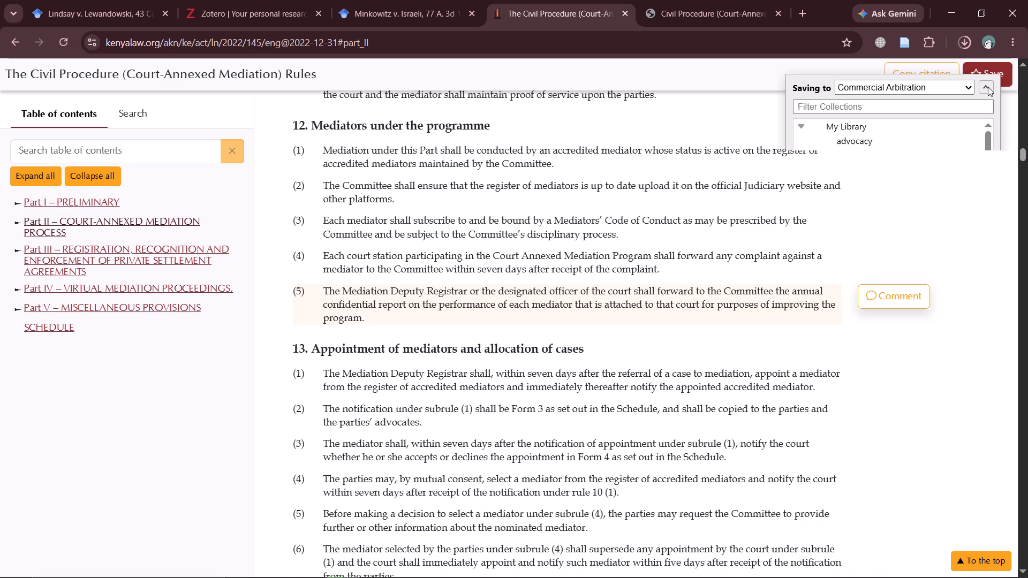
left_click(982, 310)
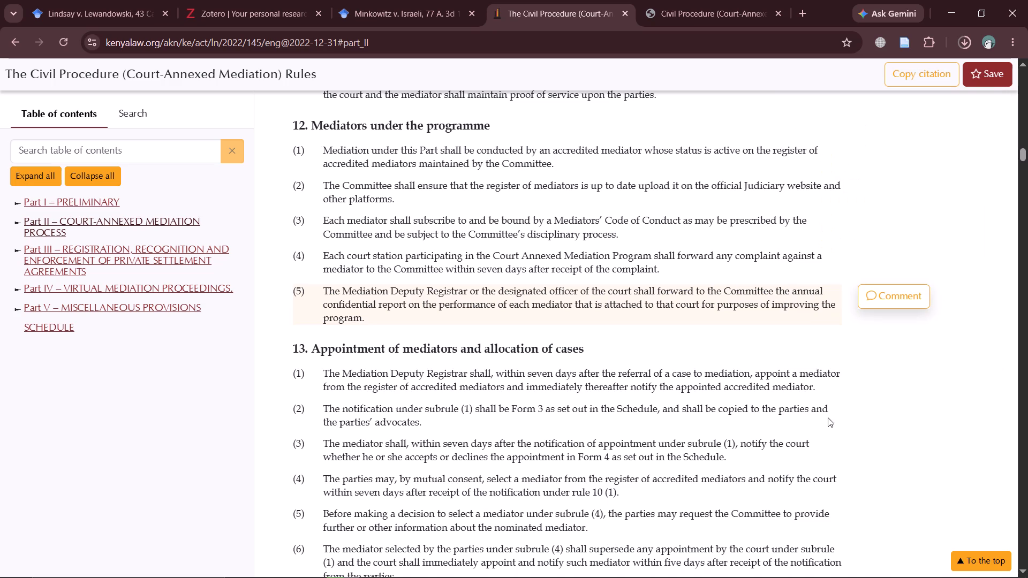
Switch to the Word document and replace the typed note number 7 after ‘judicial proceedings’ with a real footnote.
left_click(415, 575)
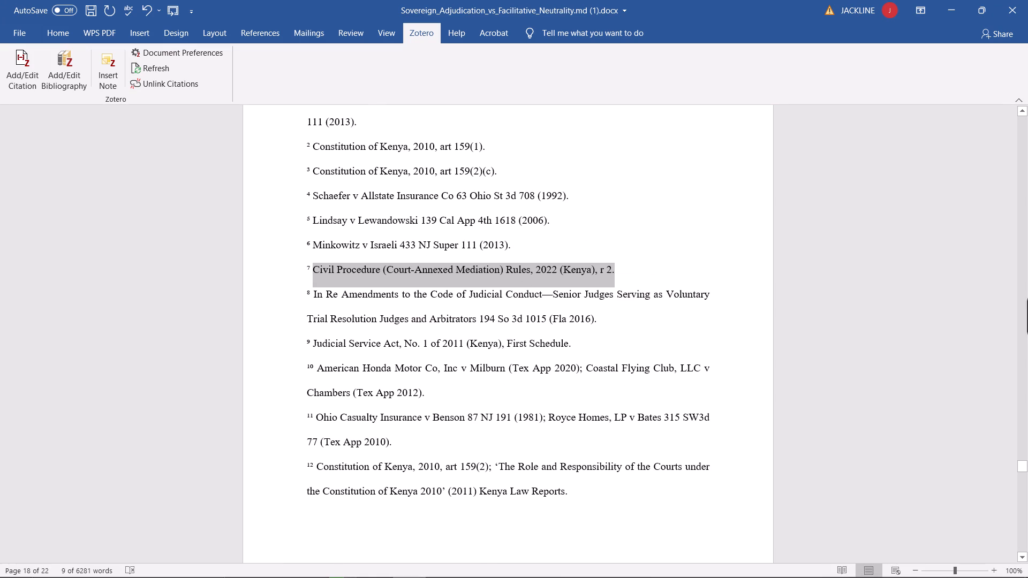
scroll(768, 260, "up", 15)
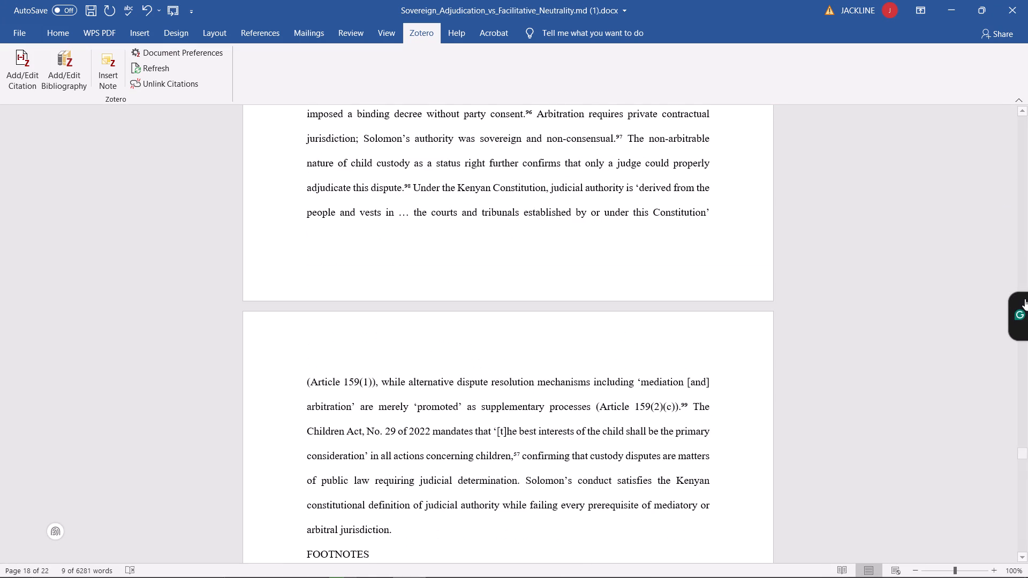
left_click_drag(1020, 455, 995, 286)
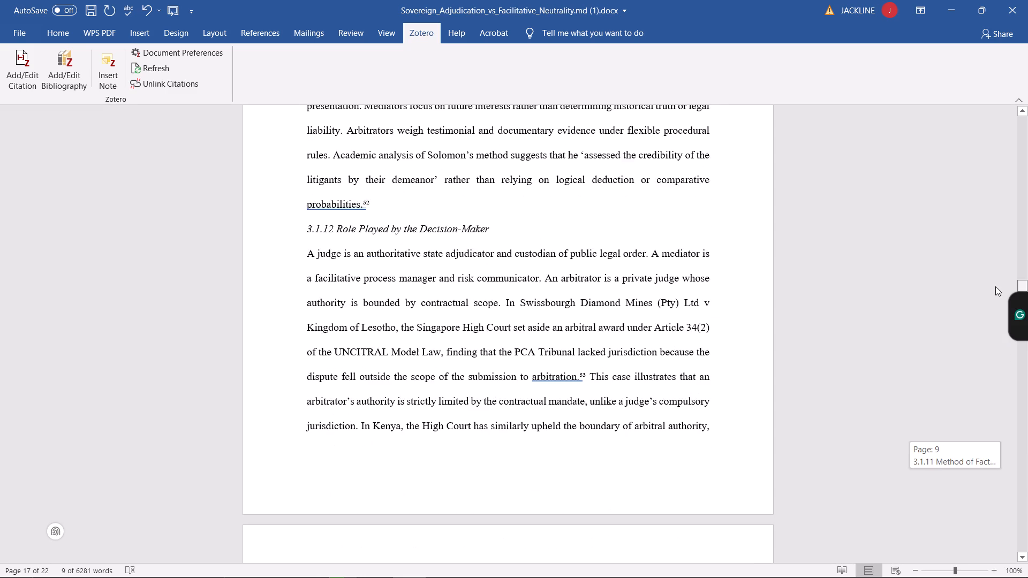
left_click_drag(995, 286, 976, 201)
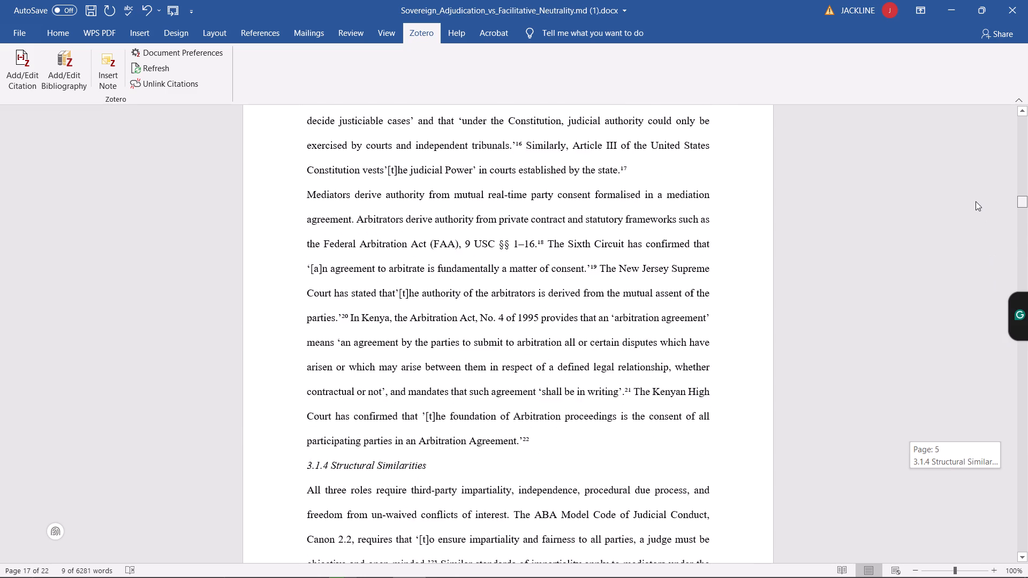
left_click_drag(976, 201, 979, 190)
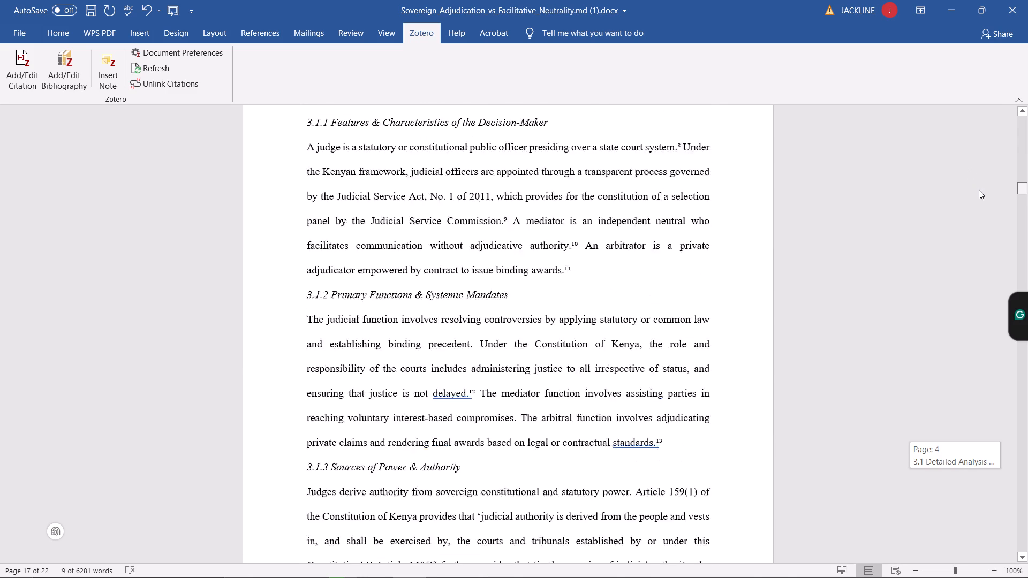
left_click_drag(979, 190, 978, 174)
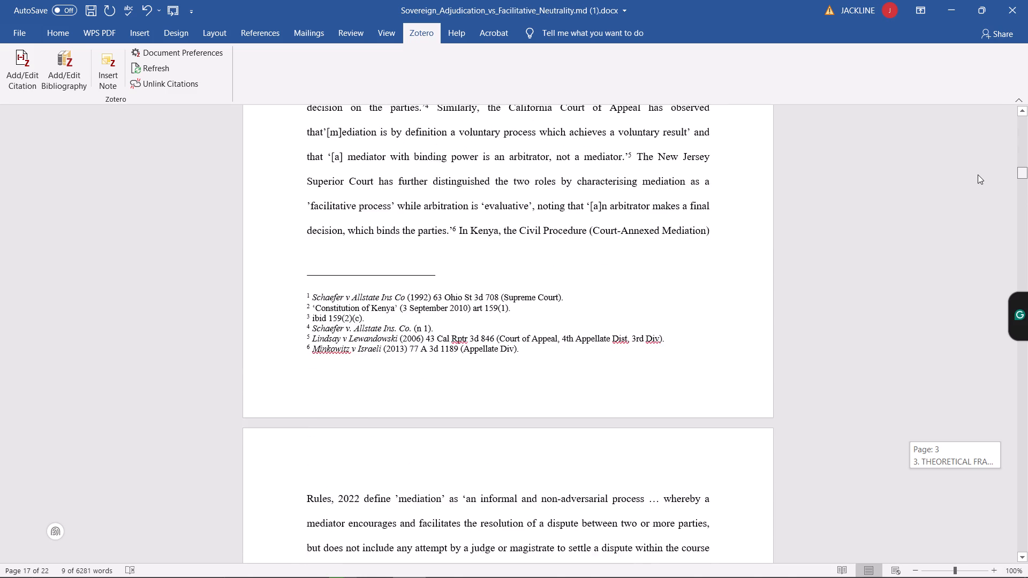
left_click_drag(978, 174, 976, 170)
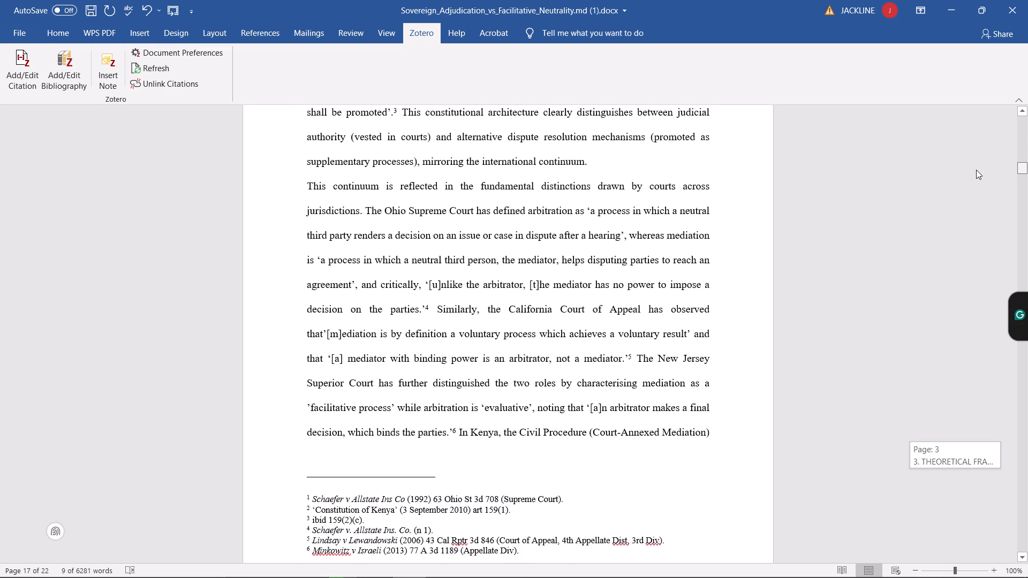
left_click_drag(976, 170, 976, 164)
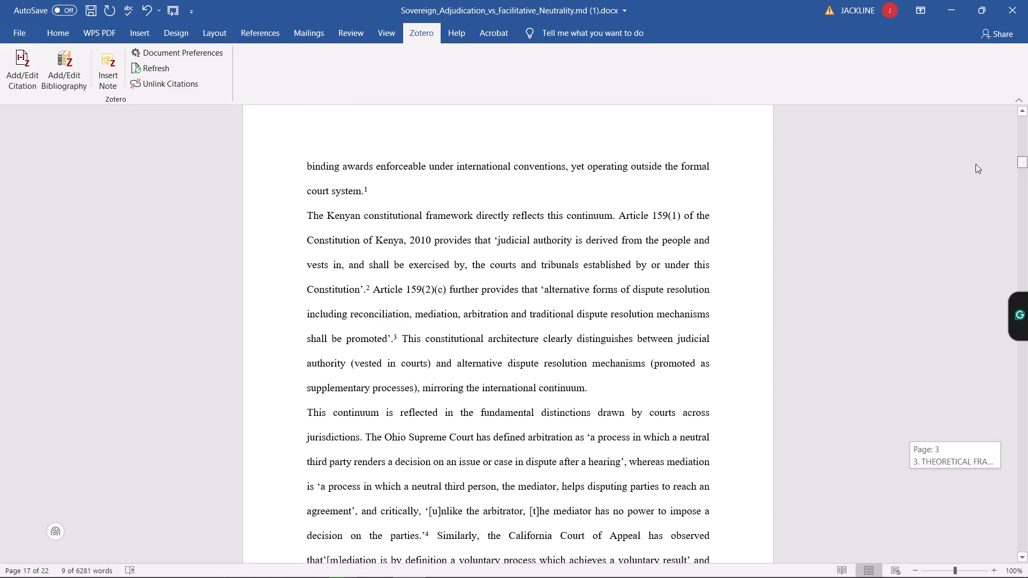
left_click_drag(976, 164, 973, 172)
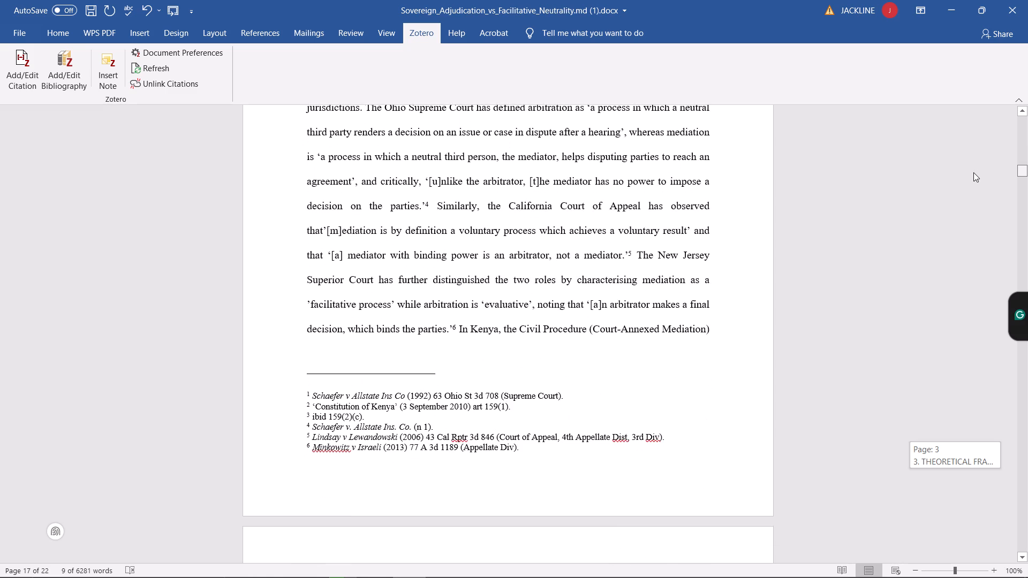
left_click_drag(973, 172, 971, 178)
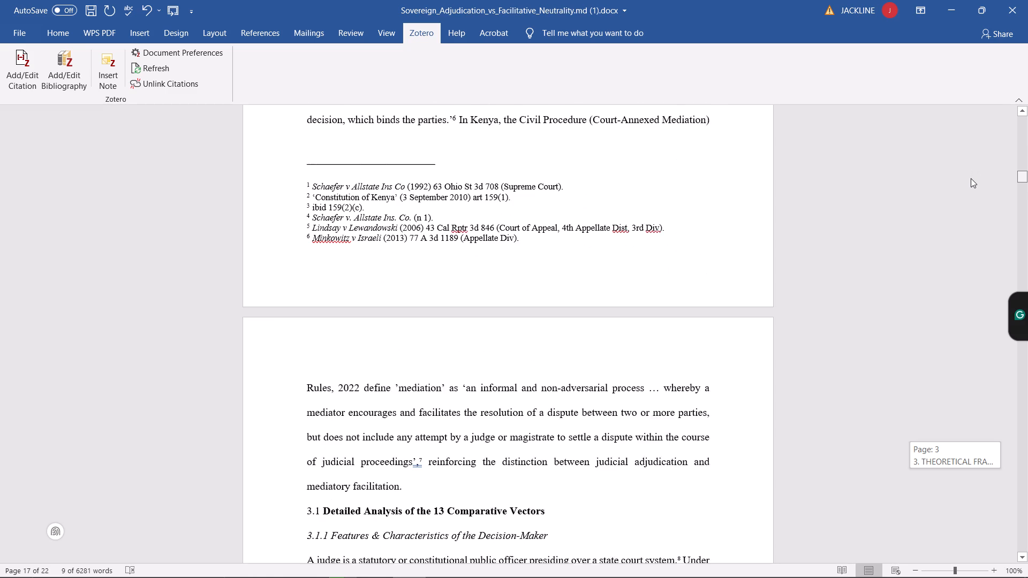
left_click_drag(971, 178, 971, 179)
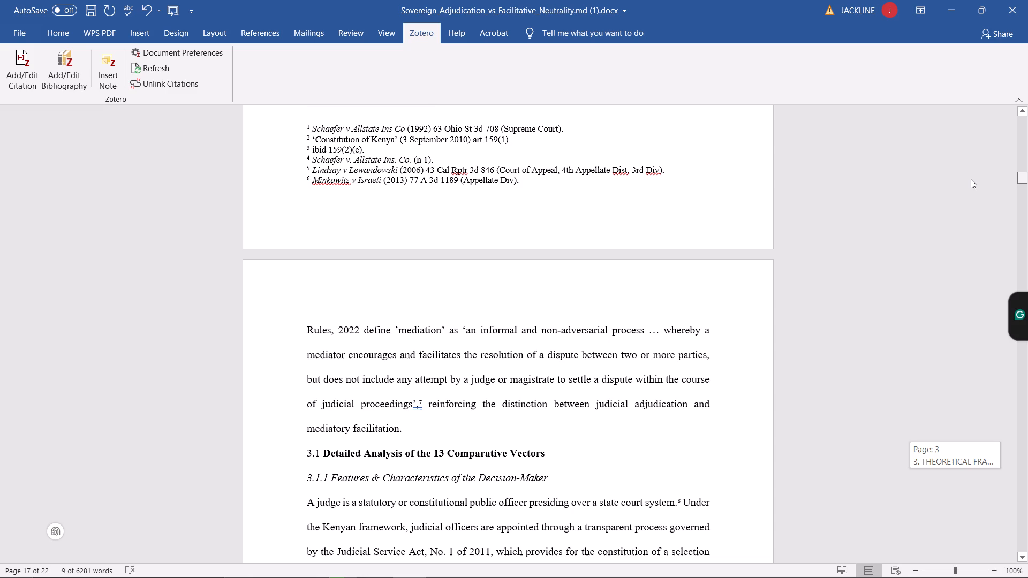
left_click_drag(971, 179, 969, 181)
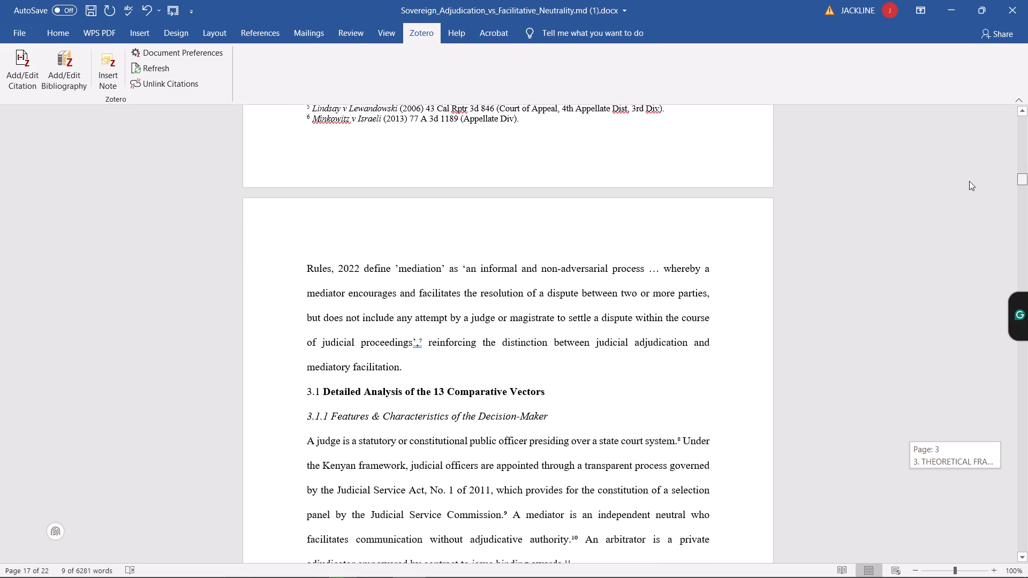
left_click_drag(969, 181, 967, 180)
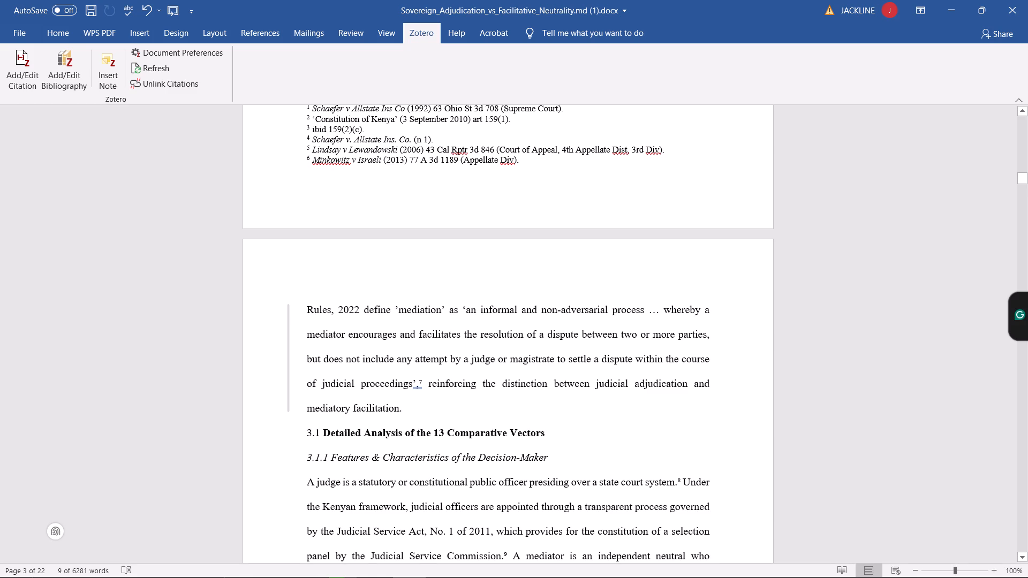
left_click(421, 385)
key("BackSpace")
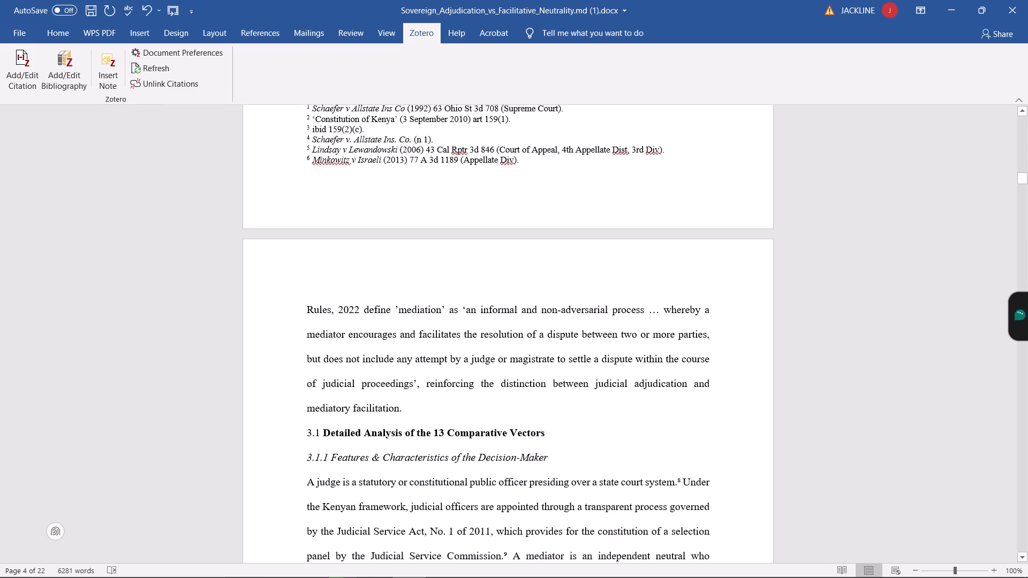
left_click(247, 26)
left_click(148, 81)
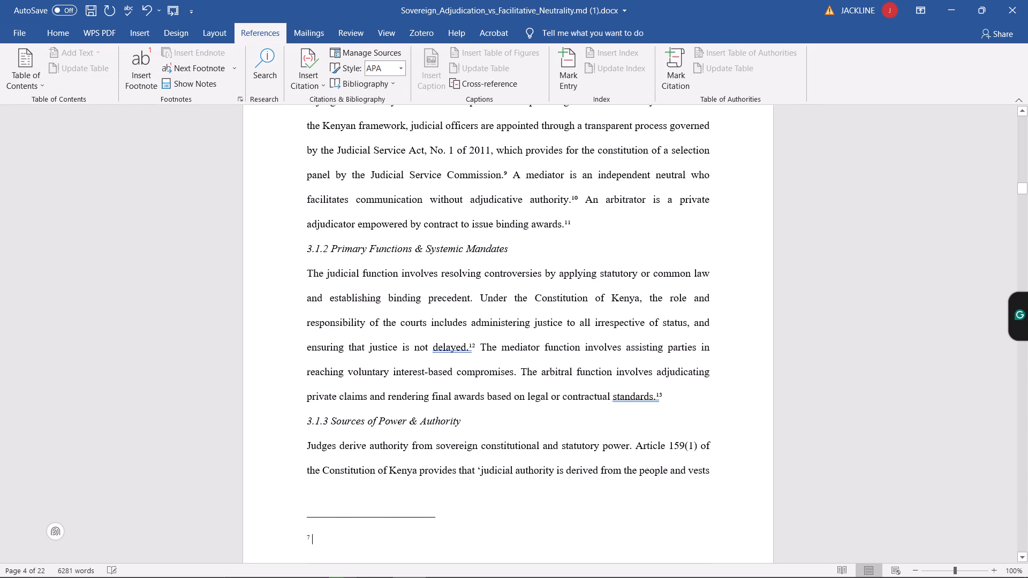
Cite The Civil Procedure (Court-Annexed Mediation) Rules in footnote 7 through Zotero, with Part II as the locator.
left_click(417, 35)
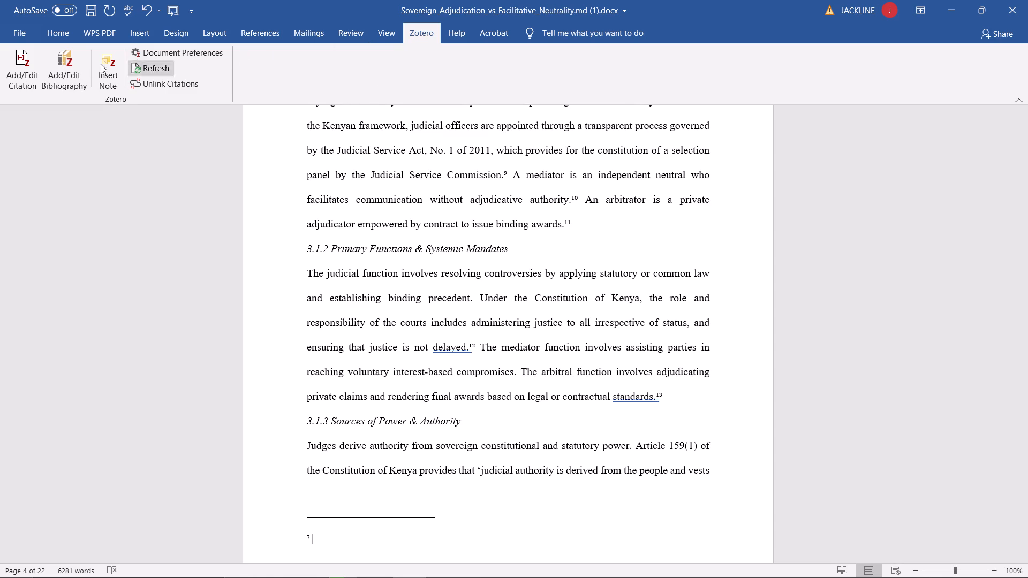
left_click(30, 78)
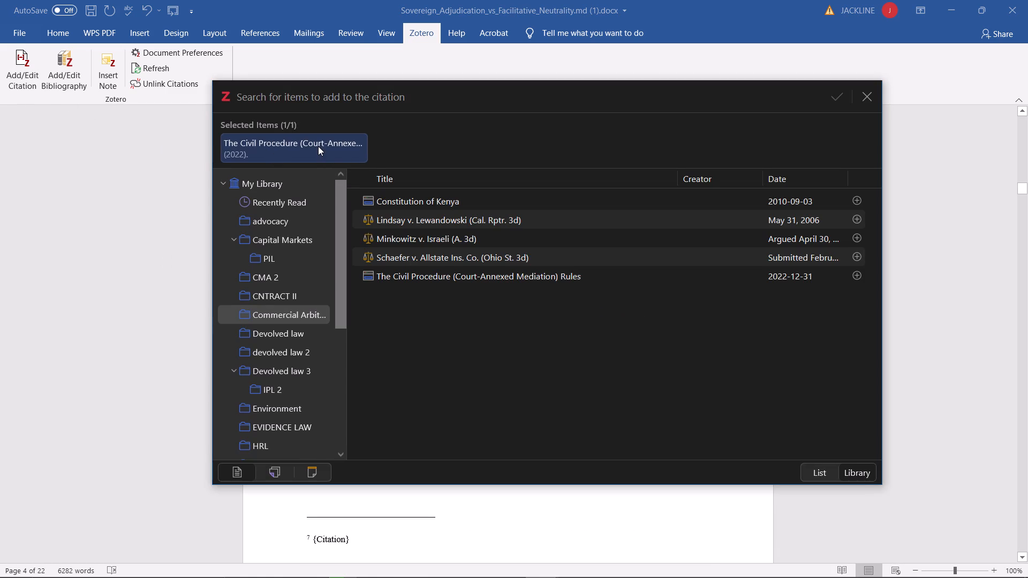
left_click(318, 146)
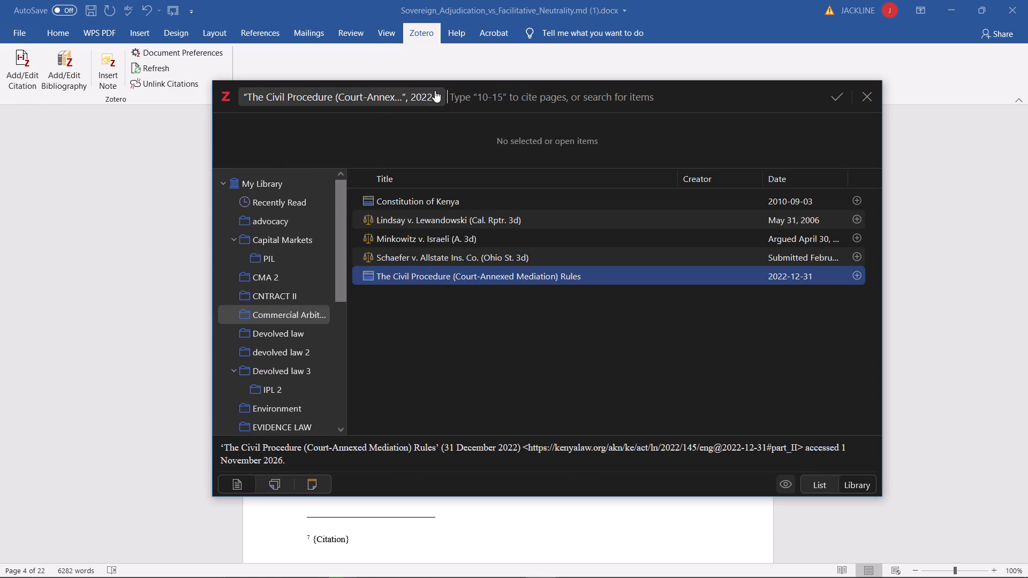
left_click(440, 100)
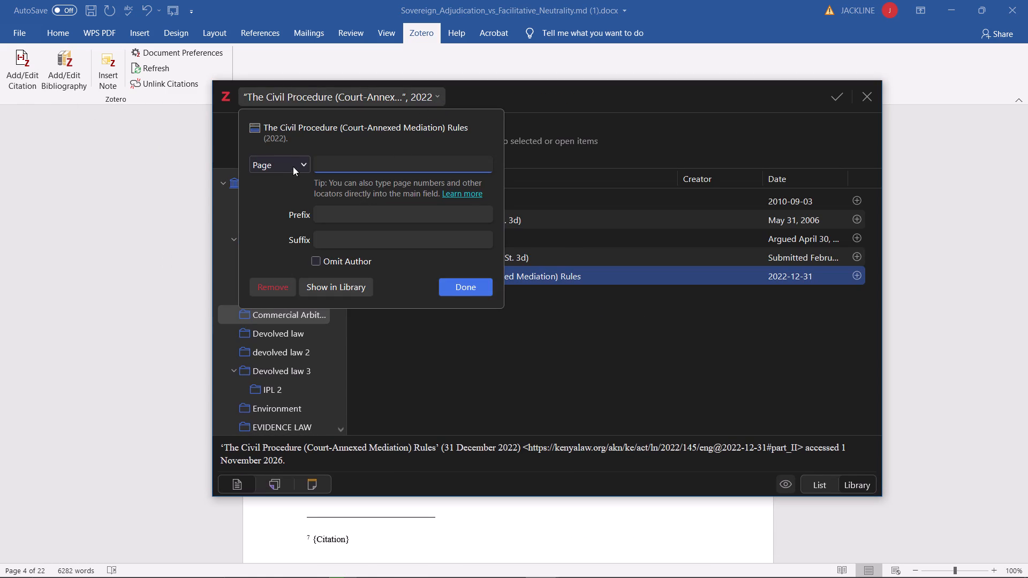
left_click(303, 162)
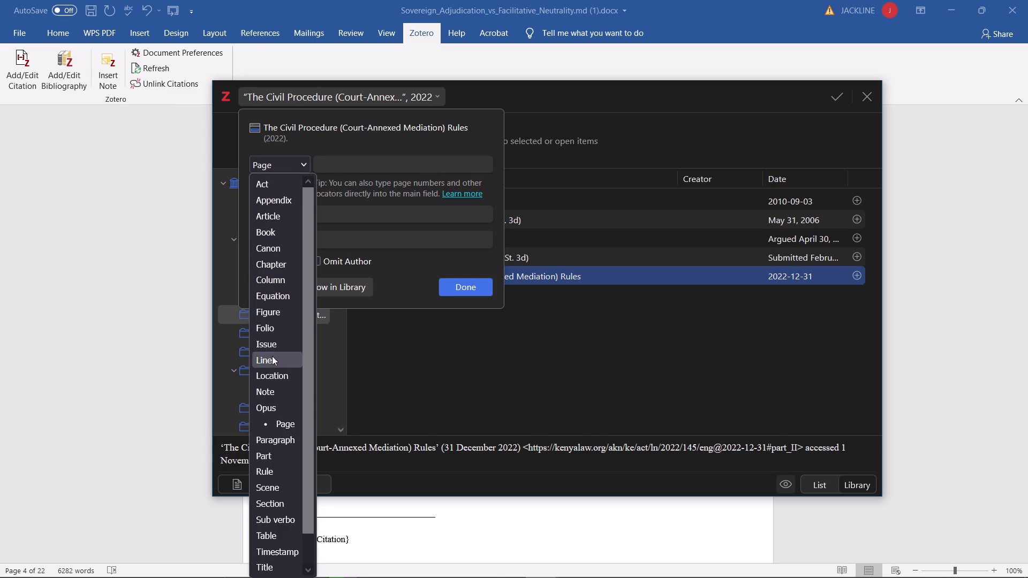
left_click(263, 460)
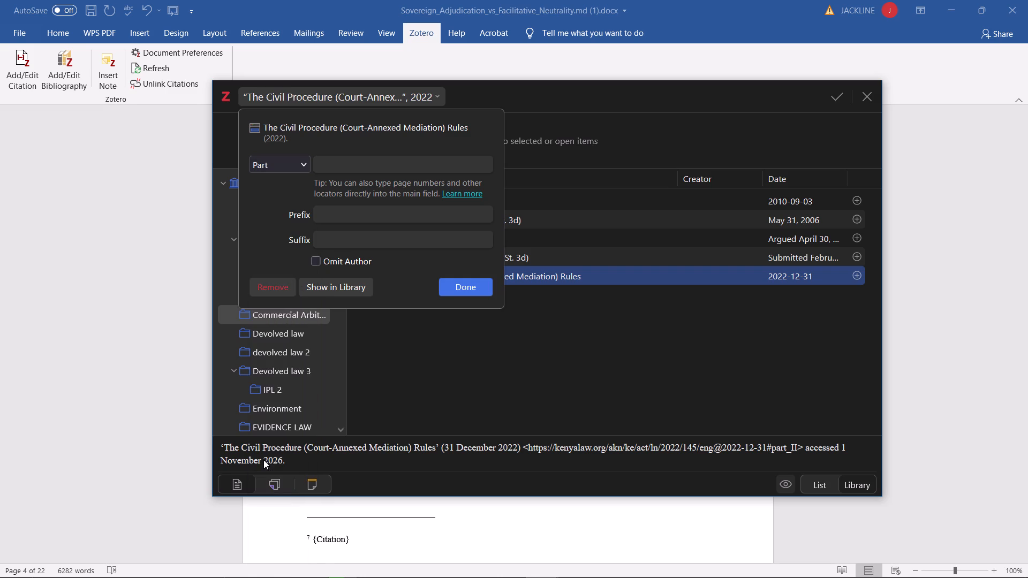
left_click(334, 165)
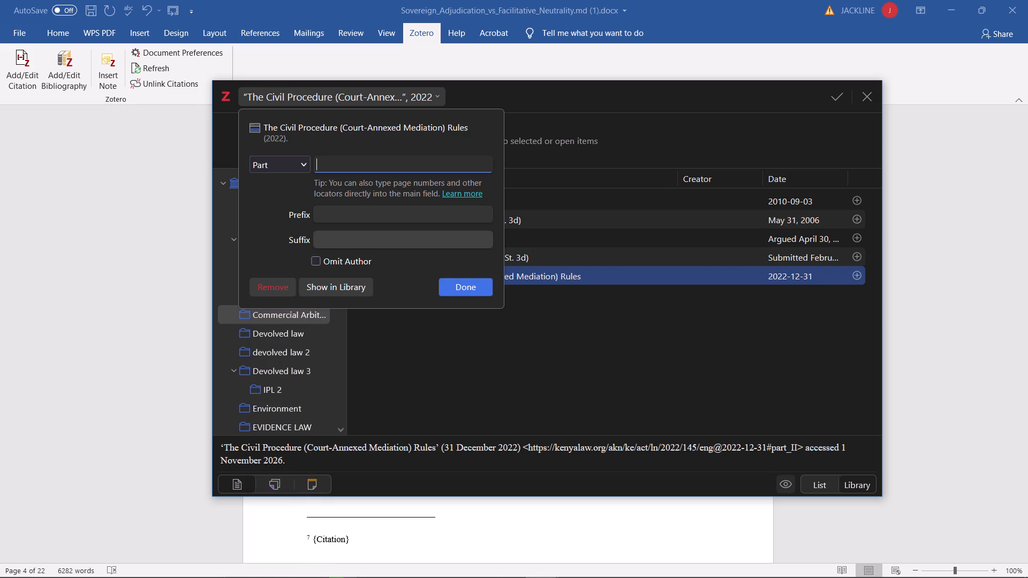
type("II")
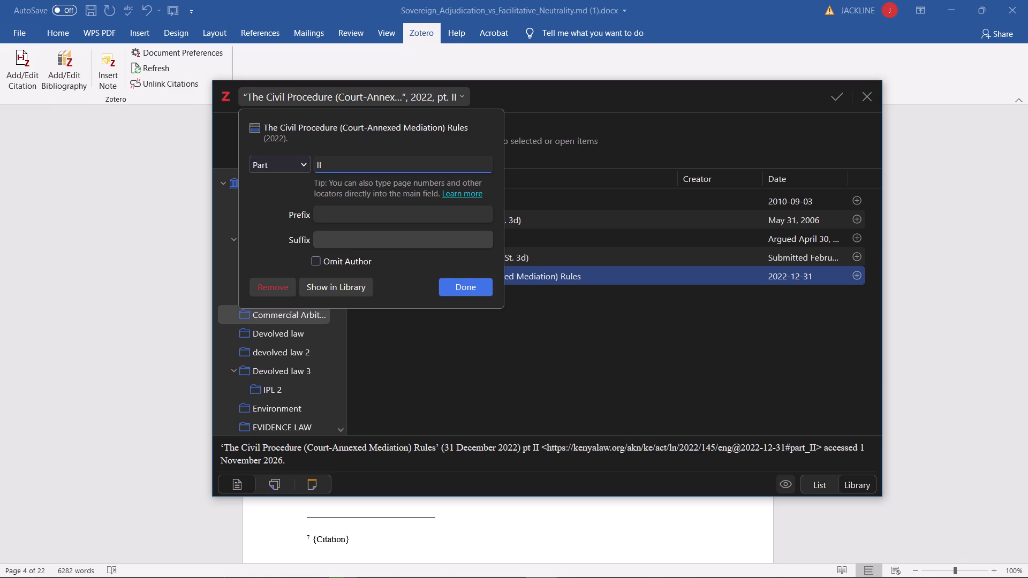
left_click(476, 290)
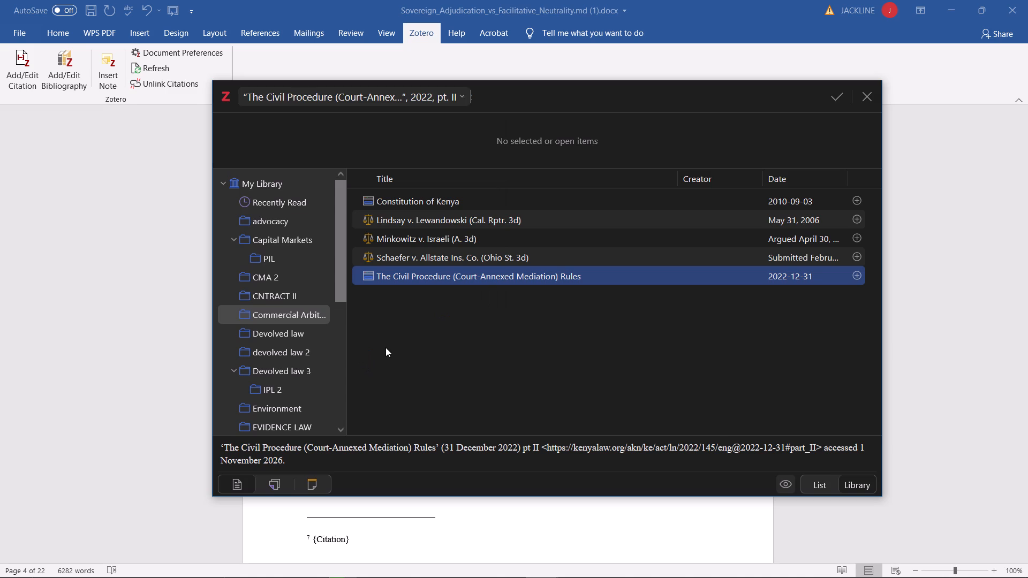
left_click(833, 101)
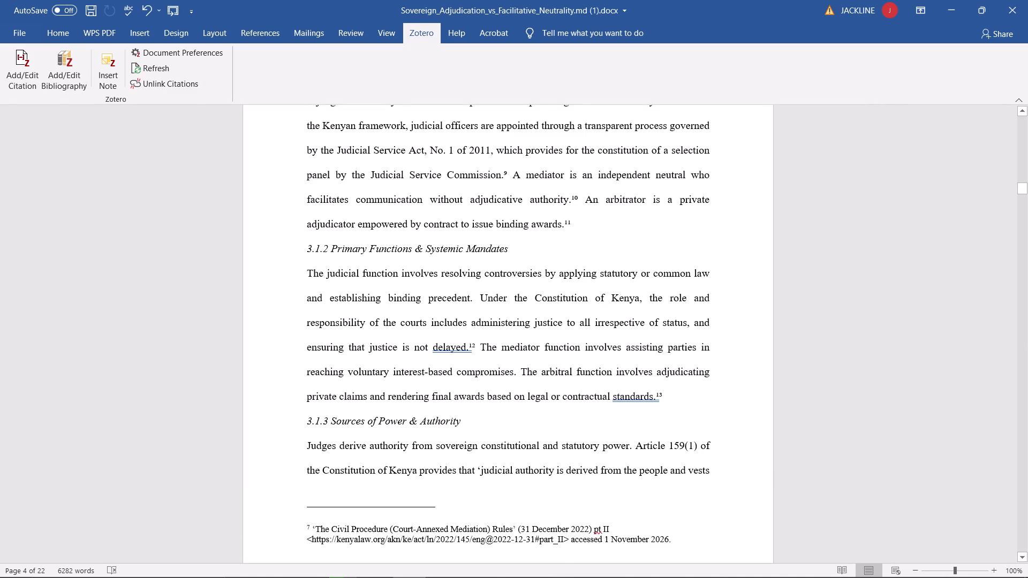
Delete the Kenya Law web address and access date from footnote 7, so the citation ends after pt II.
key("Left")
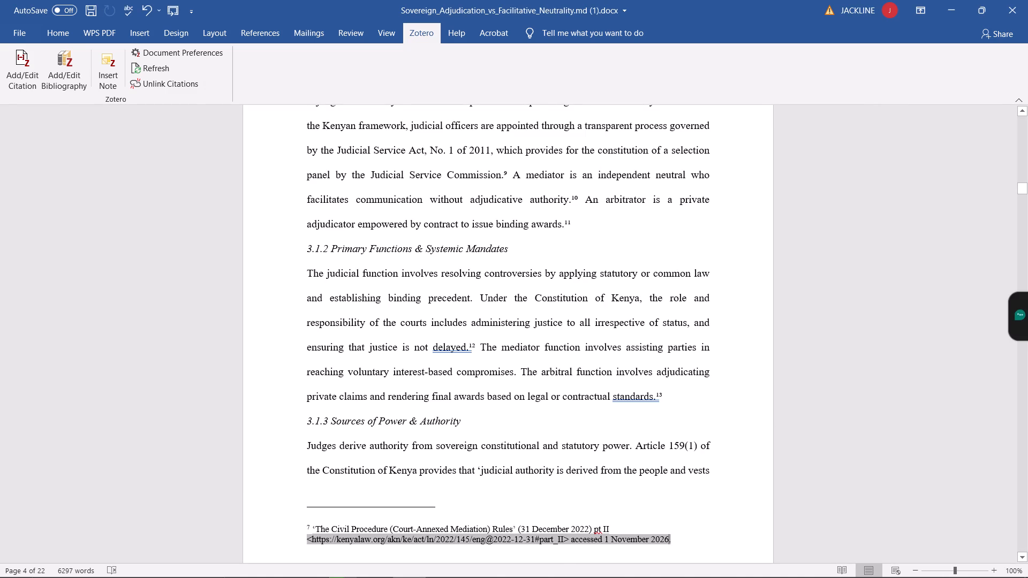
key("BackSpace")
key("BackSpace")
key("BackSpace")
key("BackSpace")
key("BackSpace")
key("BackSpace")
key("BackSpace")
key("BackSpace")
key("BackSpace")
key("BackSpace")
key("BackSpace")
key("BackSpace")
key("BackSpace")
key("BackSpace")
key("BackSpace")
key("BackSpace")
key("BackSpace")
key("BackSpace")
key("BackSpace")
key("BackSpace")
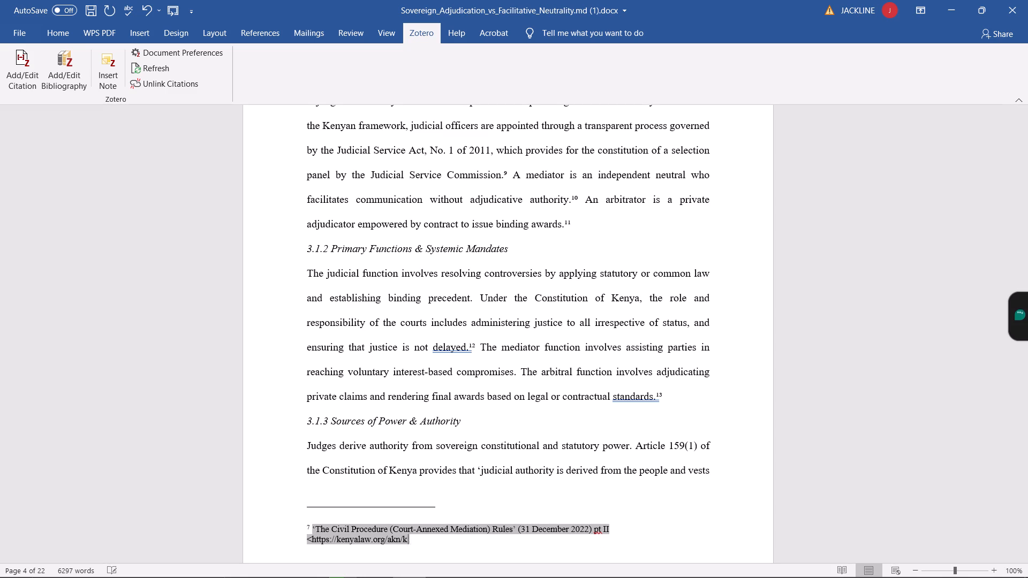
key("BackSpace")
key("BackSpace")
key("BackSpace")
key("BackSpace")
key("BackSpace")
key("BackSpace")
key("BackSpace")
key("BackSpace")
key("BackSpace")
key("BackSpace")
key("BackSpace")
key("BackSpace")
key("BackSpace")
key("BackSpace")
key("BackSpace")
key("BackSpace")
key("BackSpace")
key("BackSpace")
key("BackSpace")
key("BackSpace")
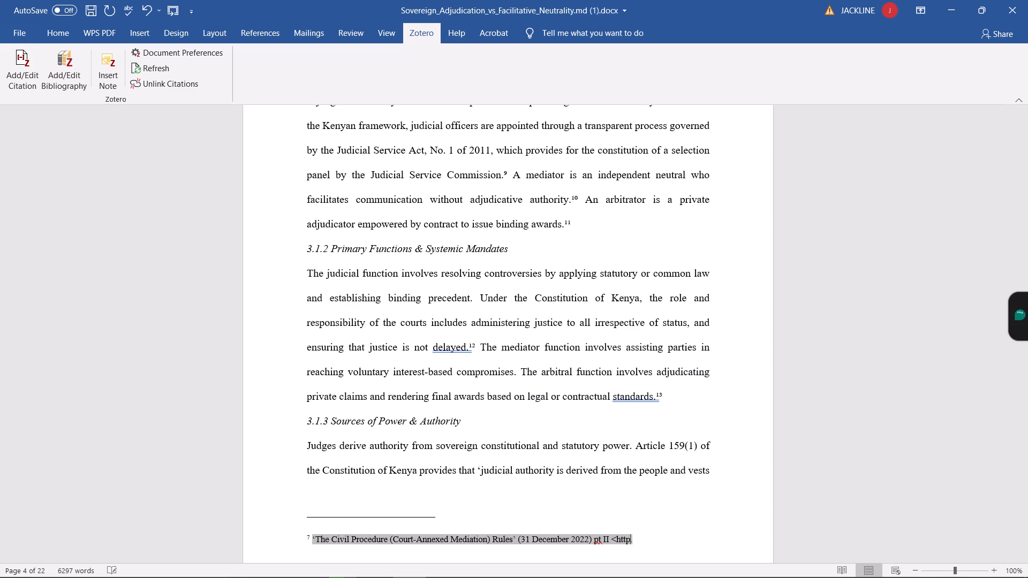
key("BackSpace")
key("BackSpace")
key("BackSpace")
key("BackSpace")
key("BackSpace")
key("BackSpace")
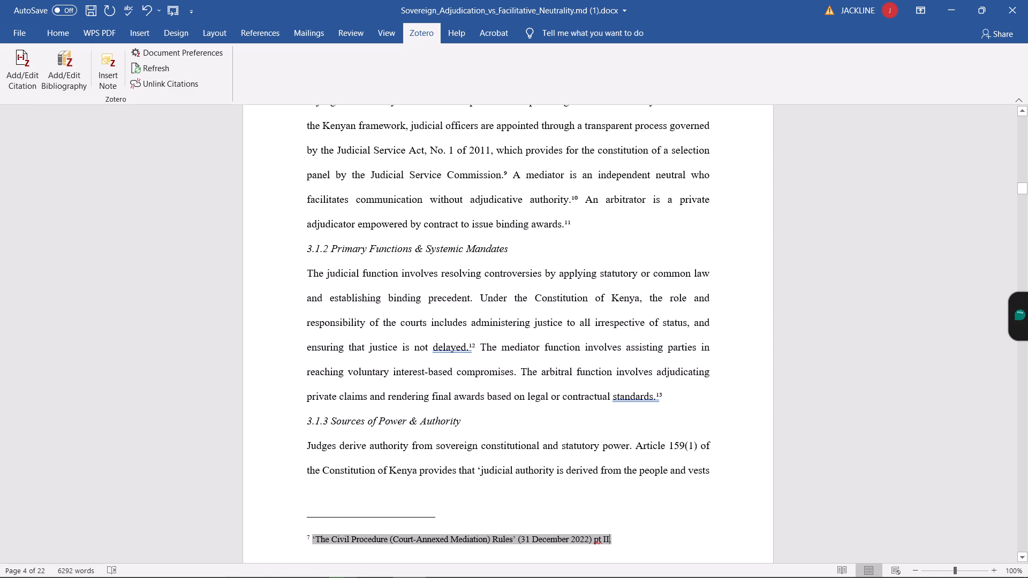
Review the footnotes at the end of the previous page and the text from note 7 through section 3.1.1 for the next note.
scroll(685, 188, "up", 2)
scroll(639, 225, "up", 1)
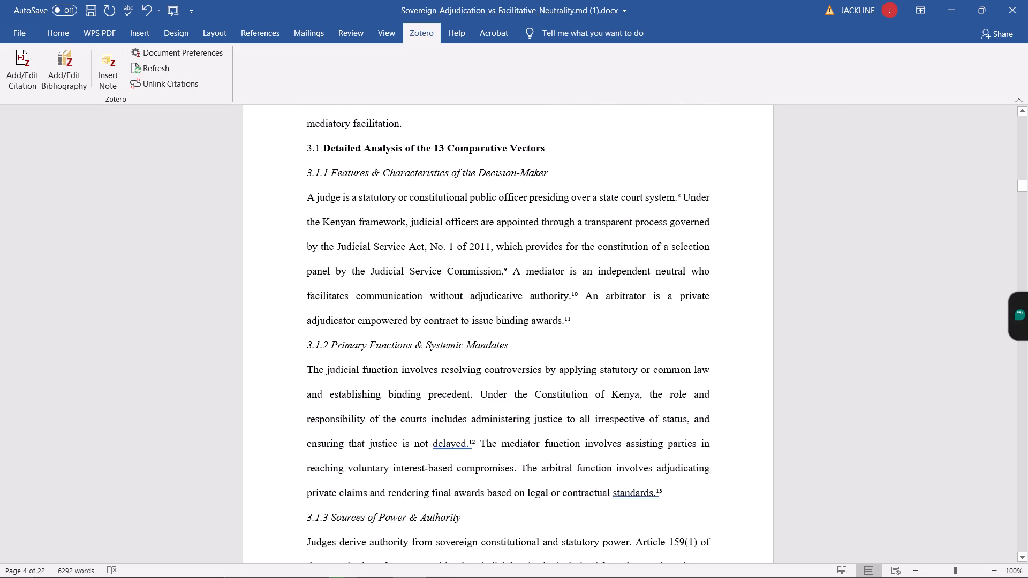
scroll(644, 227, "up", 10)
left_click(661, 230)
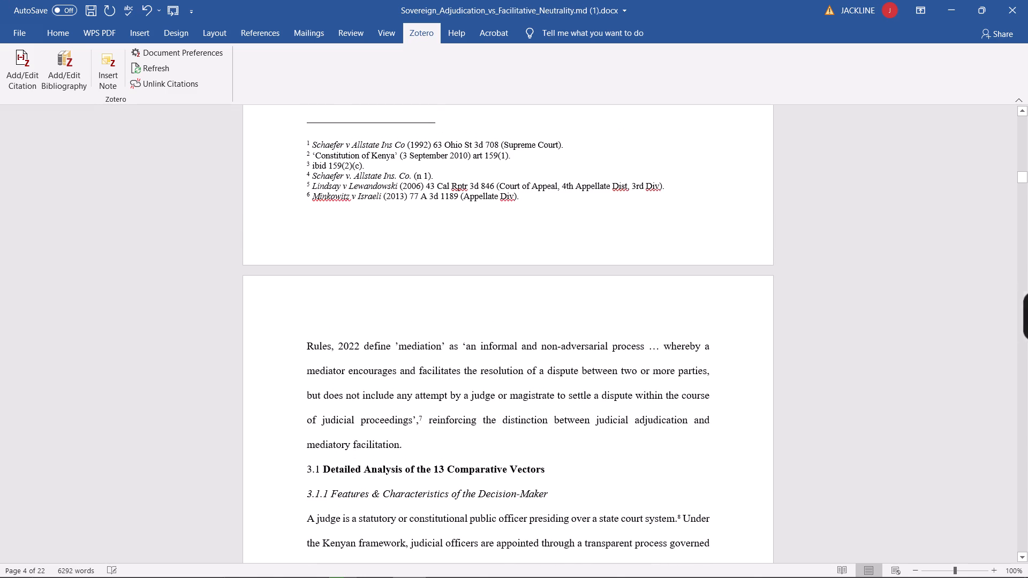
scroll(554, 361, "down", 4)
scroll(512, 386, "down", 1)
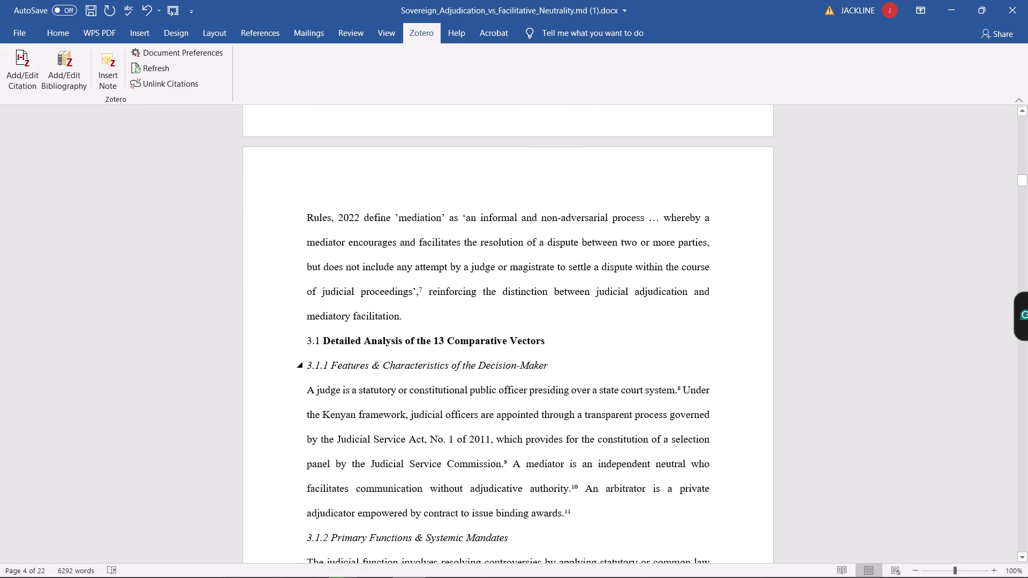
scroll(529, 382, "down", 1)
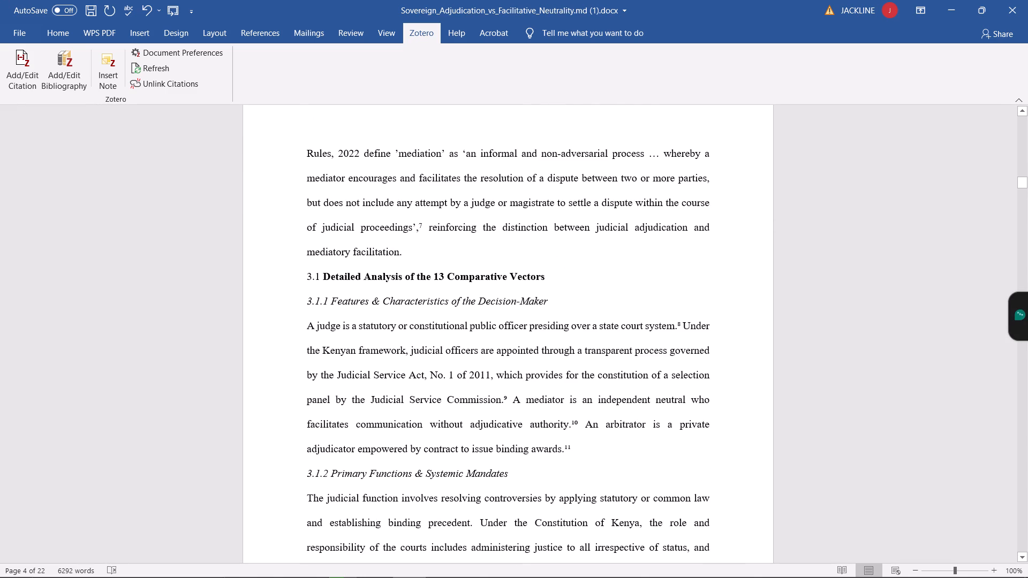
scroll(668, 416, "down", 1)
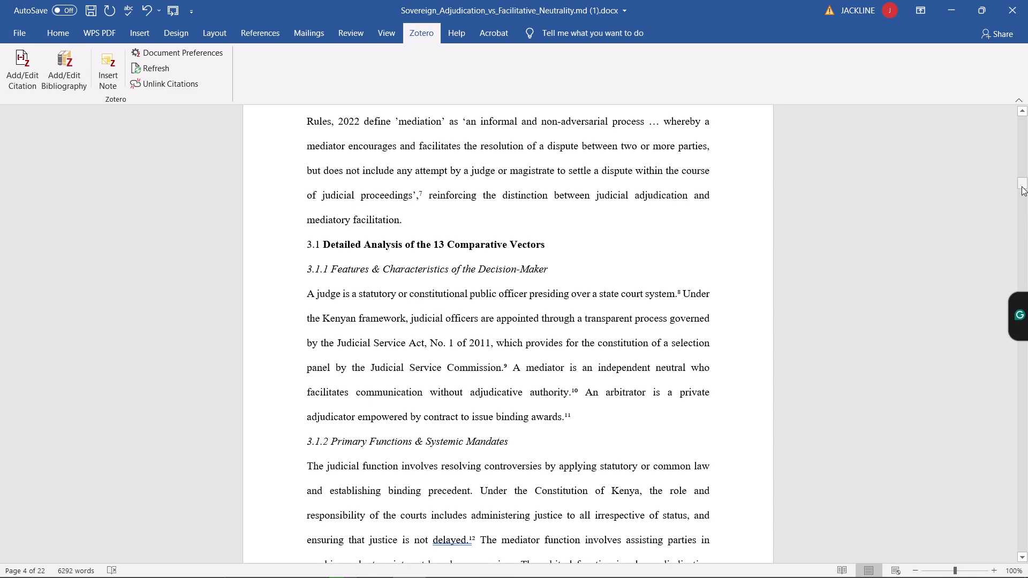
In the typed FOOTNOTES list, copy the full note 8 source, from ‘In Re Amendments to the Code of Judicial Conduct’ through ‘(Fla 2016).’.
left_click_drag(1022, 186, 1024, 433)
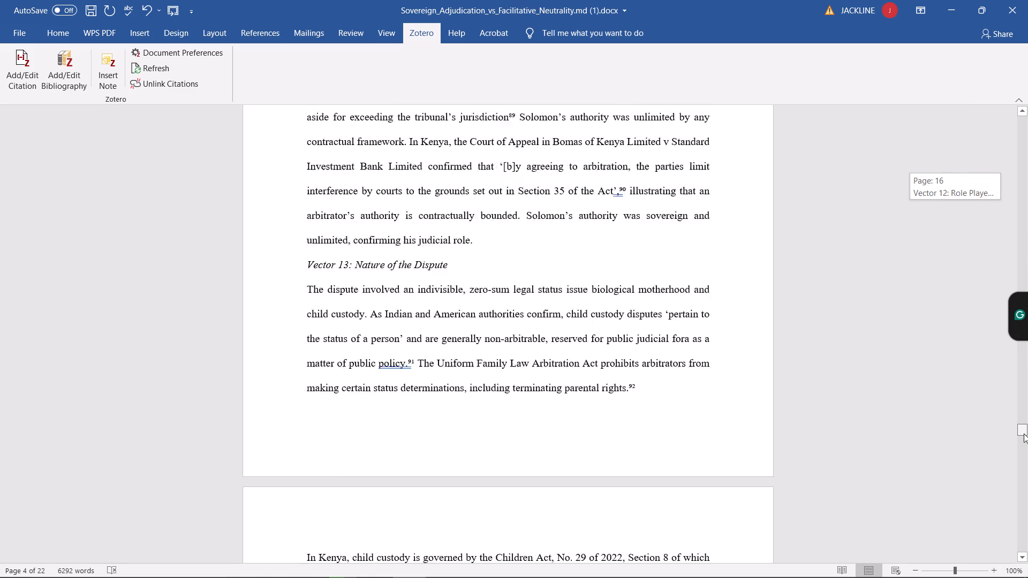
left_click_drag(1024, 433, 1026, 465)
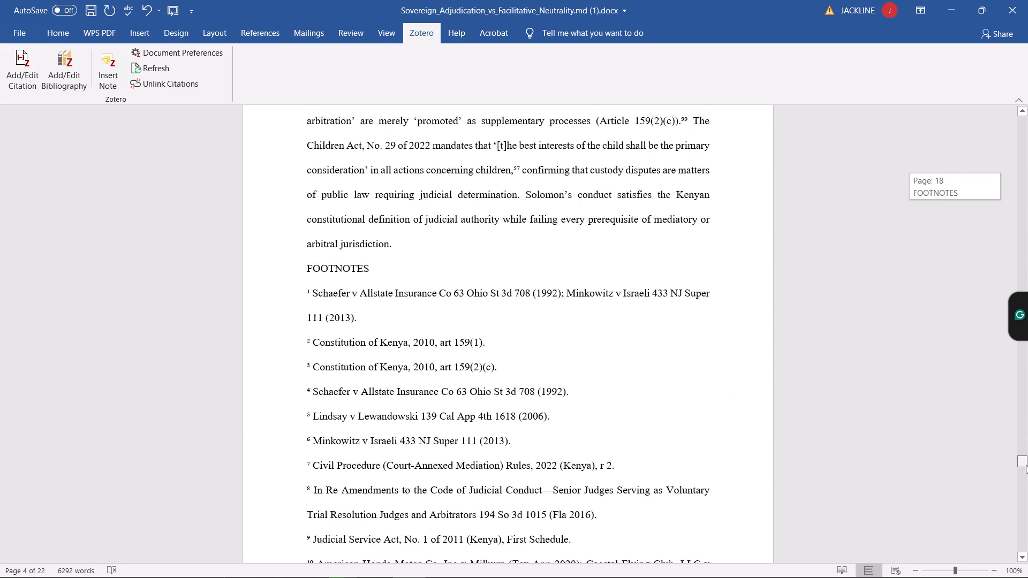
left_click_drag(1026, 465, 1027, 469)
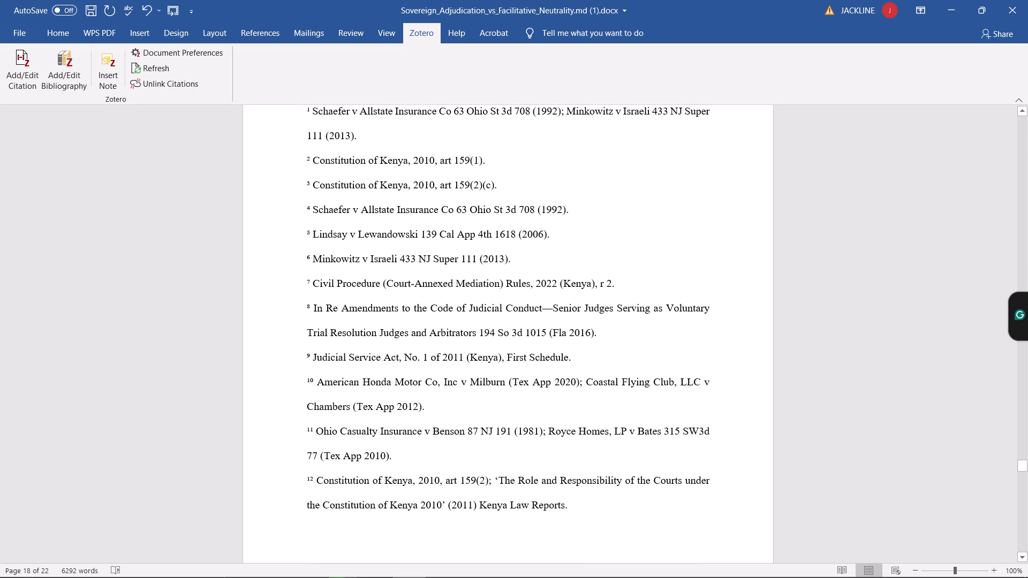
left_click_drag(597, 336, 433, 334)
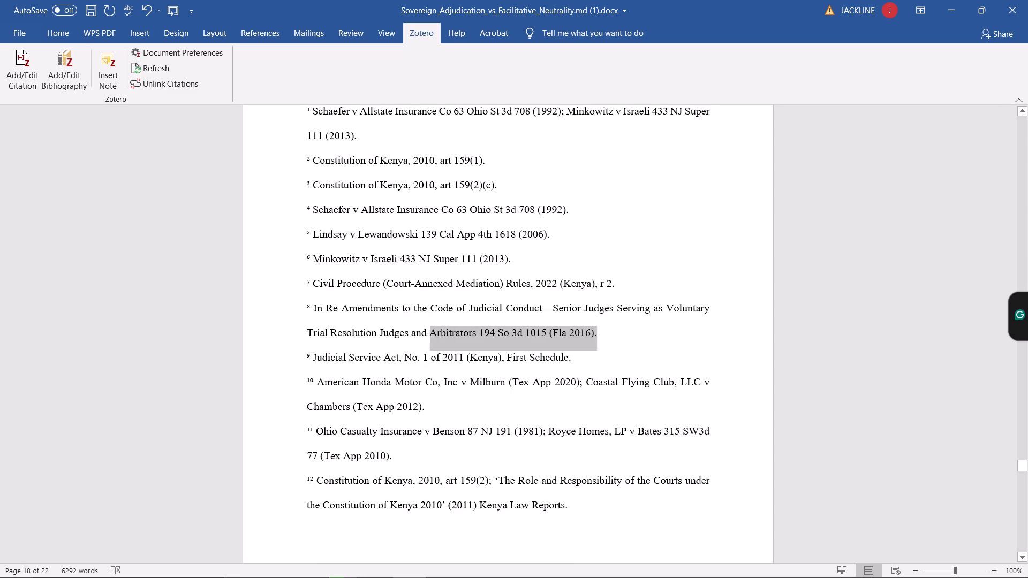
left_click_drag(433, 334, 326, 305)
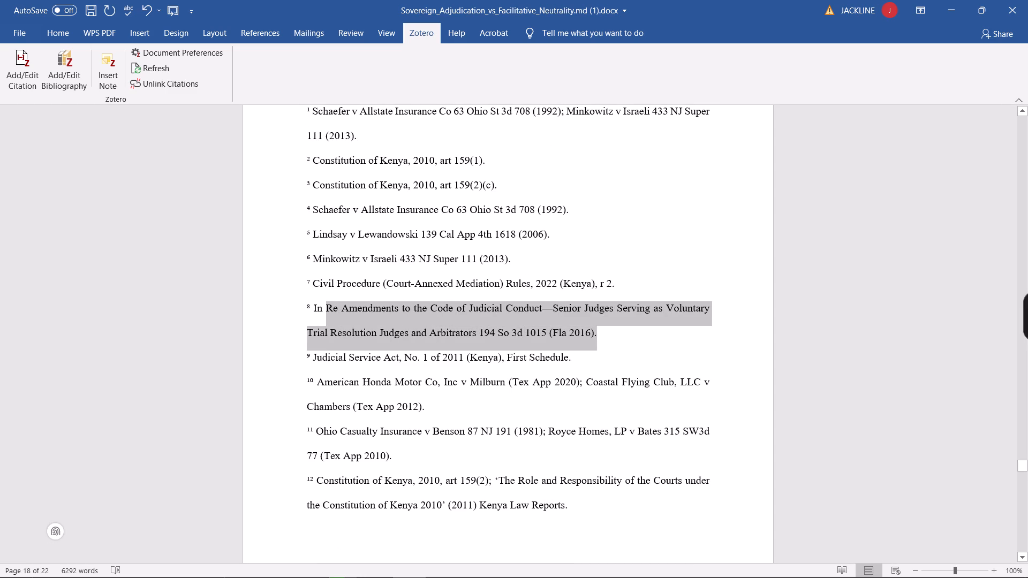
left_click_drag(326, 305, 317, 305)
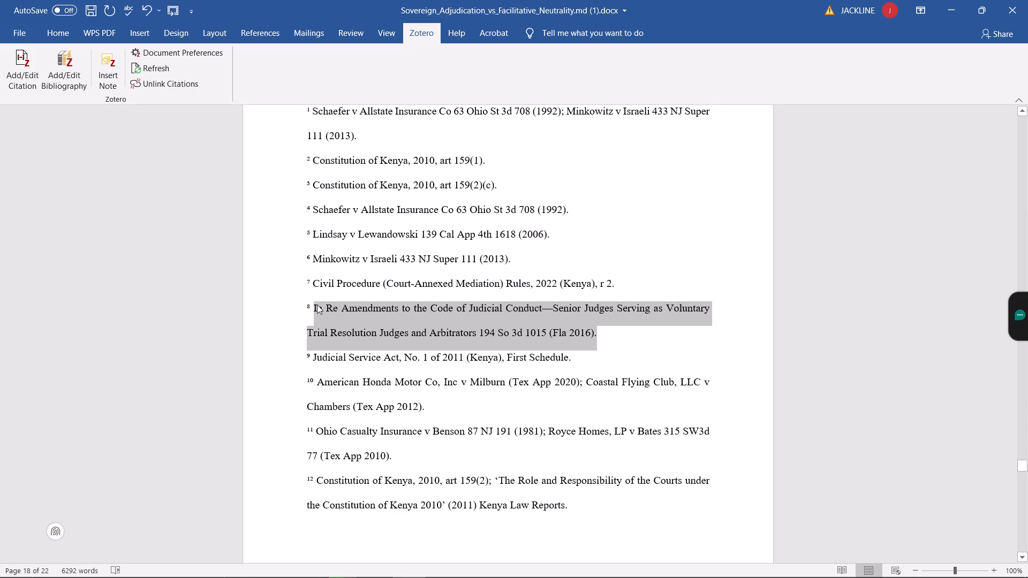
key("ctrl+c")
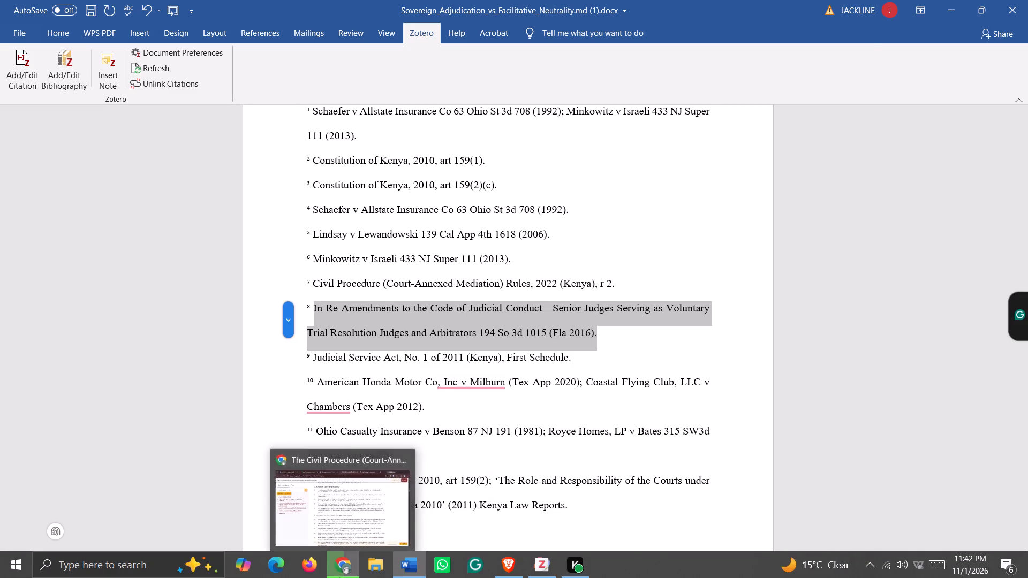
Switch to Chrome and return to the Google search page for the Civil Procedure (Court-Annexed Mediation) Rules.
left_click(339, 577)
left_click(717, 13)
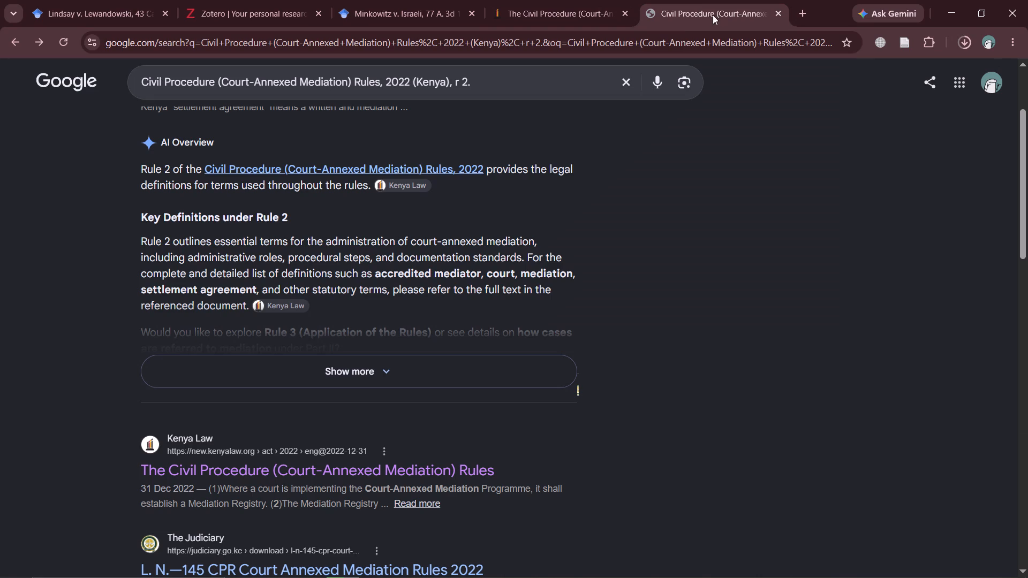
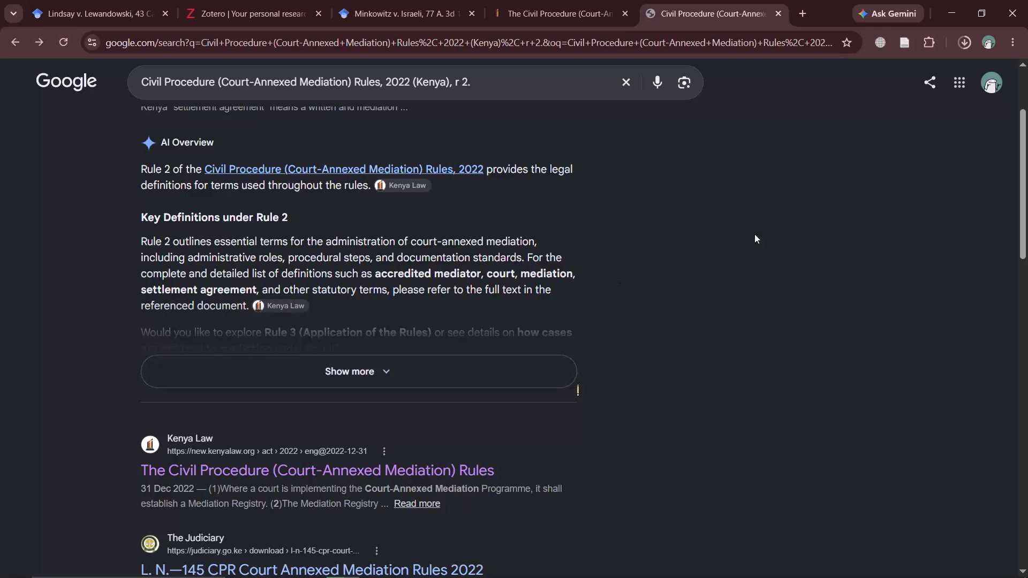
Switch to Word and delete the Civil Procedure (Court-Annexed Mediation) Rules citation ending in pt II from footnote 7.
left_click(958, 10)
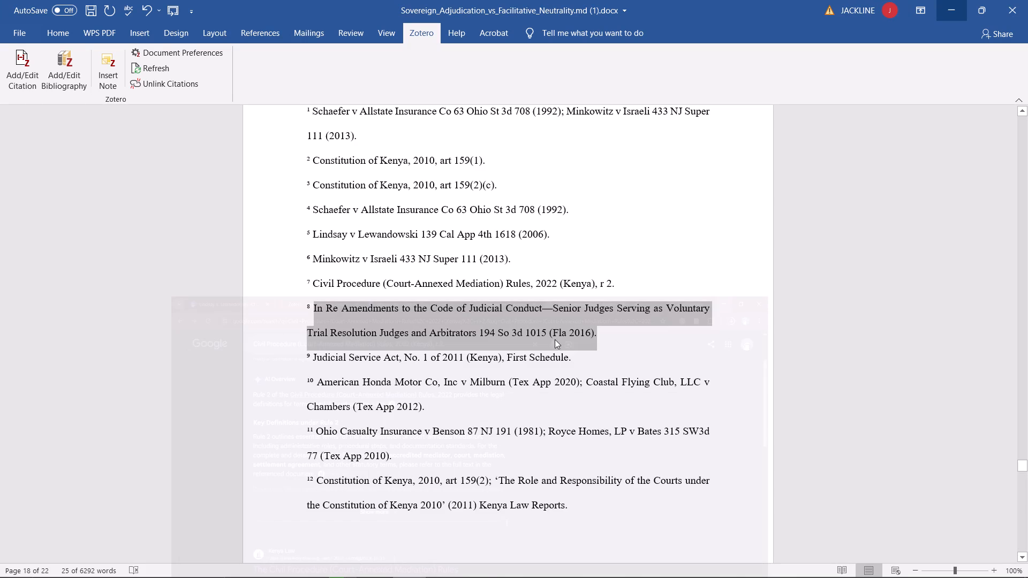
scroll(880, 316, "up", 5)
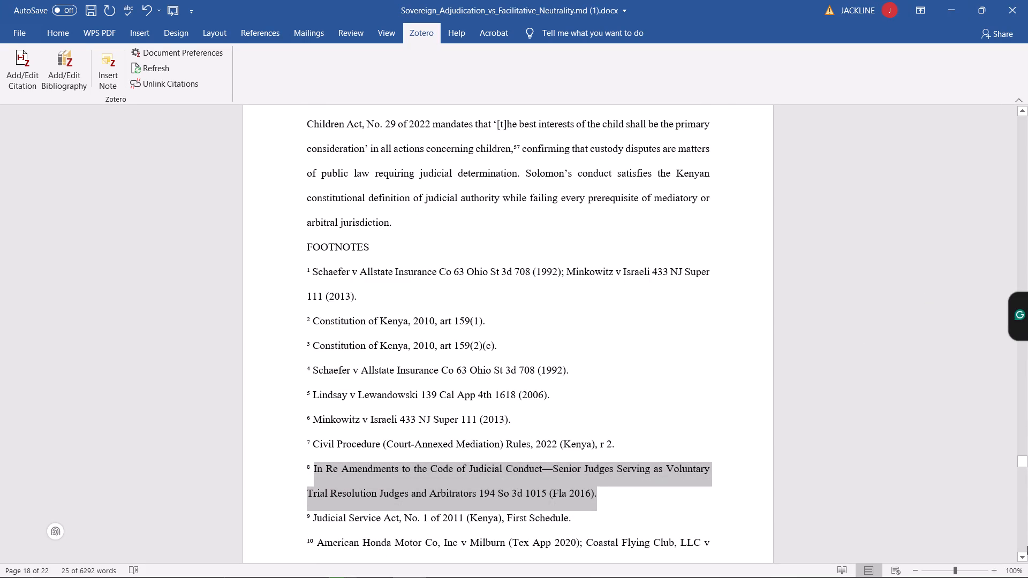
left_click_drag(1022, 460, 1015, 390)
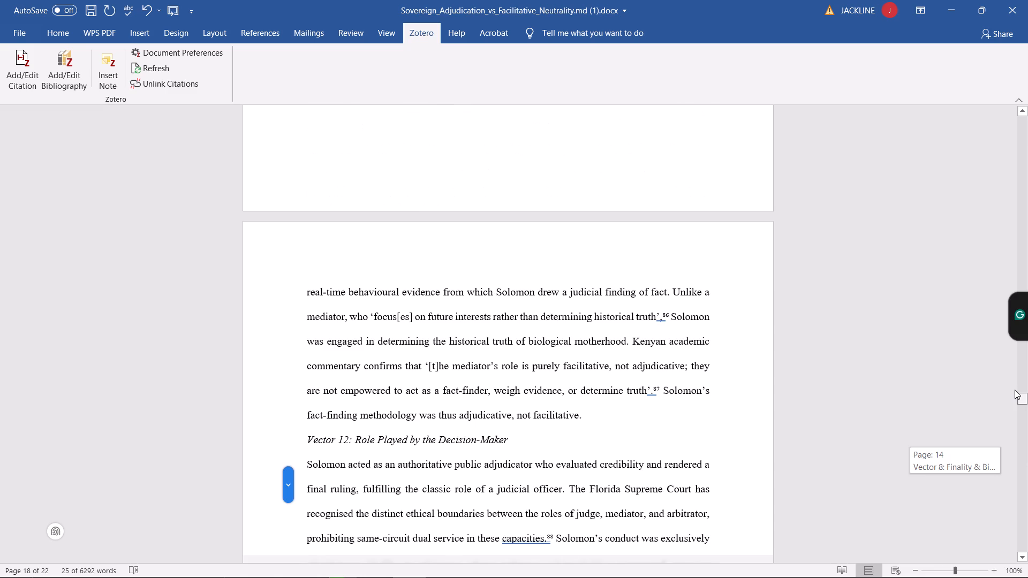
left_click_drag(1015, 390, 1001, 259)
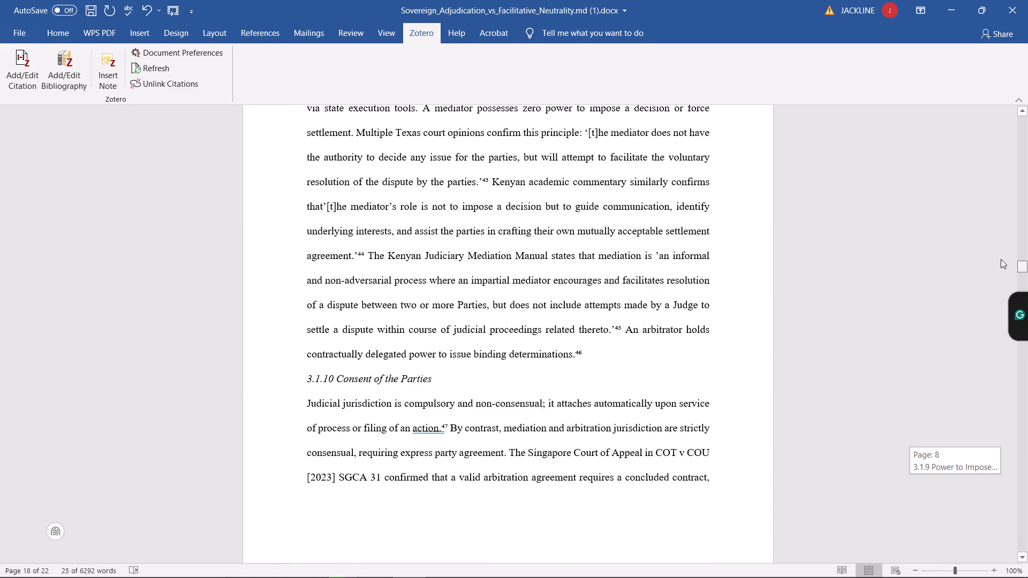
left_click_drag(1001, 259, 1001, 212)
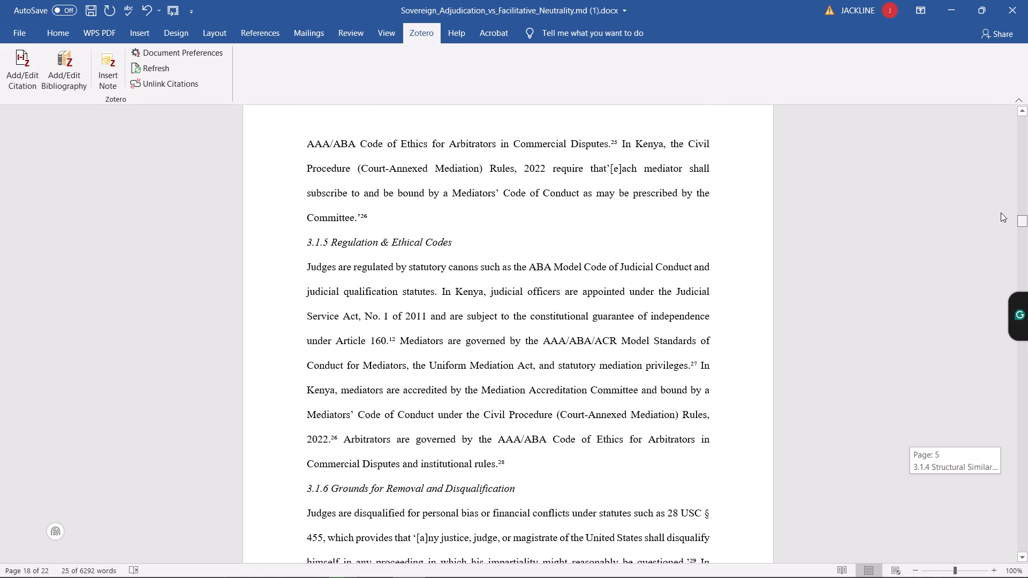
left_click_drag(1001, 212, 1001, 193)
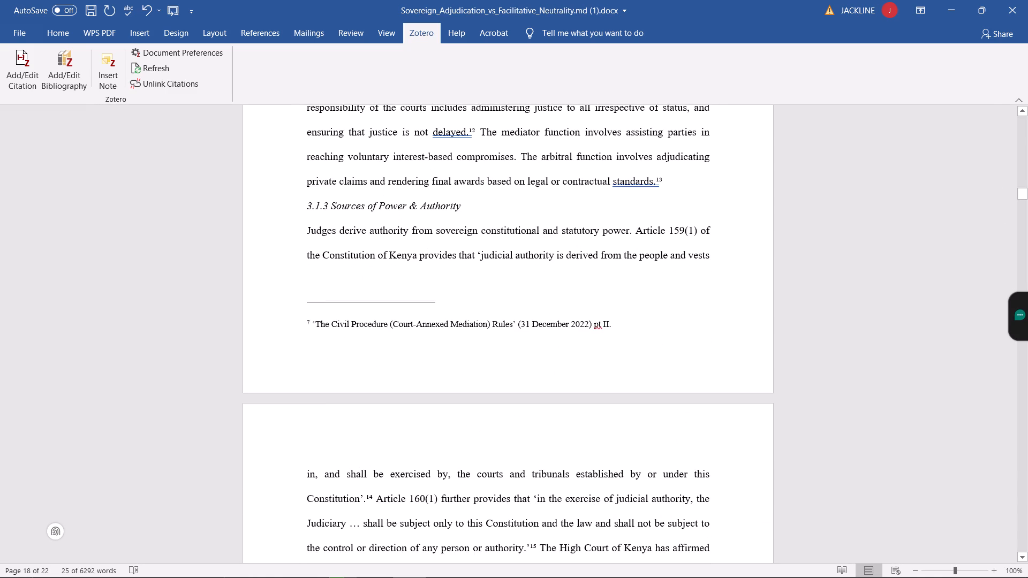
left_click(608, 326)
left_click(618, 327)
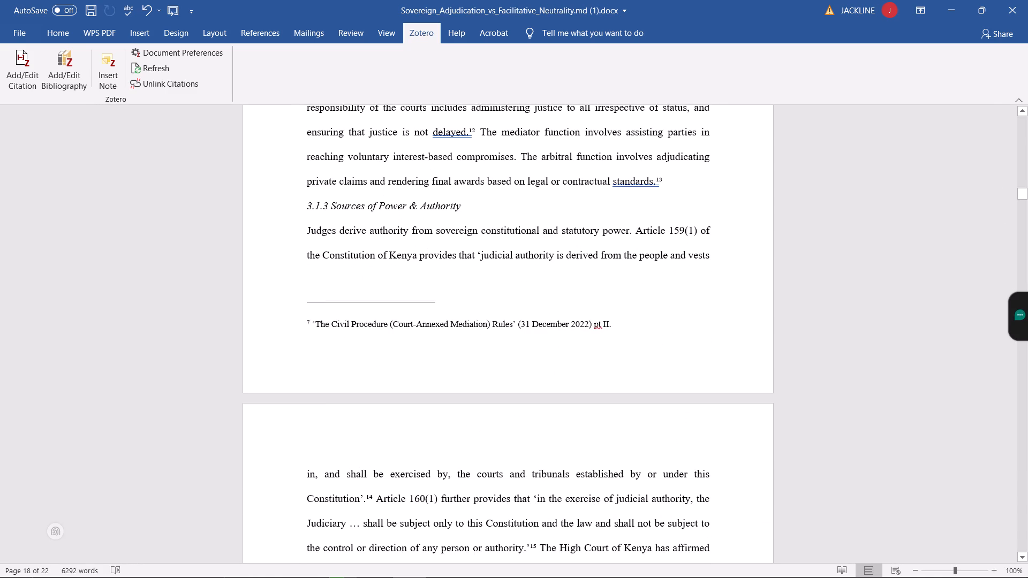
key("BackSpace")
key("BackSpace")
key("BackSpace")
key("BackSpace")
key("BackSpace")
key("BackSpace")
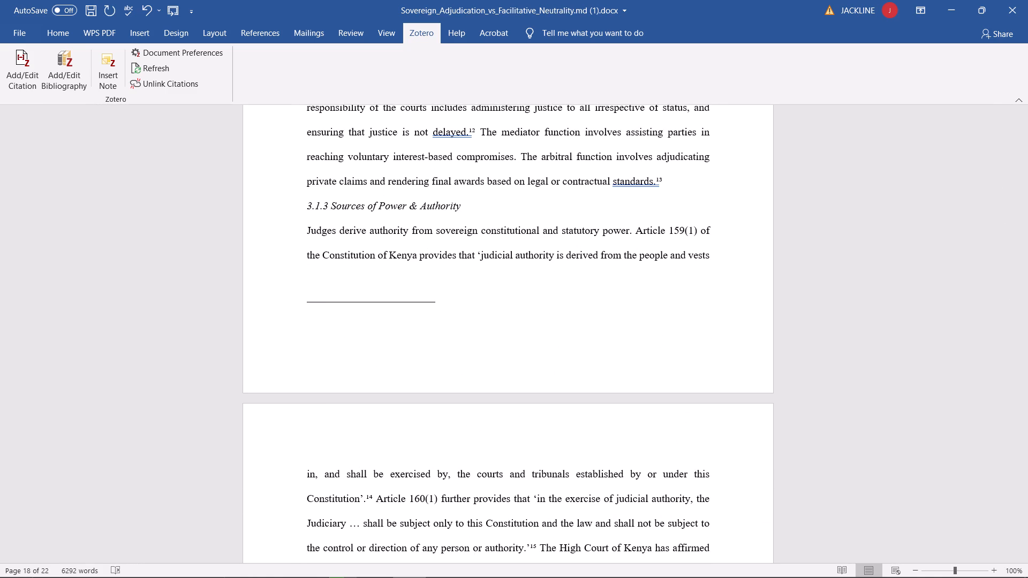
Delete the footnote 7 reference mark after ‘judicial proceedings’, in the paragraph above section 3.1.
scroll(618, 308, "up", 9)
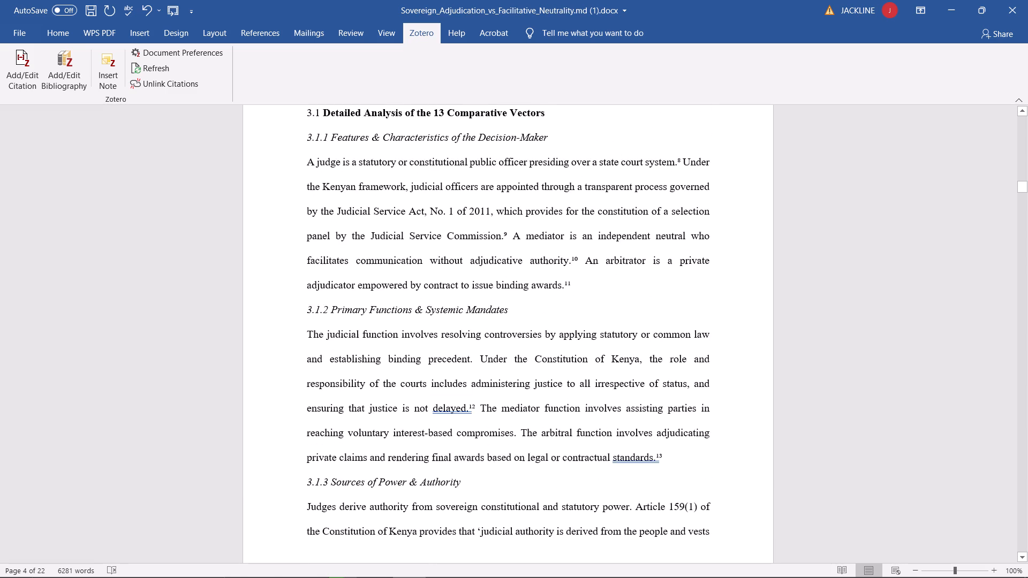
scroll(610, 308, "up", 7)
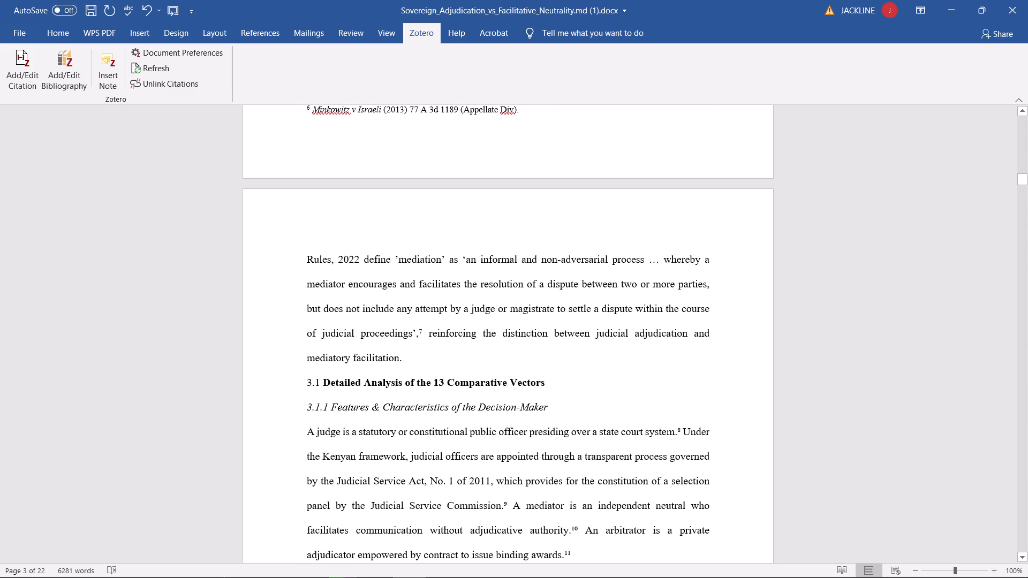
left_click(421, 331)
left_click(426, 332)
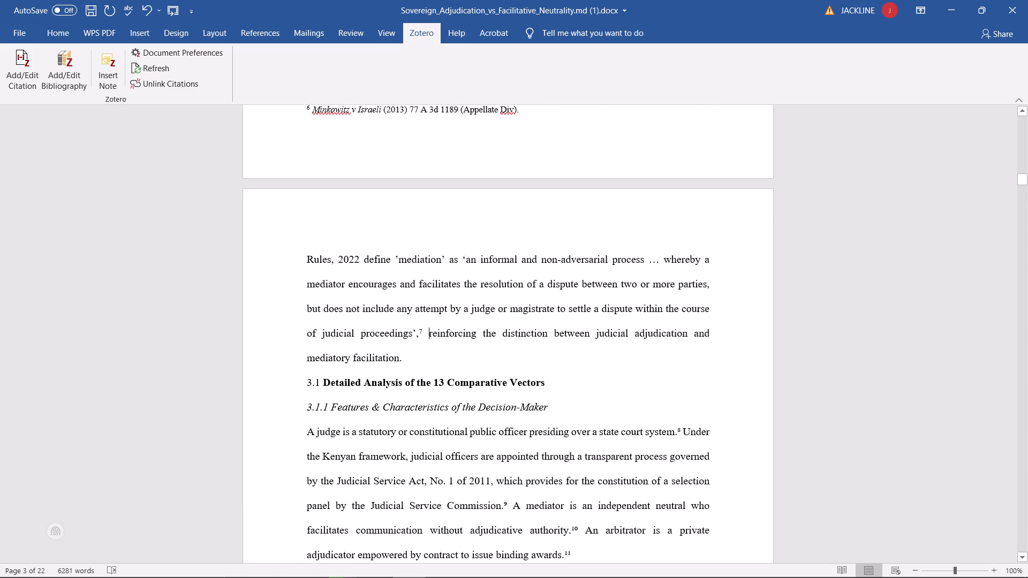
left_click(423, 331)
key("BackSpace")
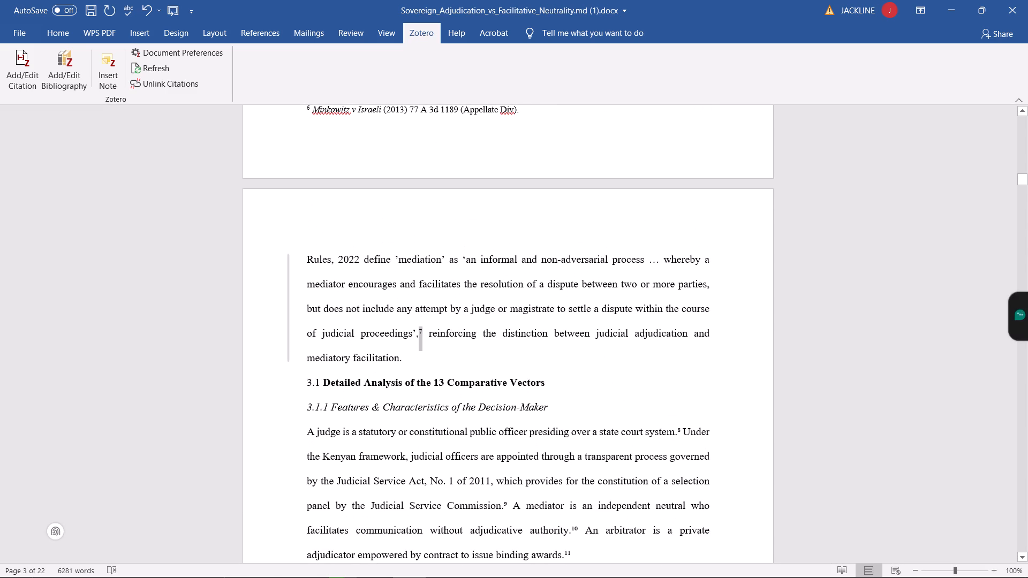
key("BackSpace")
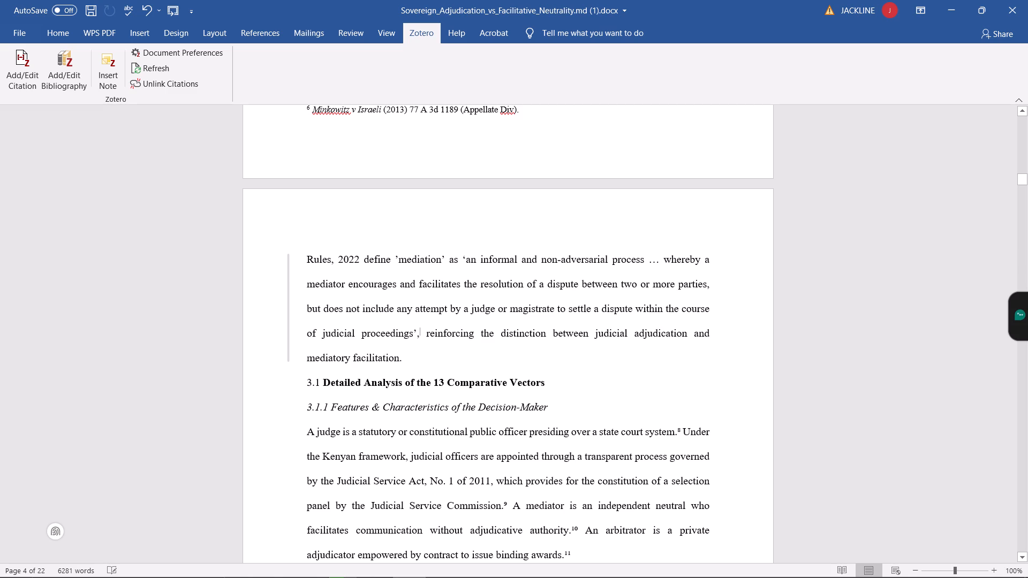
Insert a new footnote after ‘judicial proceedings’, and cite The Civil Procedure (Court-Annexed Mediation) Rules in it through Zotero, with locator Rule 2.
left_click(256, 26)
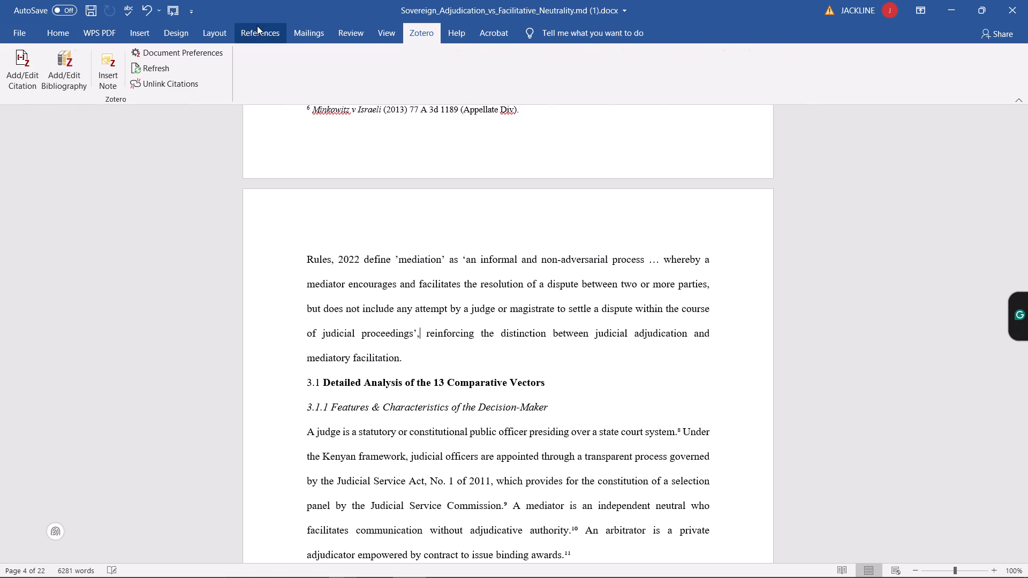
left_click(142, 71)
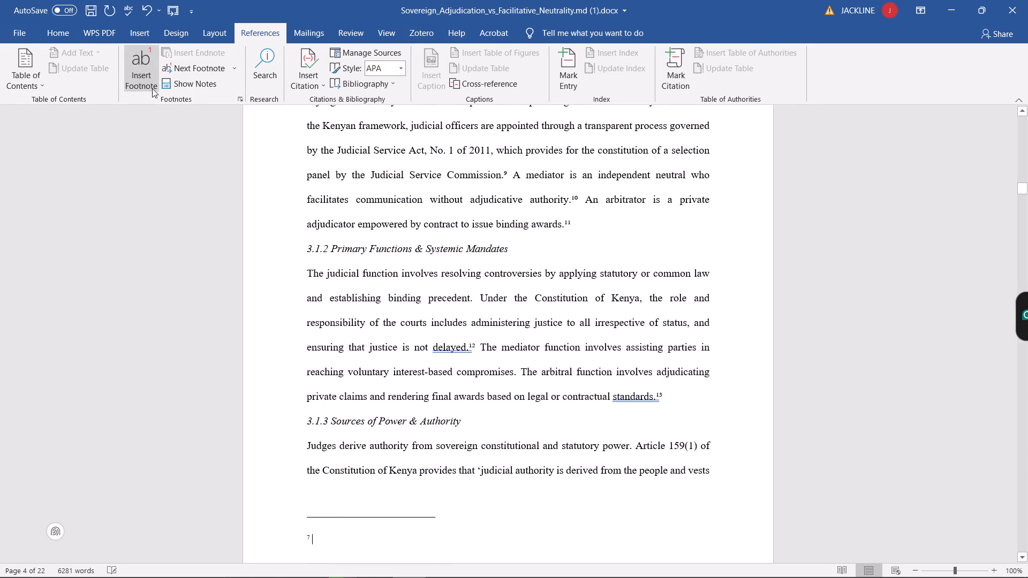
left_click(423, 36)
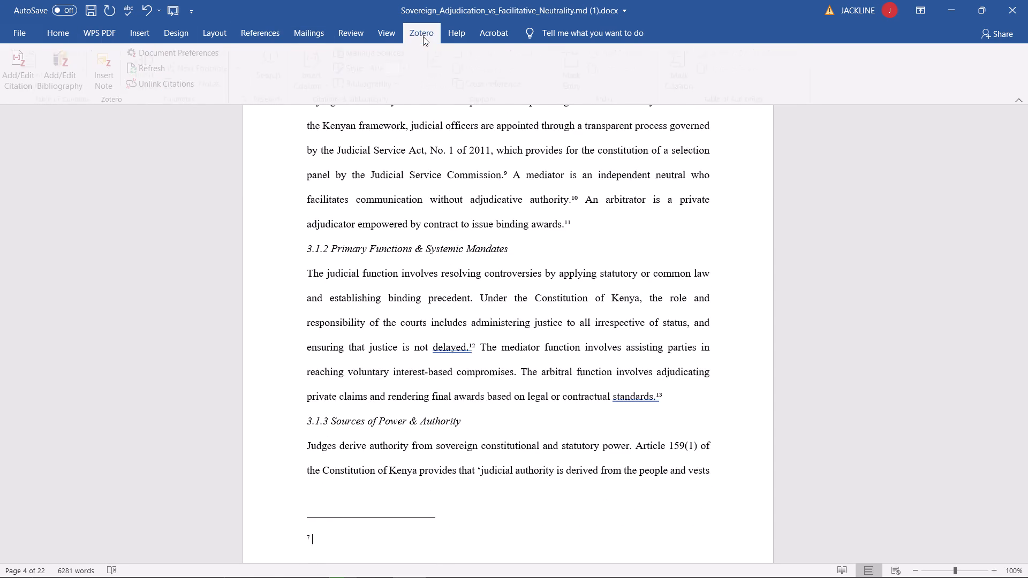
left_click(30, 73)
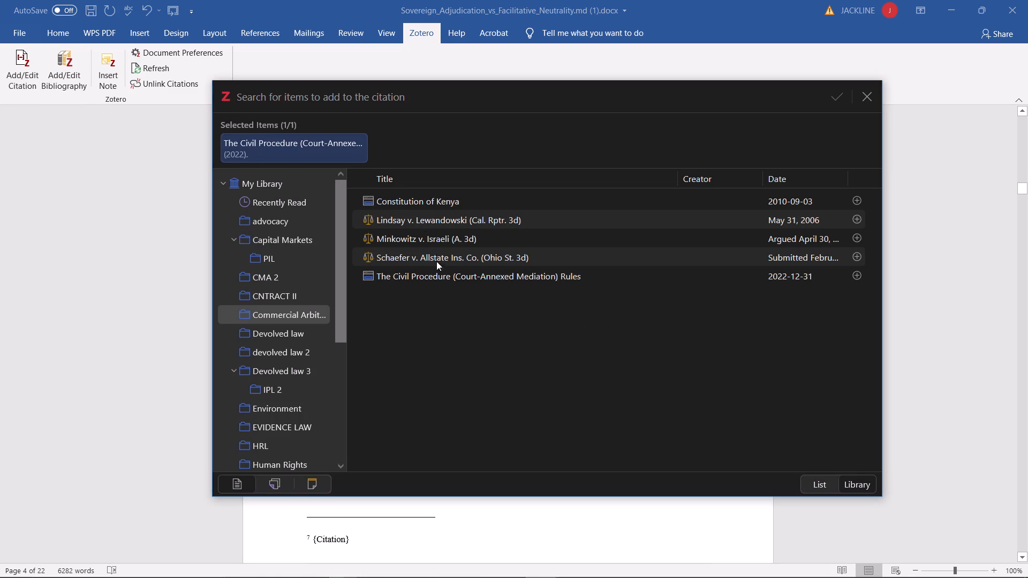
left_click(449, 278)
left_click(334, 143)
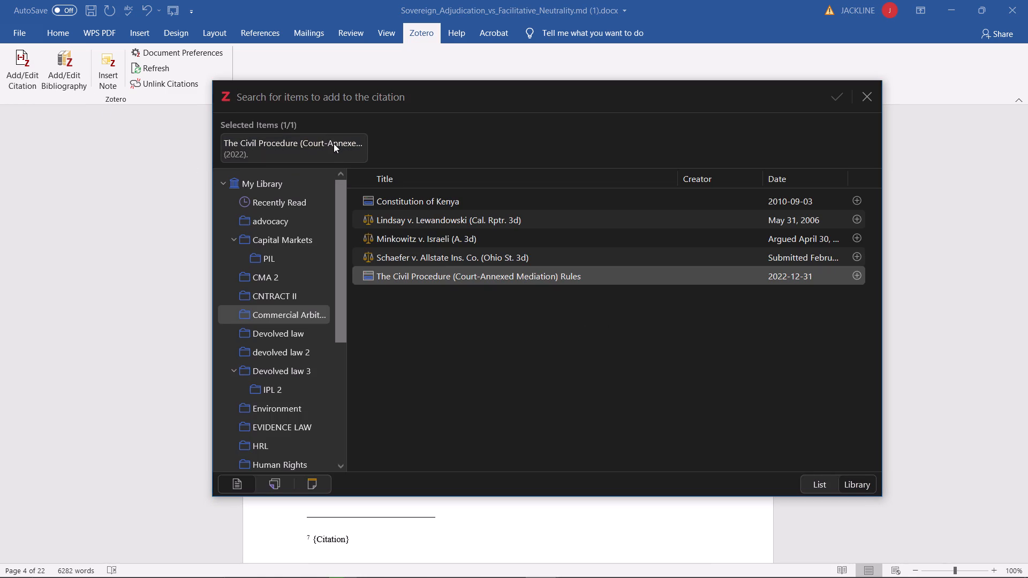
left_click(441, 97)
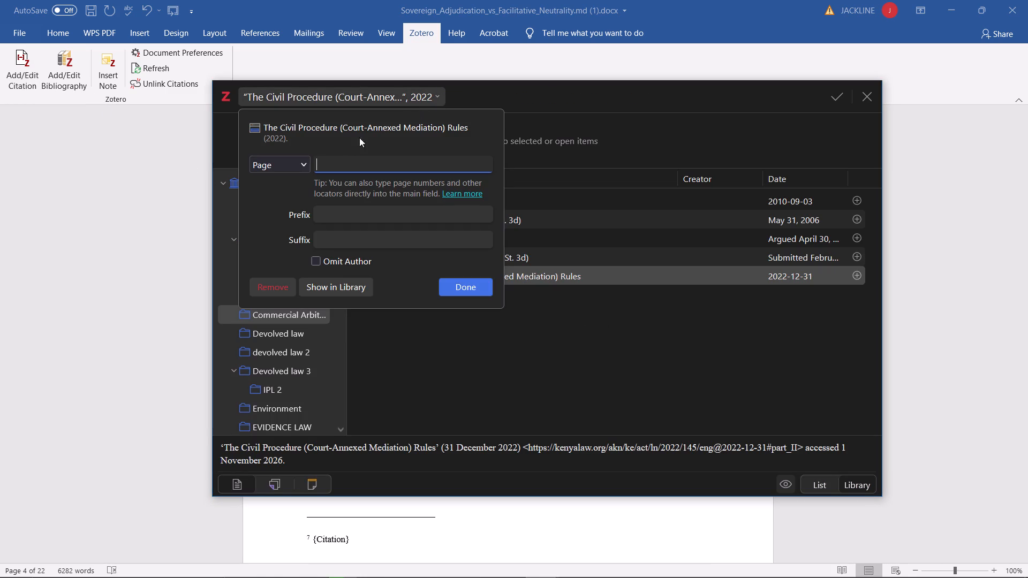
left_click(303, 167)
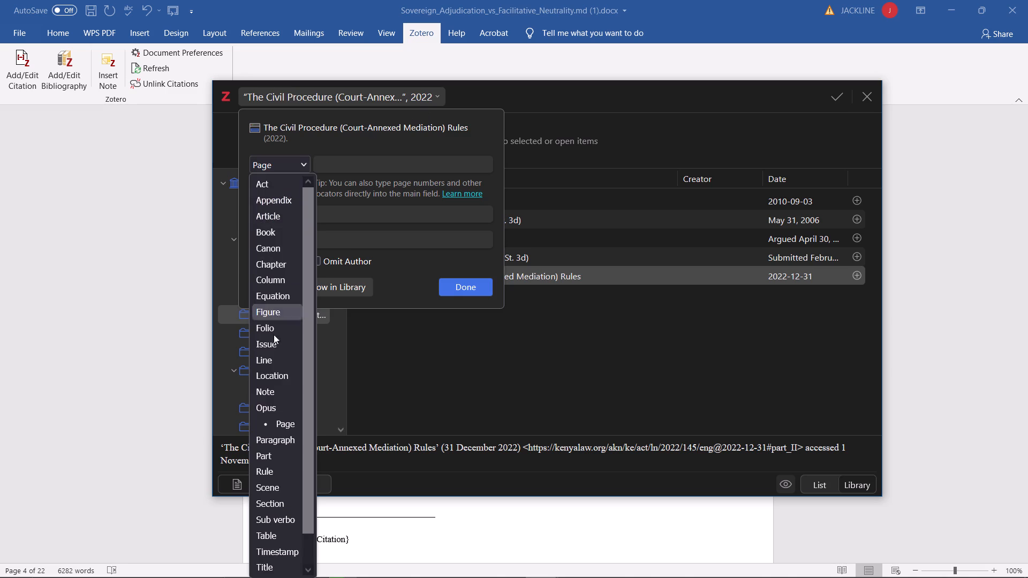
left_click(264, 467)
left_click(375, 166)
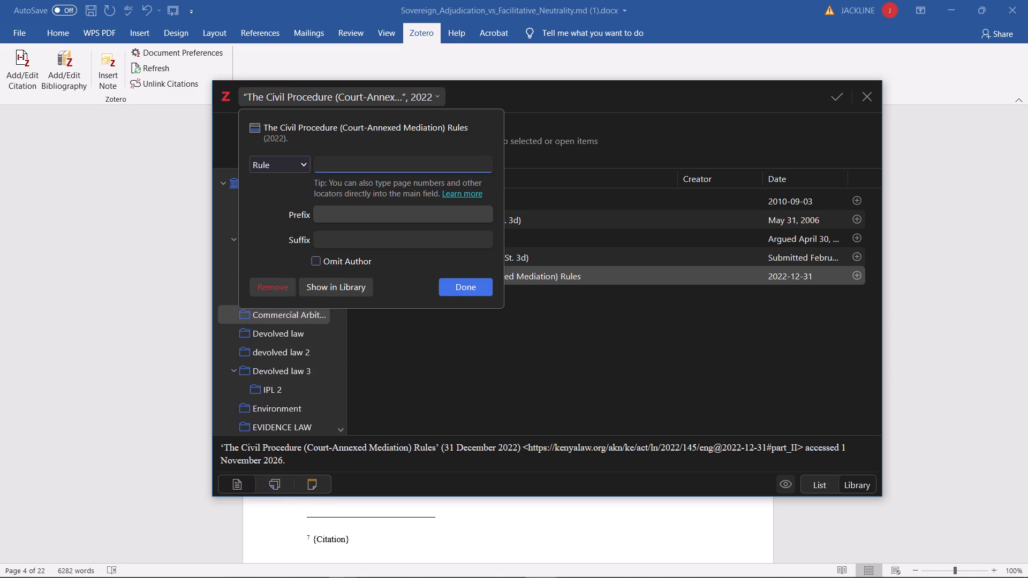
key("2")
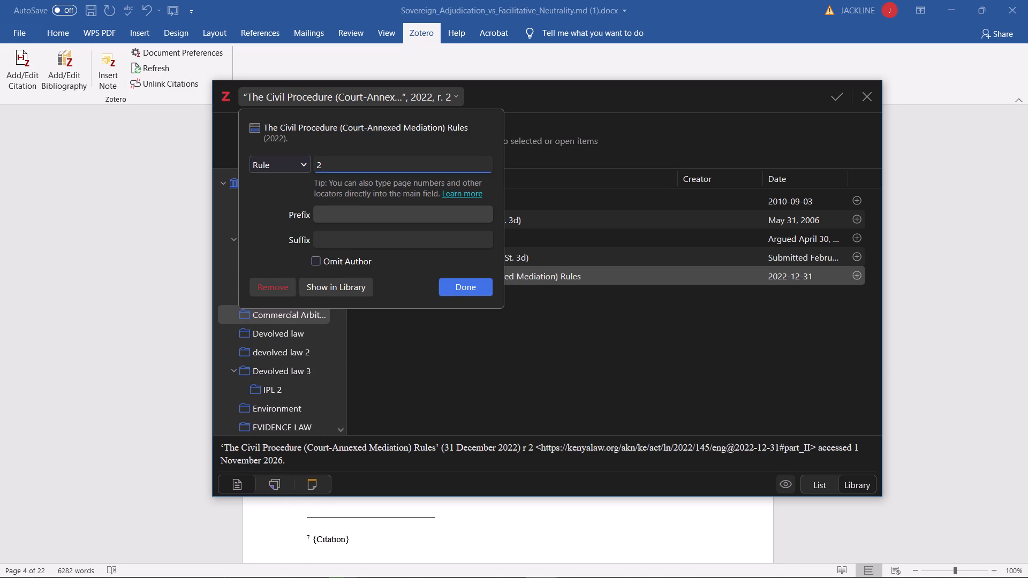
left_click(487, 287)
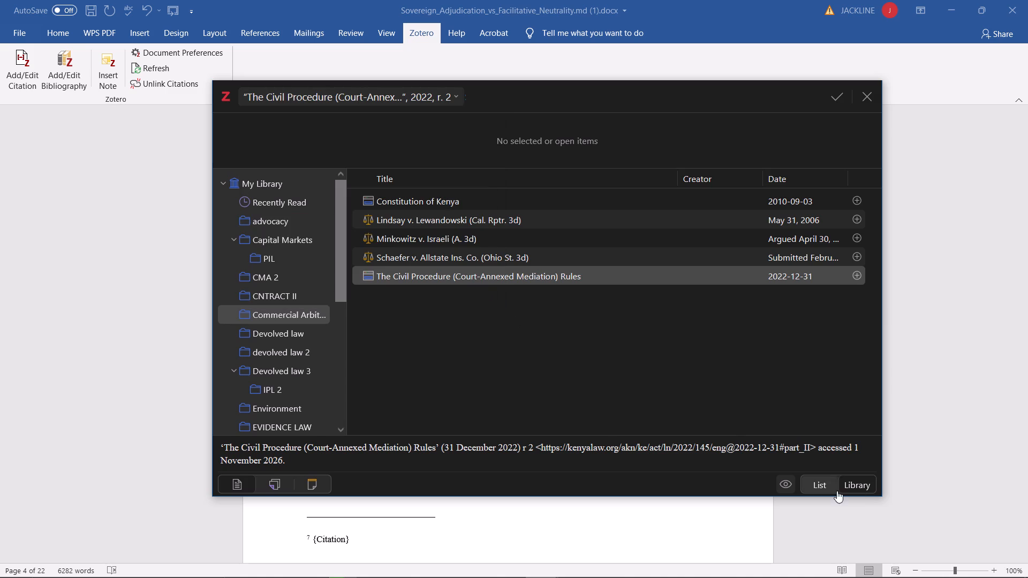
left_click(840, 101)
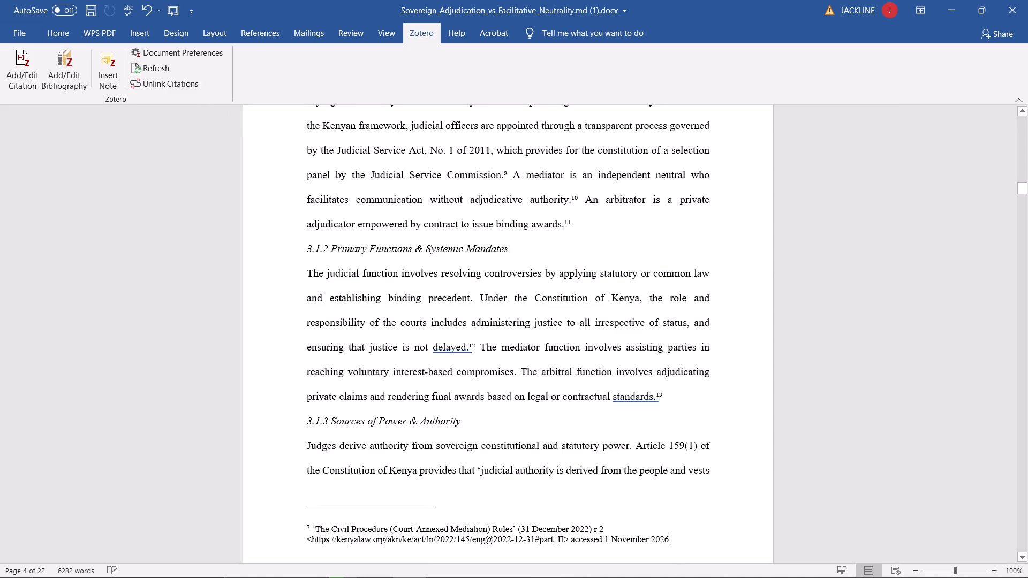
Delete the Kenya Law web address and access date from footnote 7, so the citation ends after r 2.
key("Left")
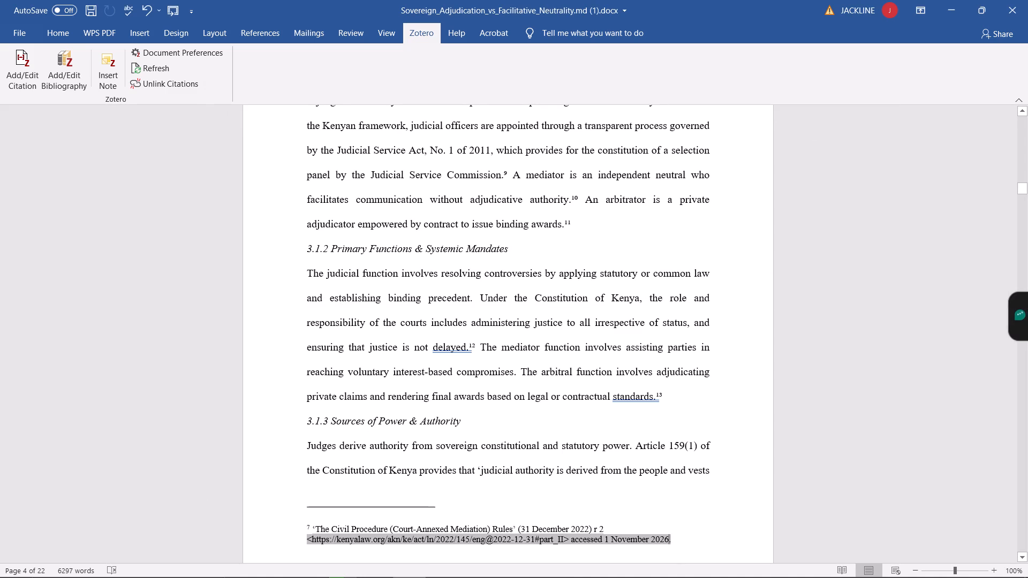
key("BackSpace")
key("BackSpace")
key("BackSpace")
key("BackSpace")
key("BackSpace")
key("BackSpace")
key("BackSpace")
key("BackSpace")
key("BackSpace")
key("BackSpace")
key("BackSpace")
key("BackSpace")
key("BackSpace")
key("BackSpace")
key("BackSpace")
key("BackSpace")
key("BackSpace")
key("BackSpace")
key("BackSpace")
key("BackSpace")
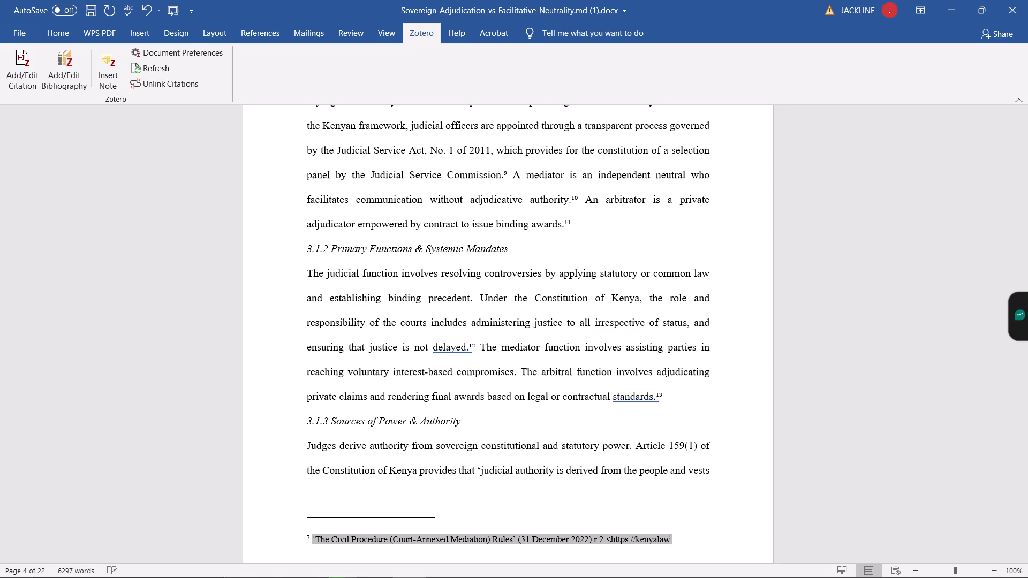
key("BackSpace")
key("BackSpace")
key("BackSpace")
key("BackSpace")
key("BackSpace")
key("BackSpace")
key("BackSpace")
key("BackSpace")
key("BackSpace")
key("BackSpace")
key("BackSpace")
key("BackSpace")
key("BackSpace")
key("BackSpace")
key("BackSpace")
key("BackSpace")
key("BackSpace")
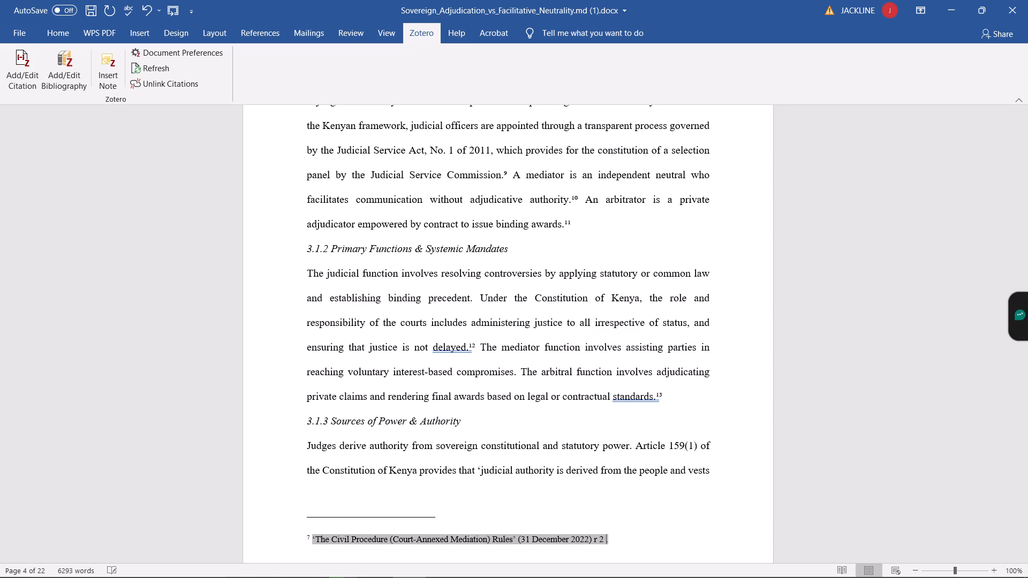
key("BackSpace")
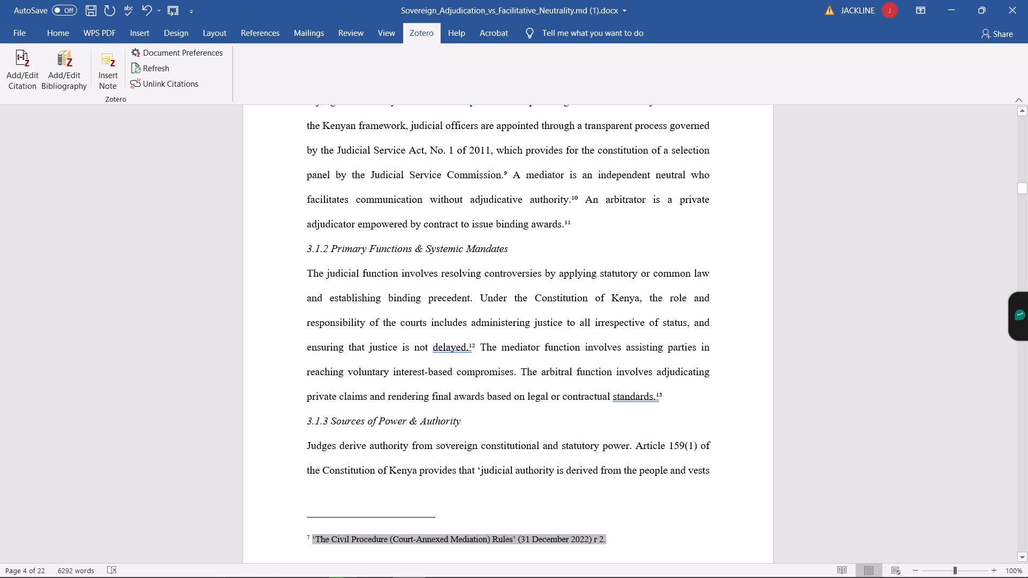
Replace the typed note number 8 after ‘state court system.’ in section 3.1.1 with a real, empty footnote ready for a Zotero citation.
left_click(599, 430)
scroll(550, 325, "up", 4)
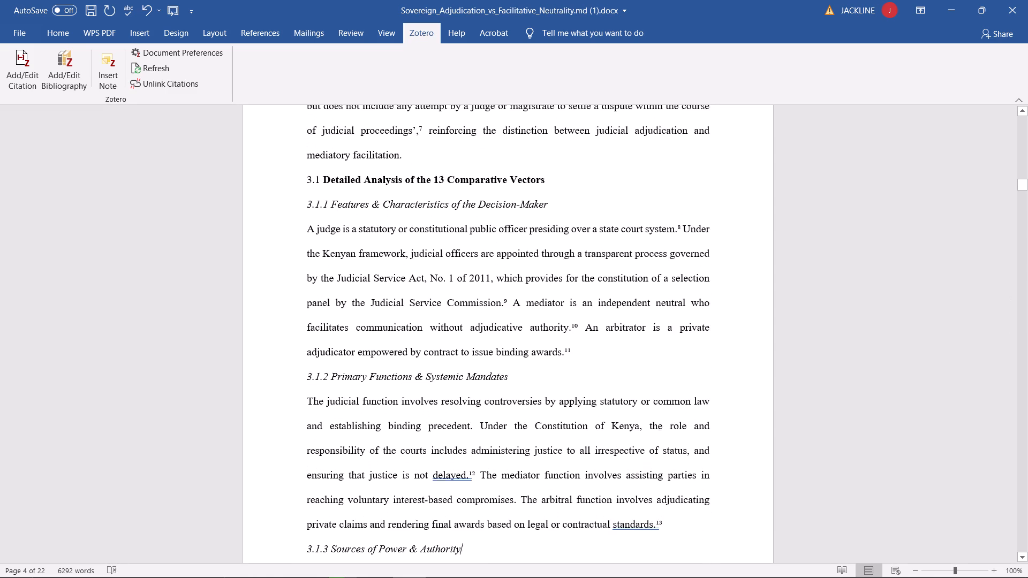
scroll(566, 306, "up", 3)
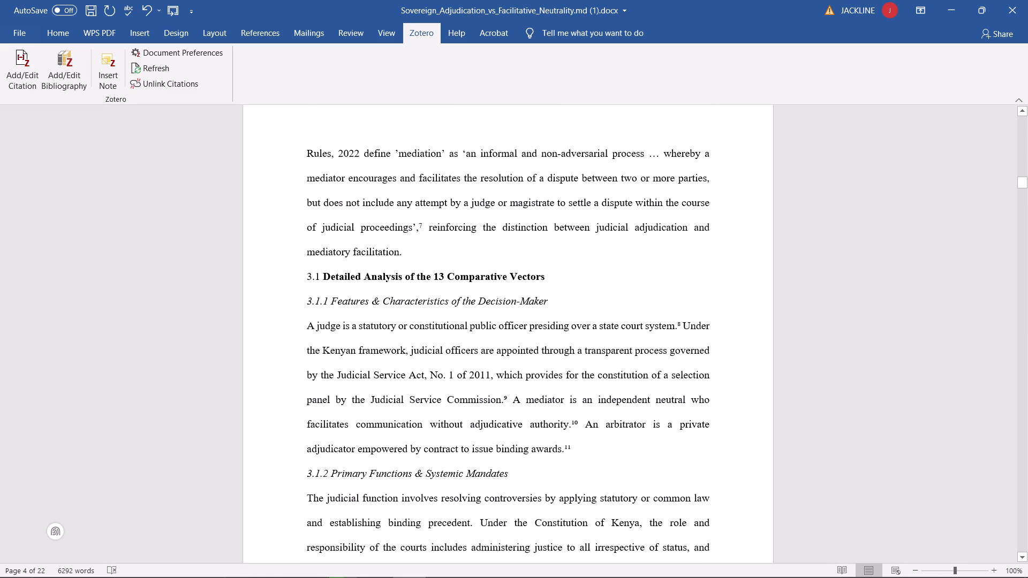
left_click(682, 324)
key("Left")
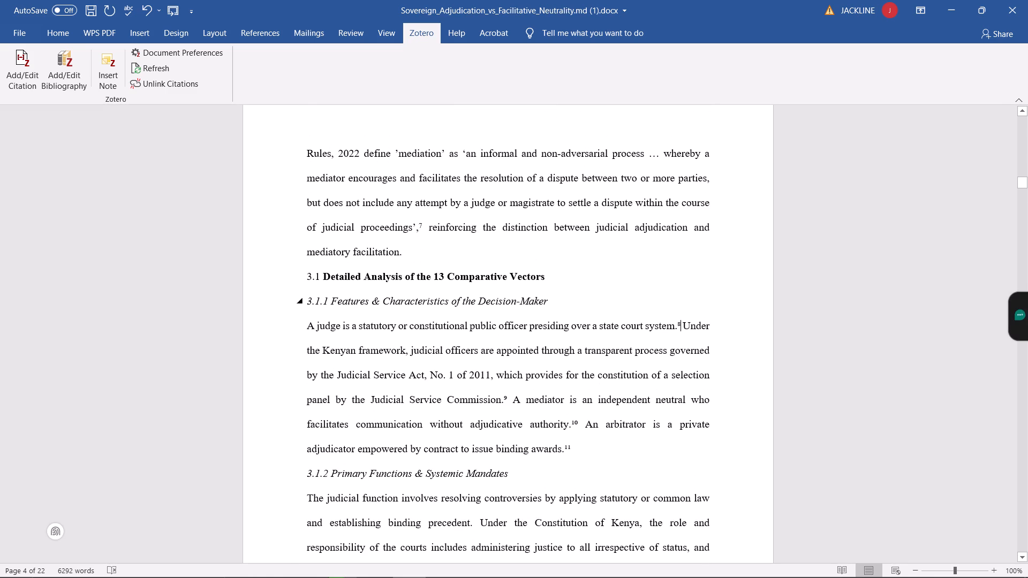
key("BackSpace")
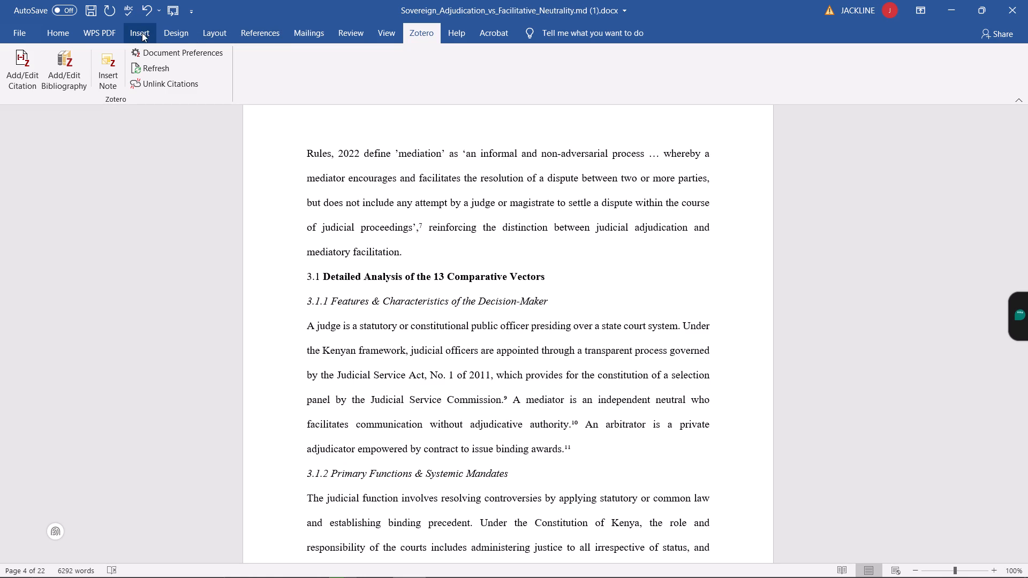
left_click(254, 35)
left_click(147, 65)
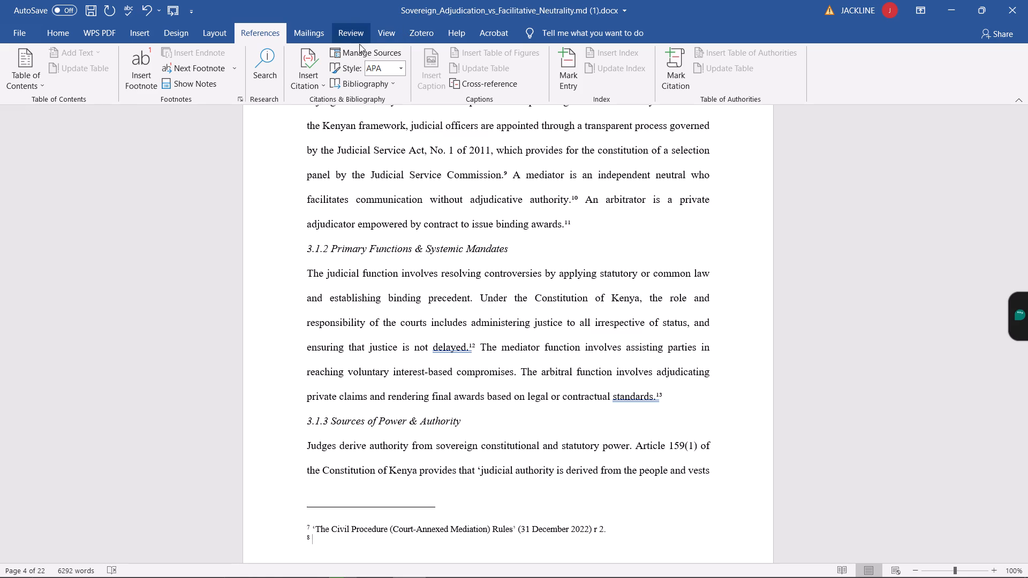
left_click(424, 34)
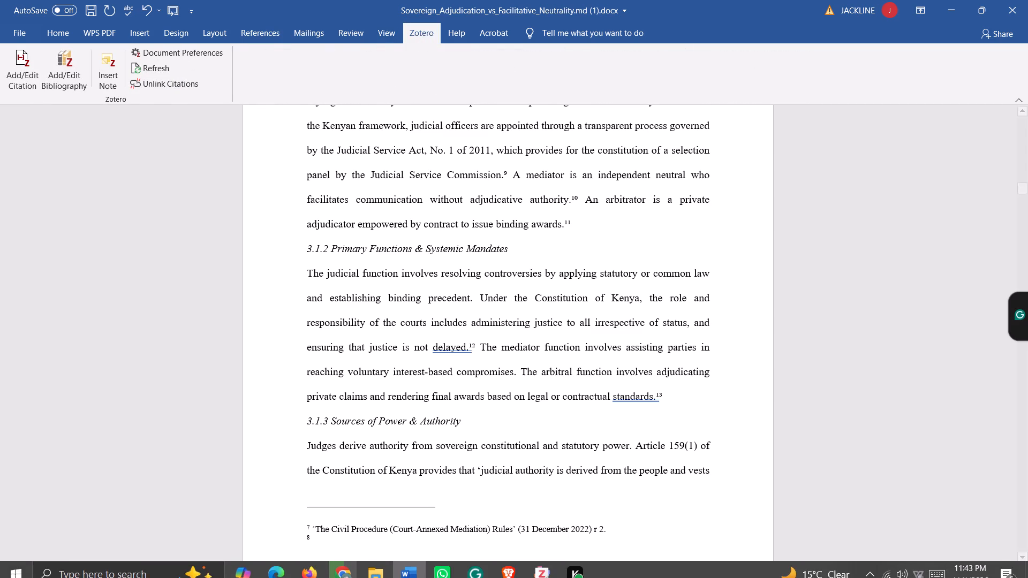
Search Google for ‘In Re Amendments to the Code of Judicial Conduct—Senior Judges Serving as Voluntary Trial Resolution Judges and Arbitrators 194 So 3d 1015 (Fla 2016)’.
left_click(339, 569)
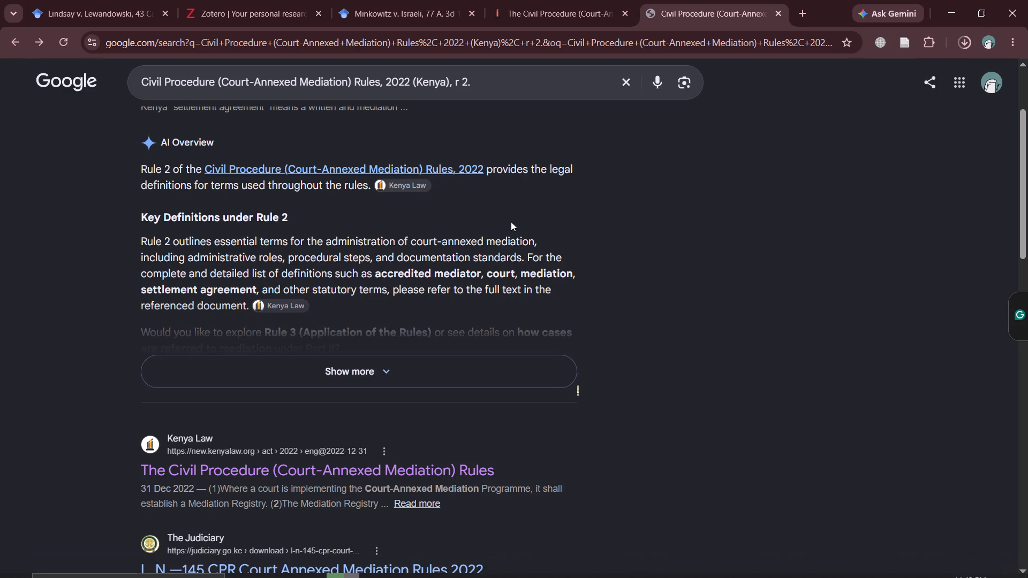
left_click(622, 79)
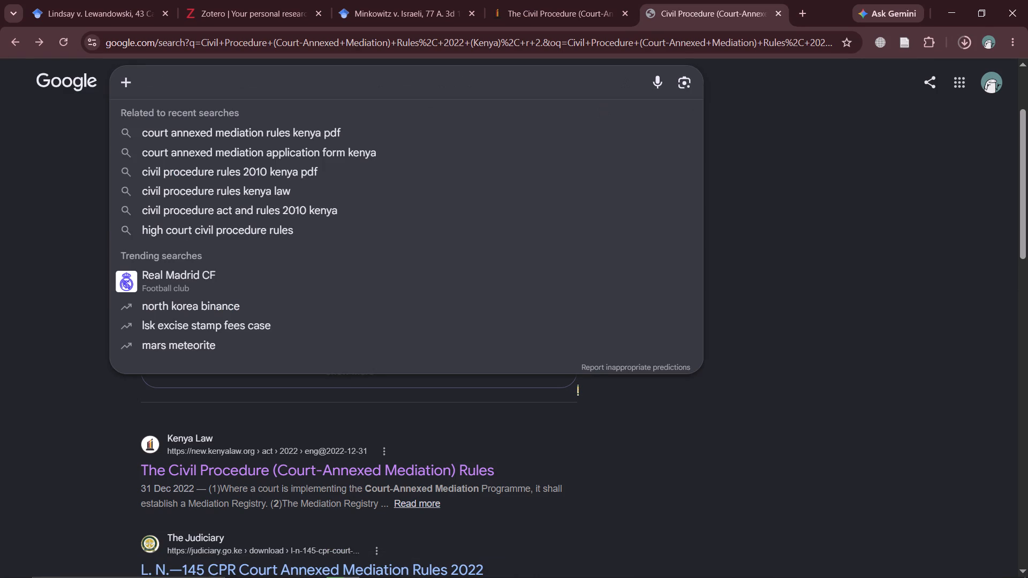
key("ctrl+v")
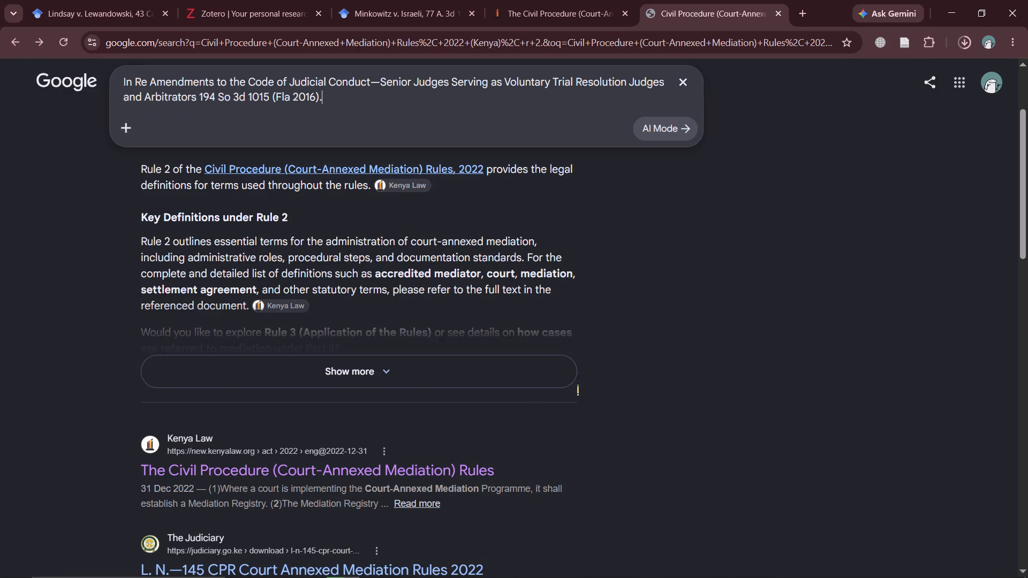
key("Return")
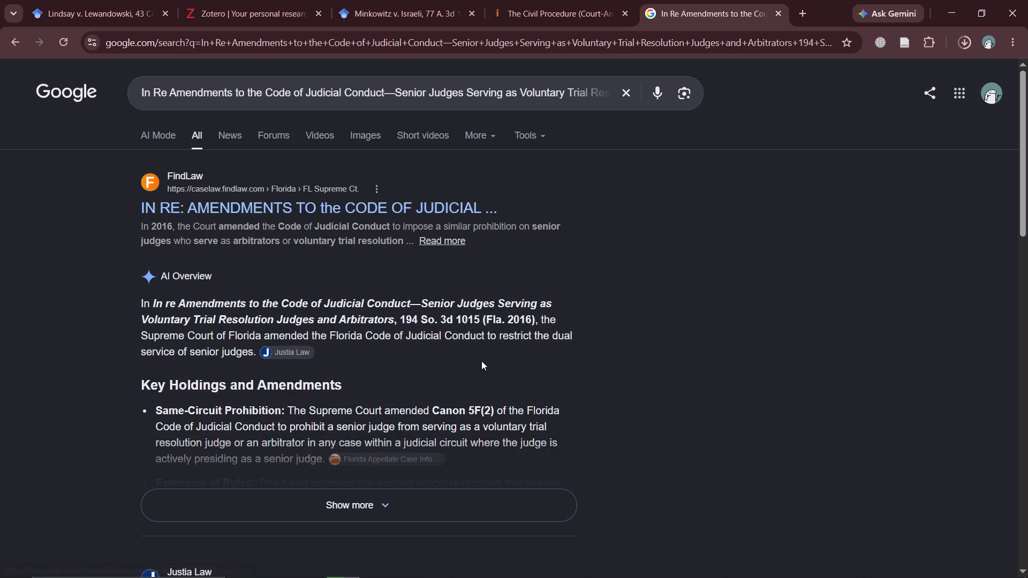
scroll(473, 363, "down", 2)
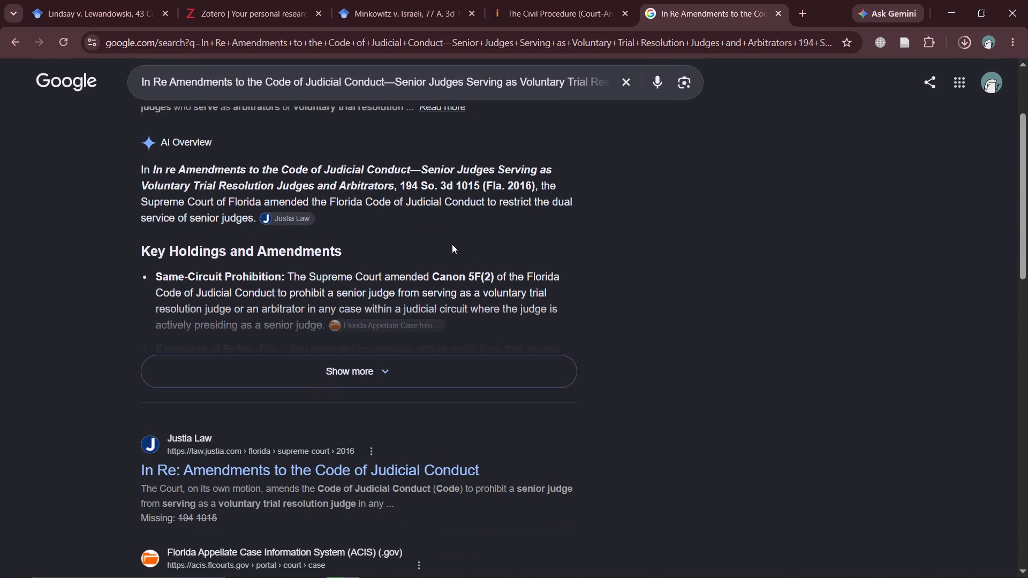
left_click(347, 377)
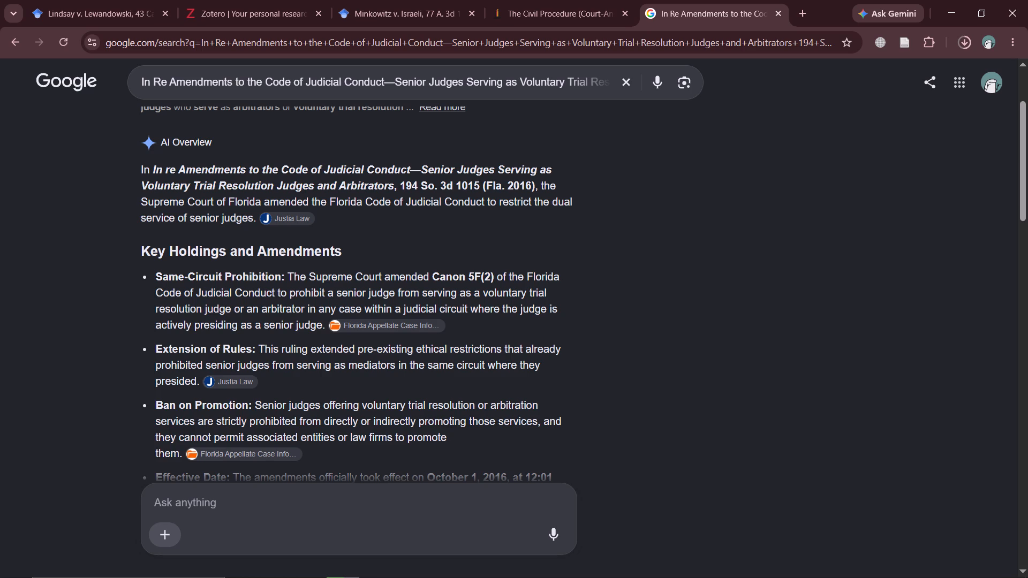
scroll(339, 370, "down", 2)
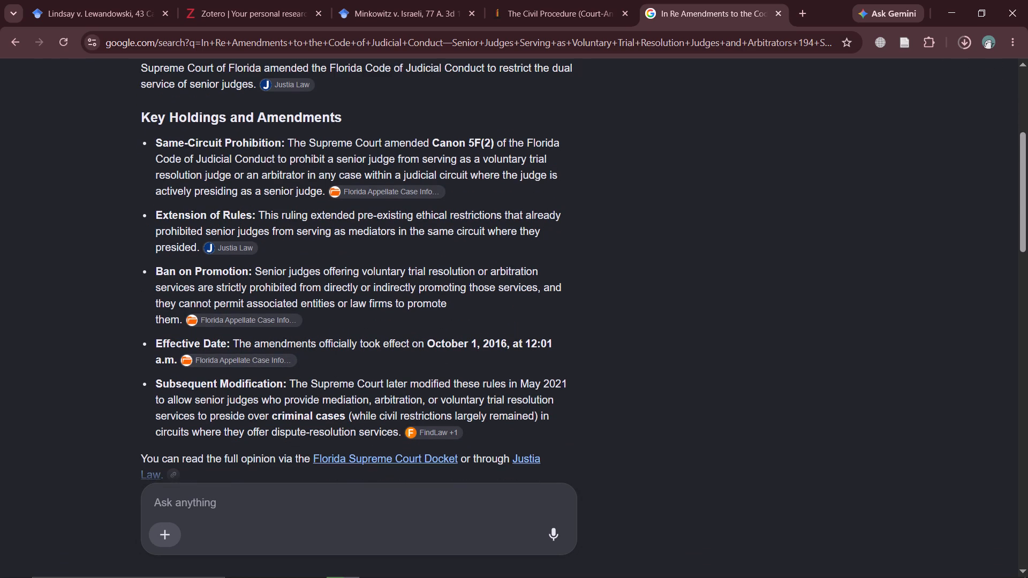
Ask Google's AI the follow-up question ‘does it describe what a judge is by its legal definition role and other characteristics’.
left_click(232, 499)
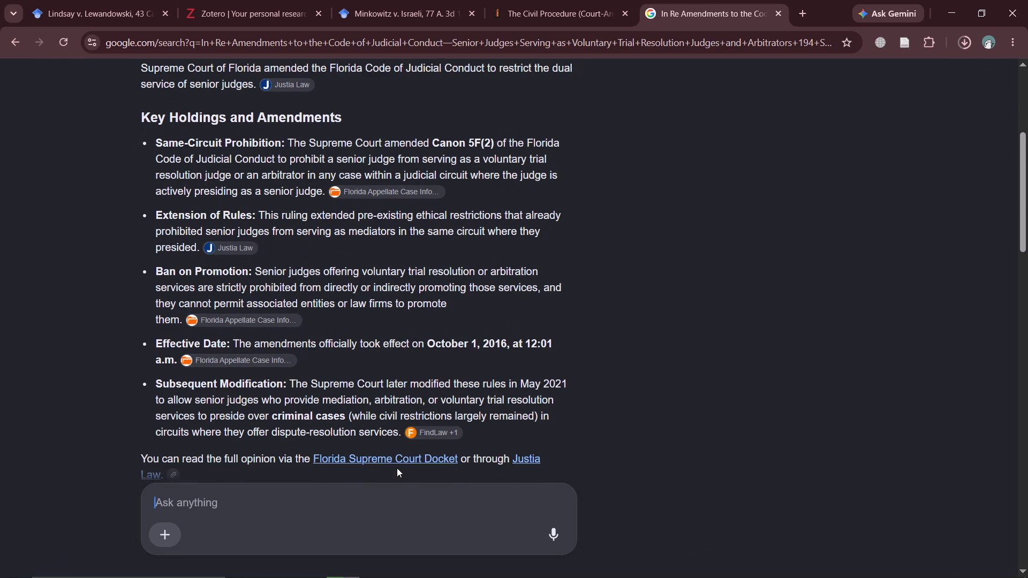
type("does")
key("space")
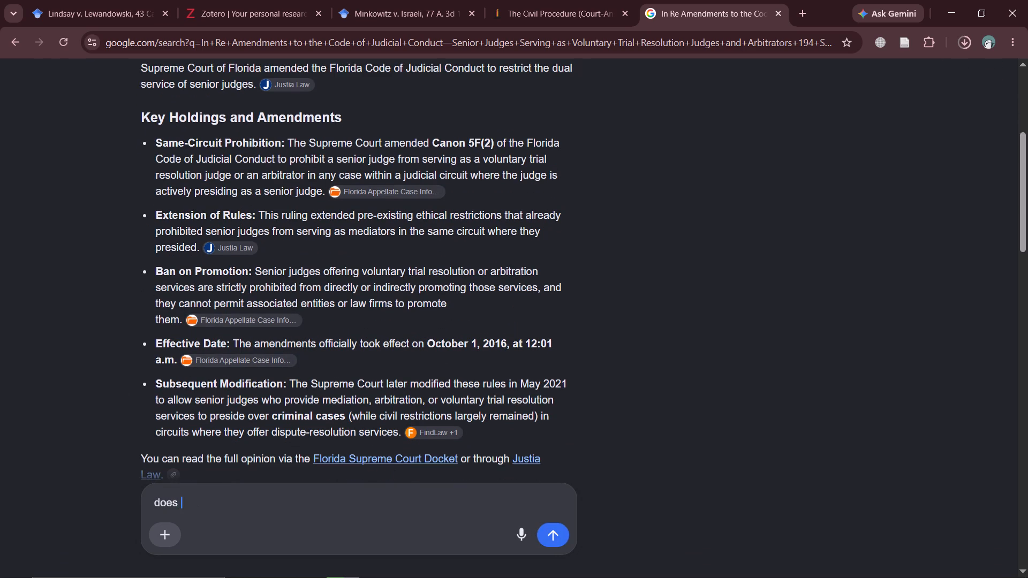
type("it desci")
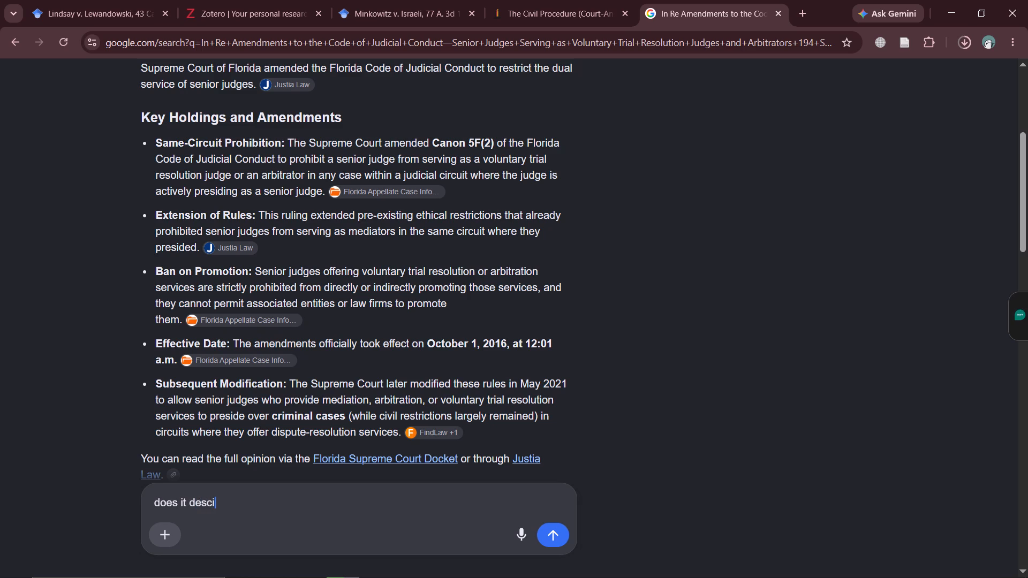
type("br")
key("BackSpace")
type("e")
key("space")
type("what a judge")
key("space")
type("is")
key("space")
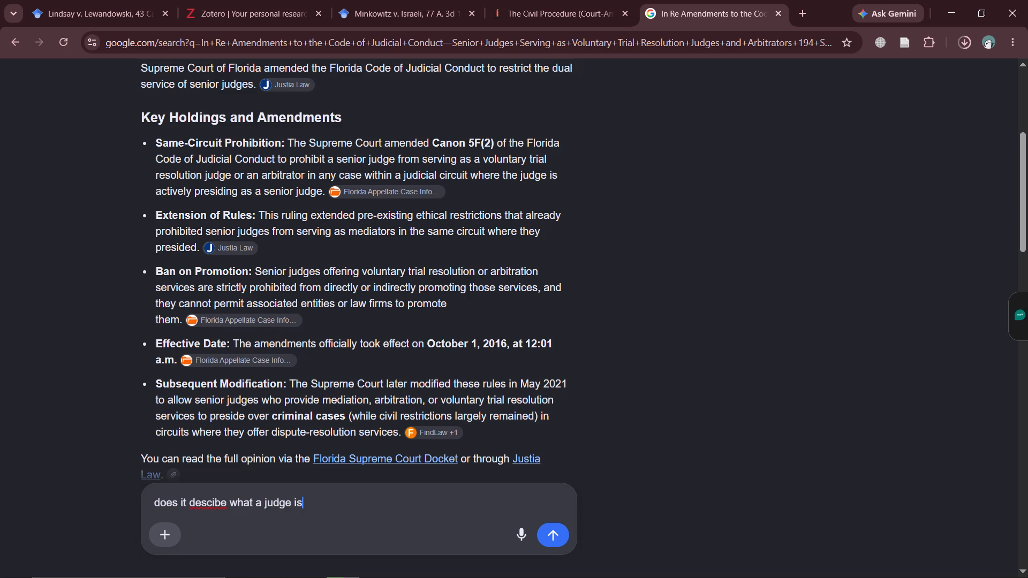
type("by")
key("space")
type("its")
key("space")
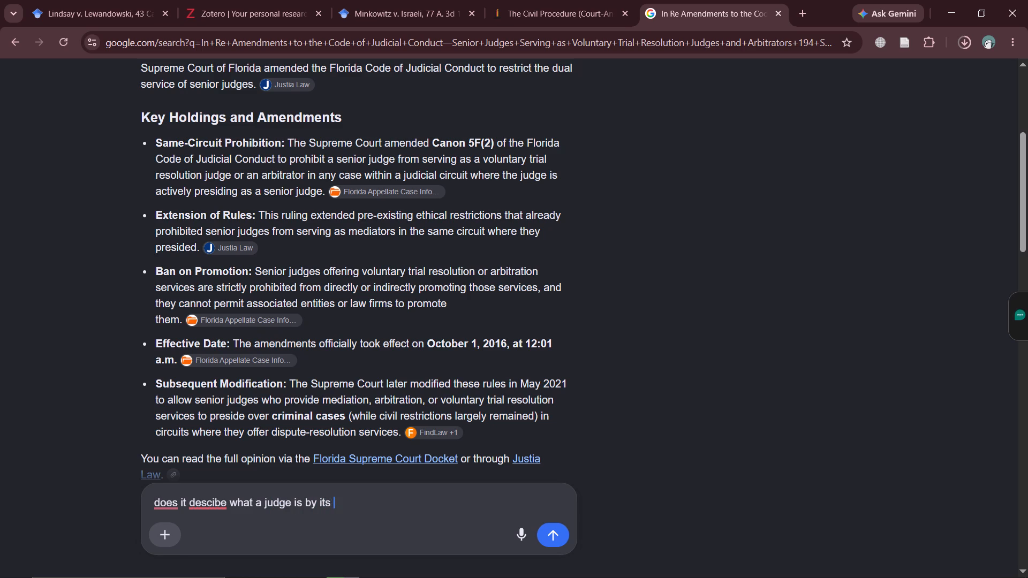
type("legal de")
type("finitopn")
key("space")
type("role and")
key("space")
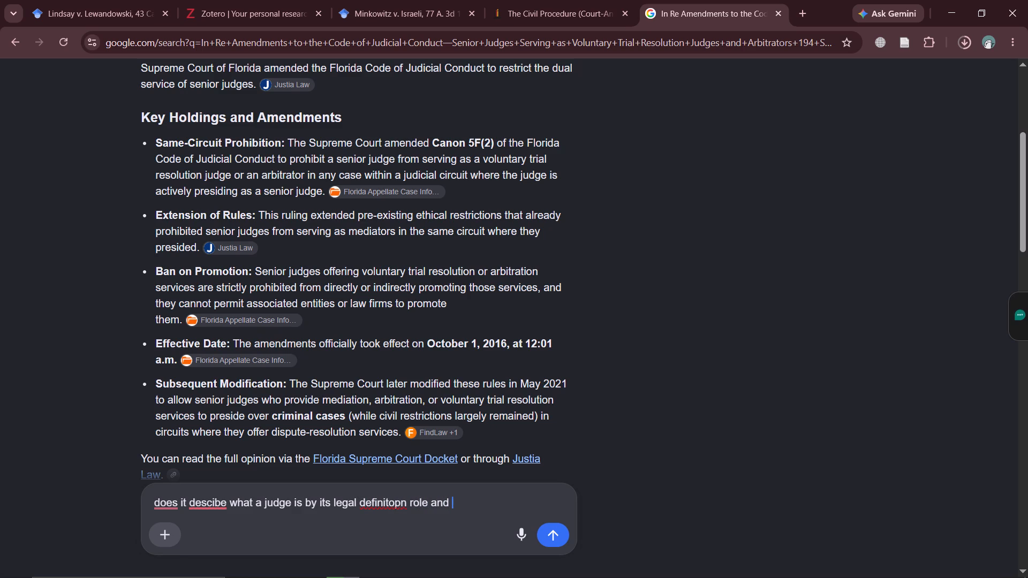
key("o")
type("th")
type("er")
key("space")
type("chara")
type("cteri")
type("sti")
type("ct")
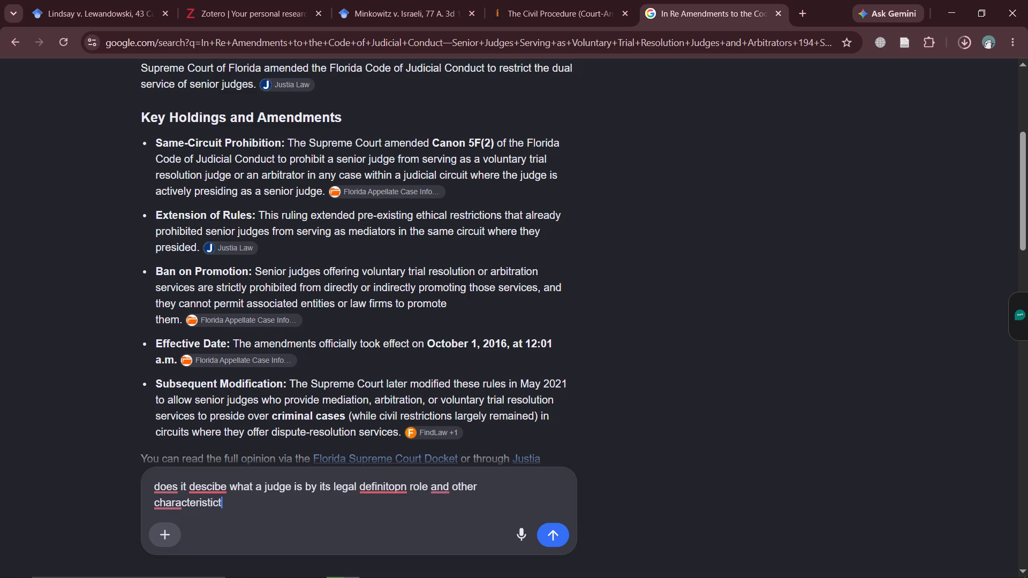
key("BackSpace")
key("s")
left_click(208, 493)
key("Right")
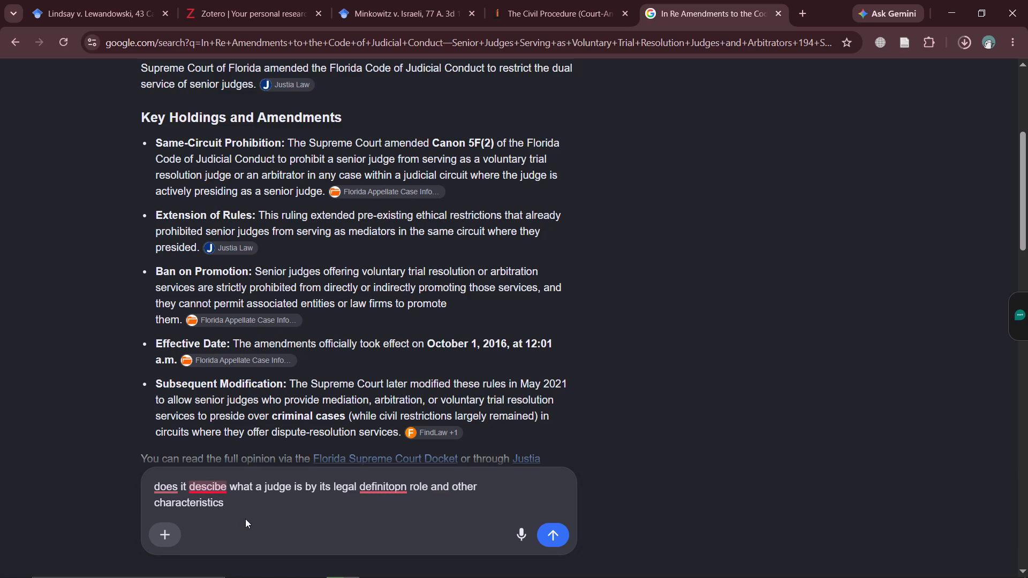
key("r")
key("Left")
key("Left")
key("Left")
key("Left")
key("Left")
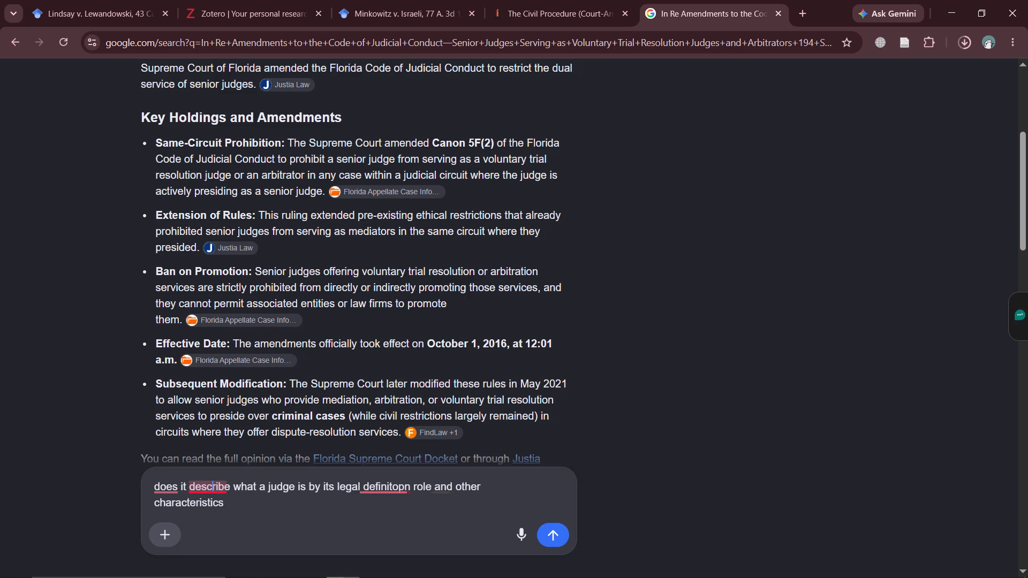
key("Right")
key("Right")
key("Right")
key("Right")
key("Right")
key("Right")
key("Right")
key("Right")
key("Right")
key("Right")
key("Right")
key("Right")
key("Right")
key("Right")
key("Right")
key("Right")
key("Right")
key("Right")
key("Right")
key("Right")
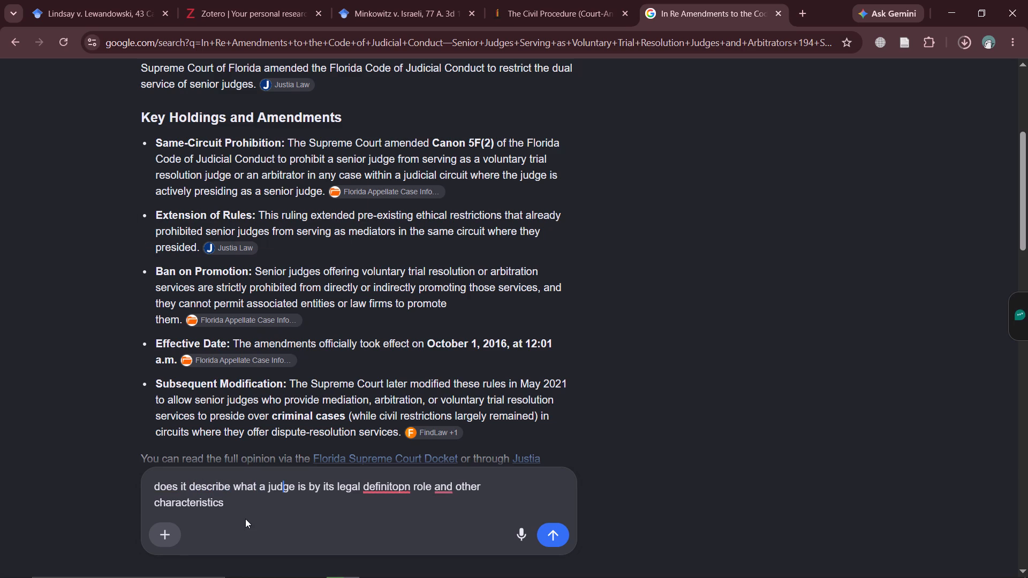
key("Left")
key("Left")
key("Left")
key("Left")
key("Right")
key("Right")
key("BackSpace")
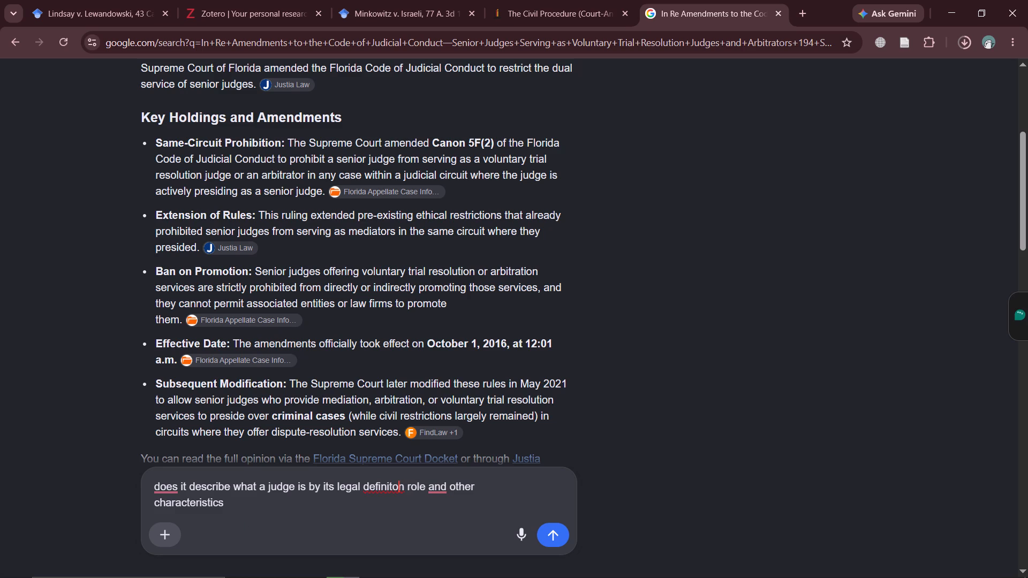
key("Left")
key("i")
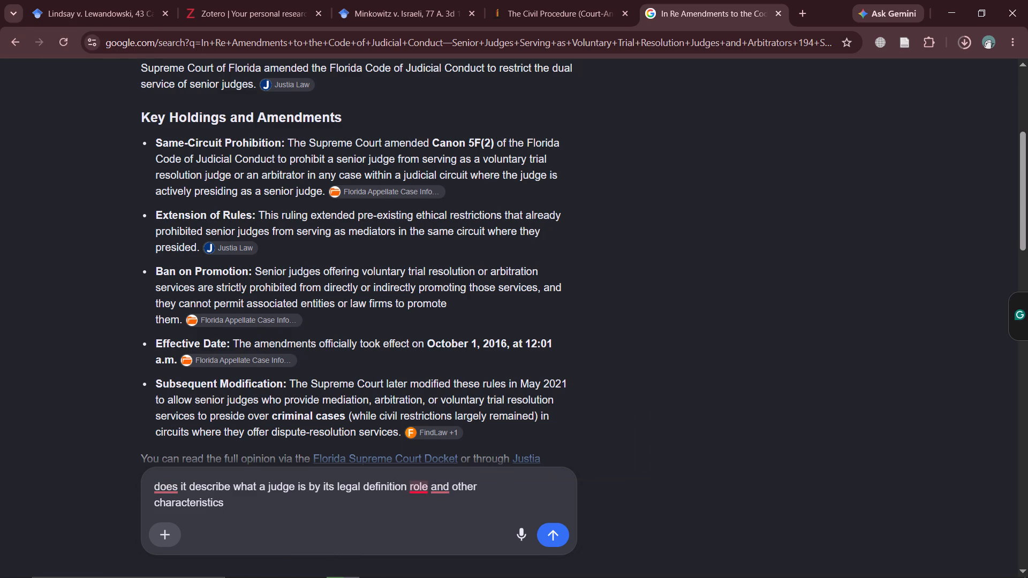
left_click(551, 534)
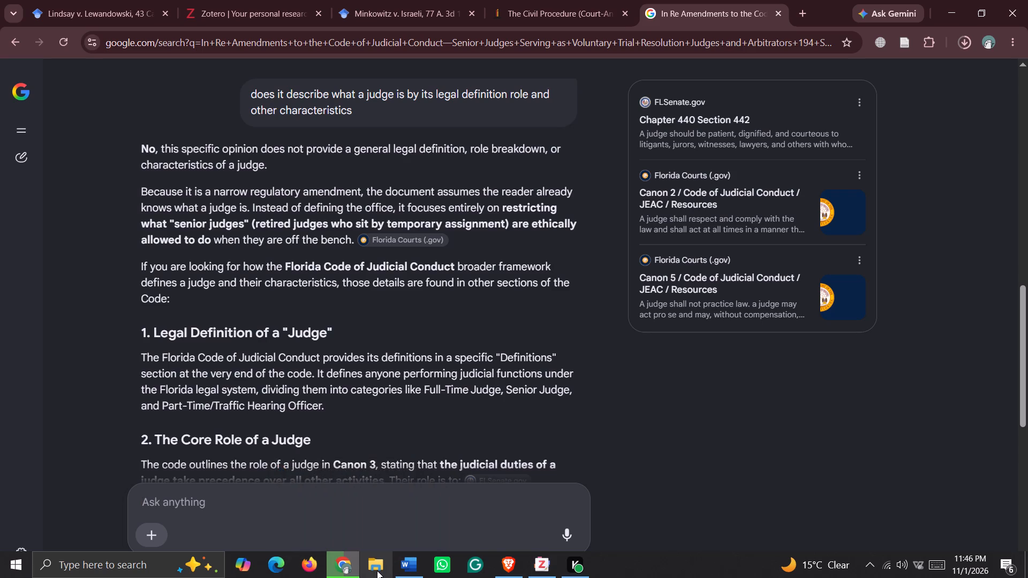
left_click(408, 573)
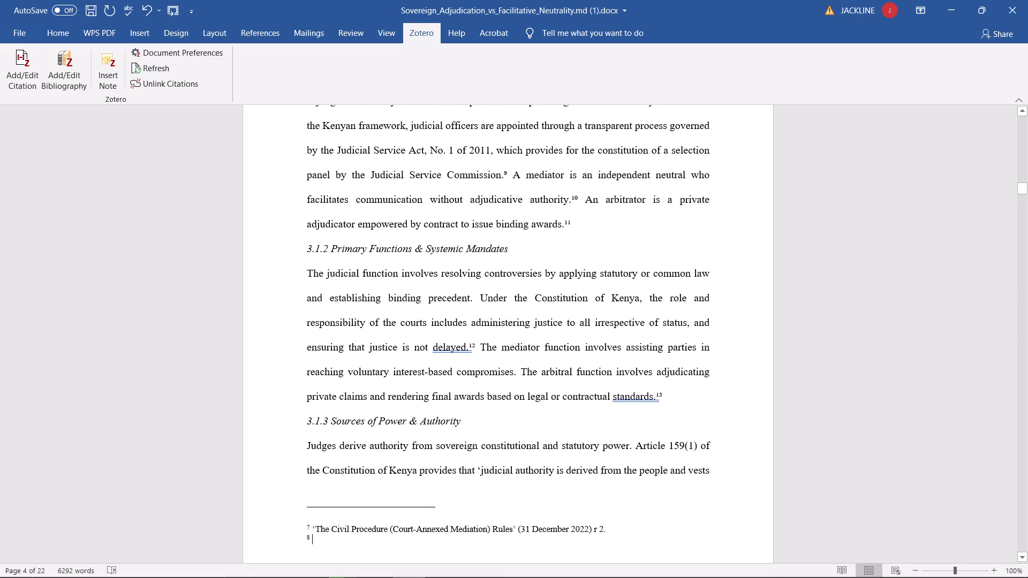
scroll(481, 278, "up", 5)
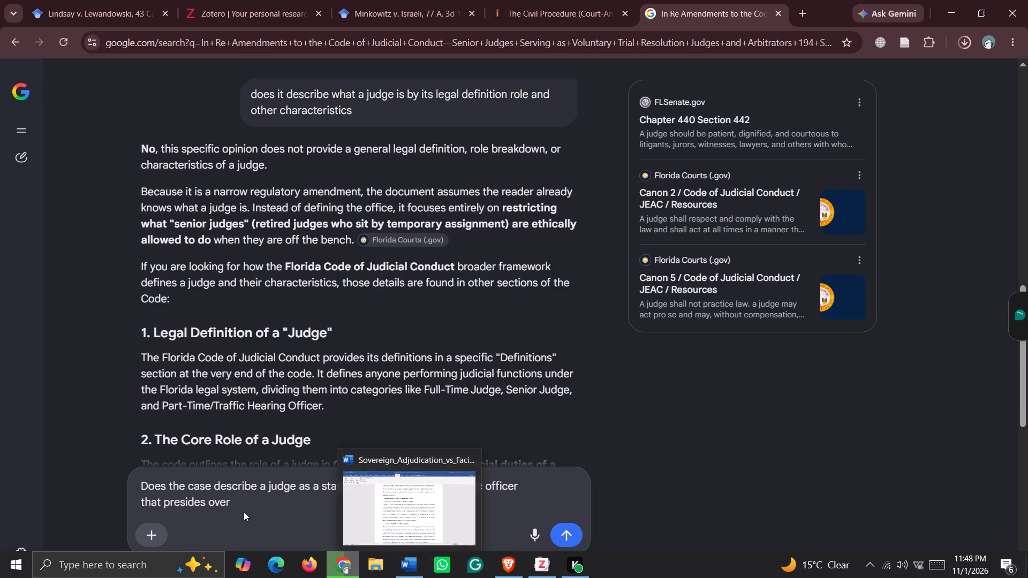
left_click(182, 500)
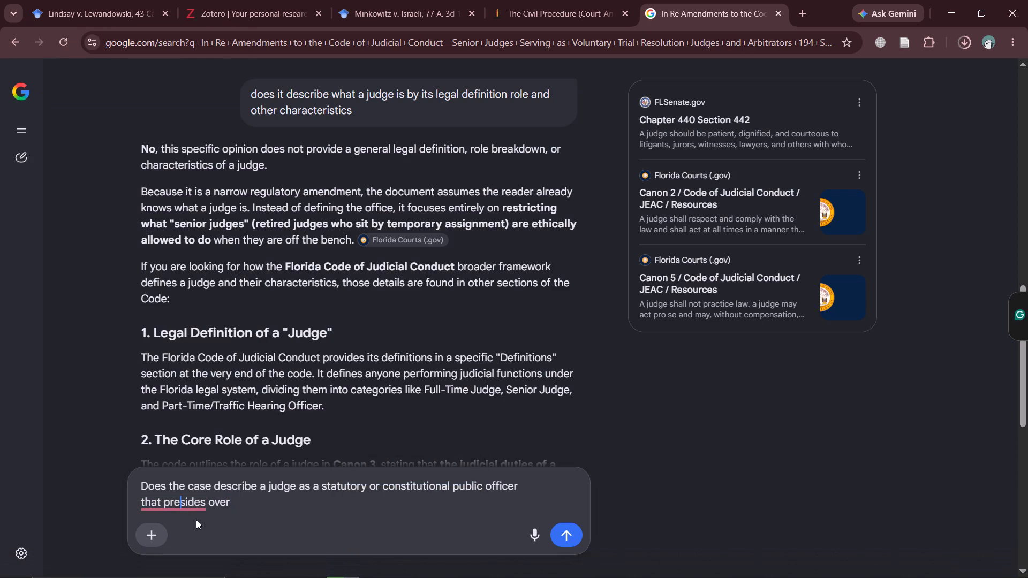
key("Right")
key("BackSpace")
key("c")
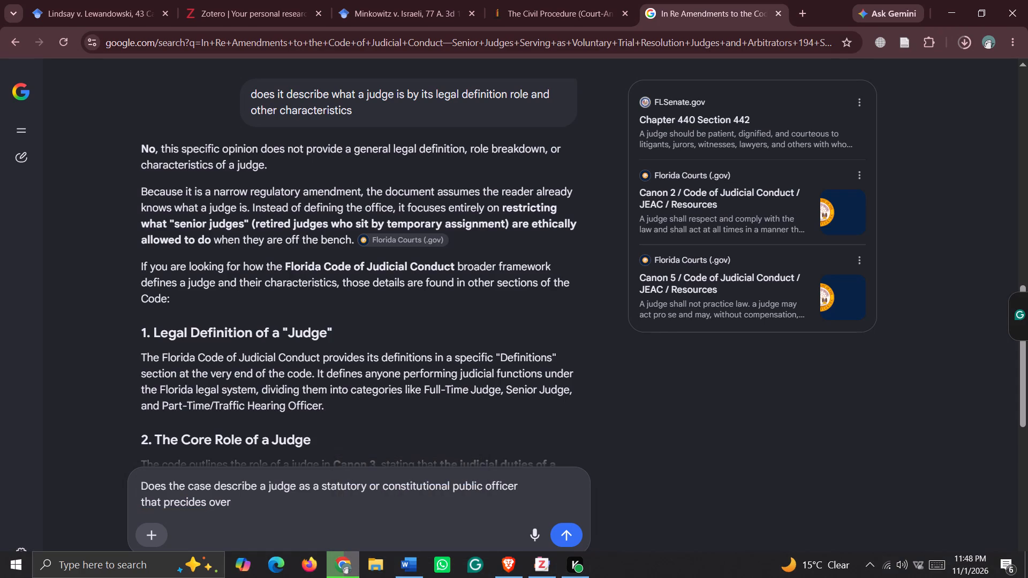
key("BackSpace")
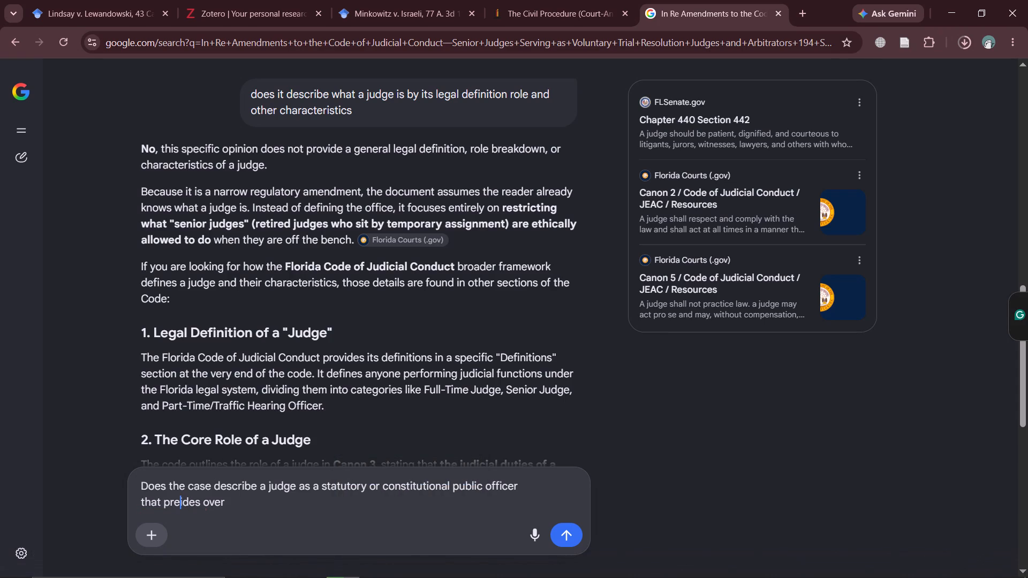
key("s")
key("Right")
key("Right")
key("Right")
key("Right")
key("Right")
key("Right")
key("Right")
key("Right")
key("Right")
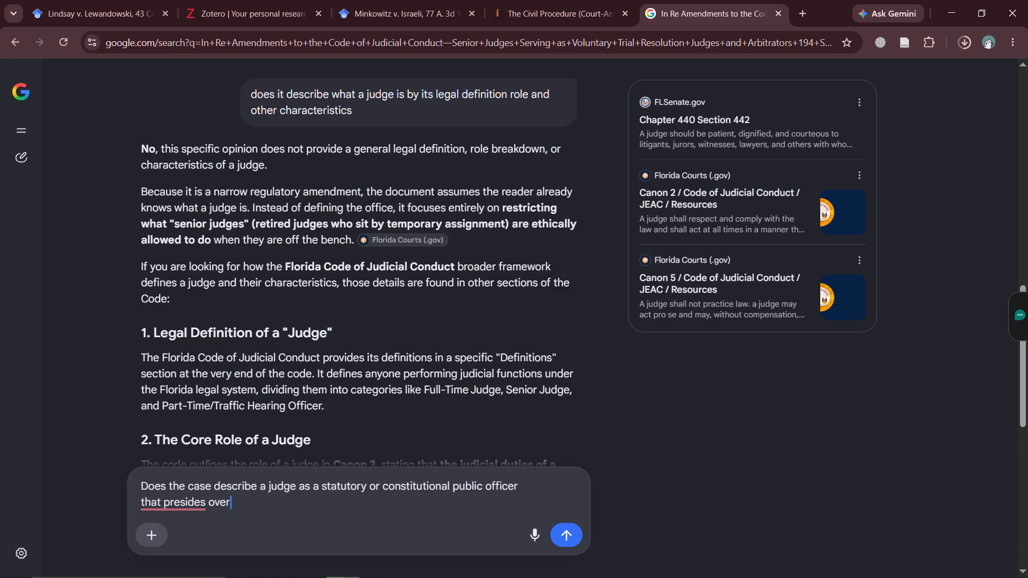
key("space")
type("a court")
key("space")
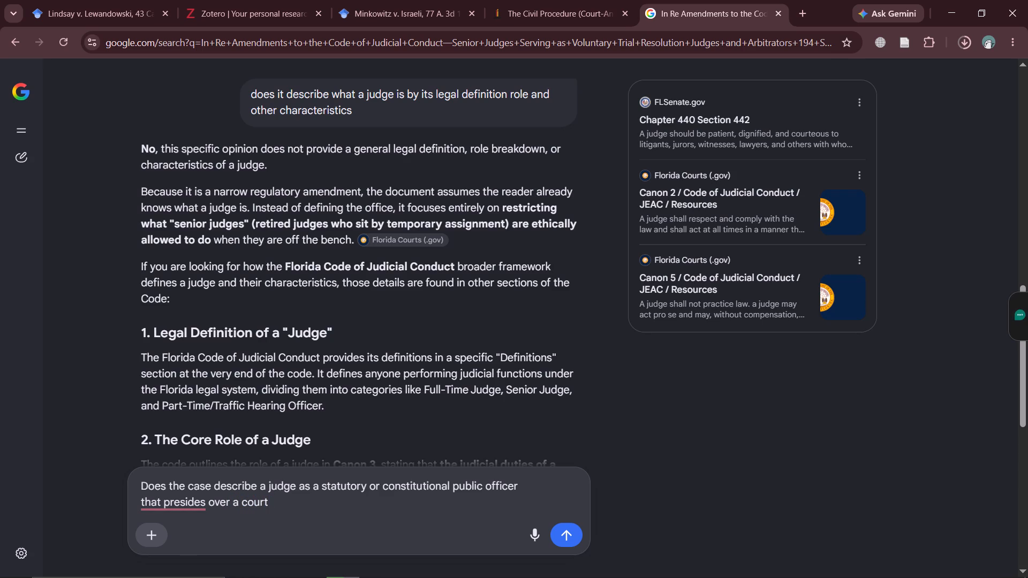
type("syst")
type("em")
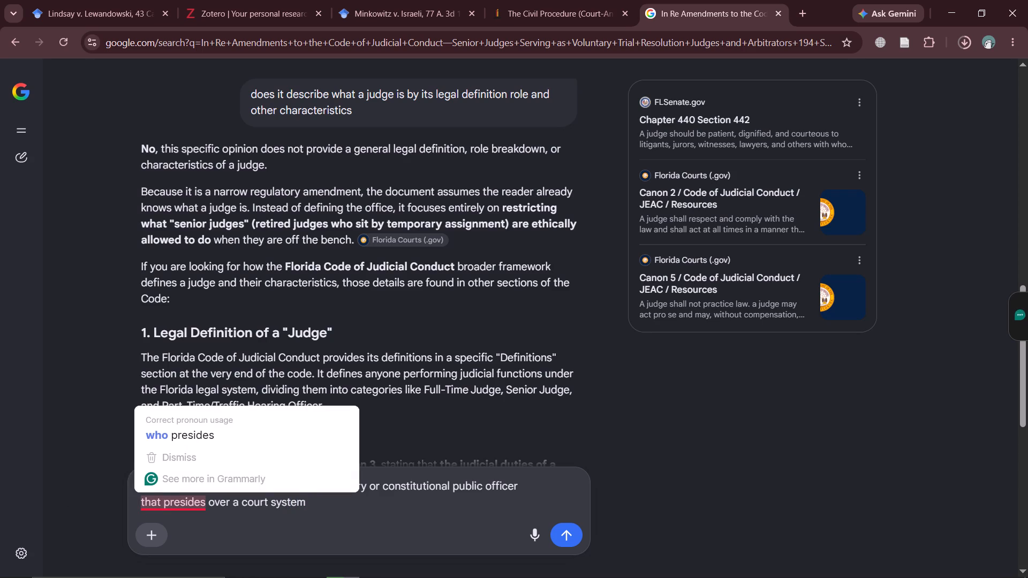
left_click(181, 439)
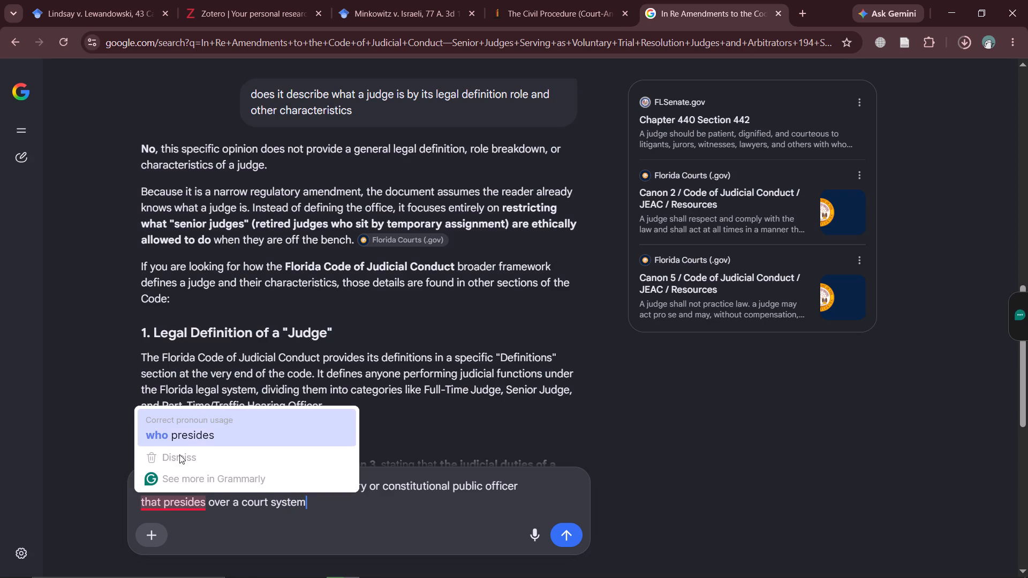
type("wh")
key("o")
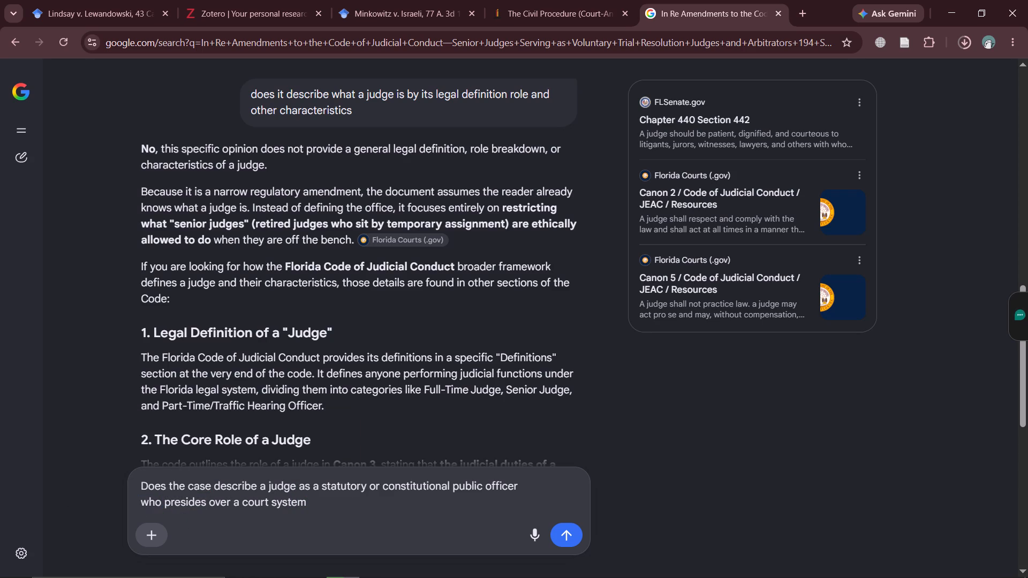
left_click(565, 537)
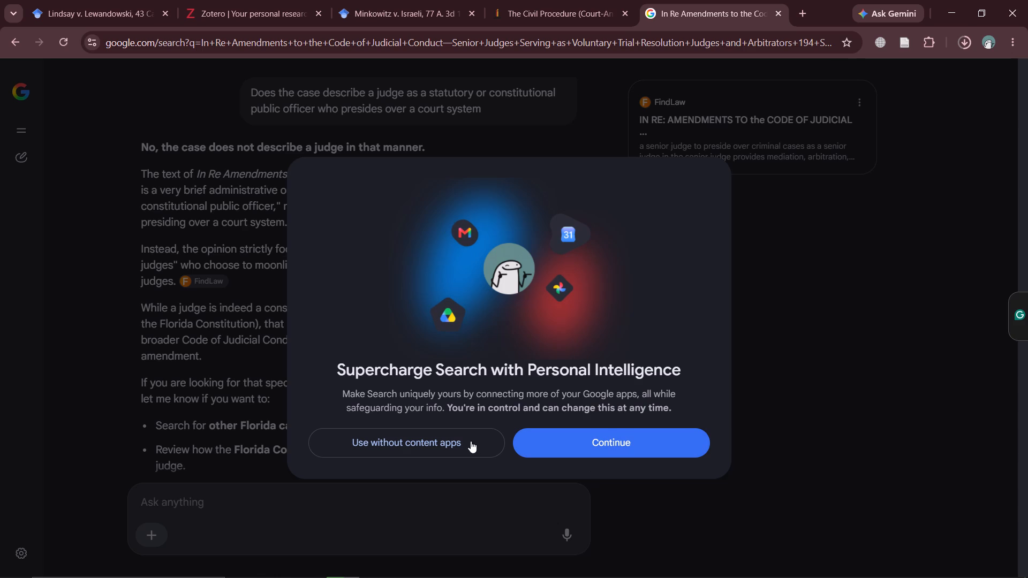
left_click(658, 474)
Continue without content apps and review Google's AI answers on the judicial conduct case, from the latest reply back to the opening case summary.
left_click(431, 429)
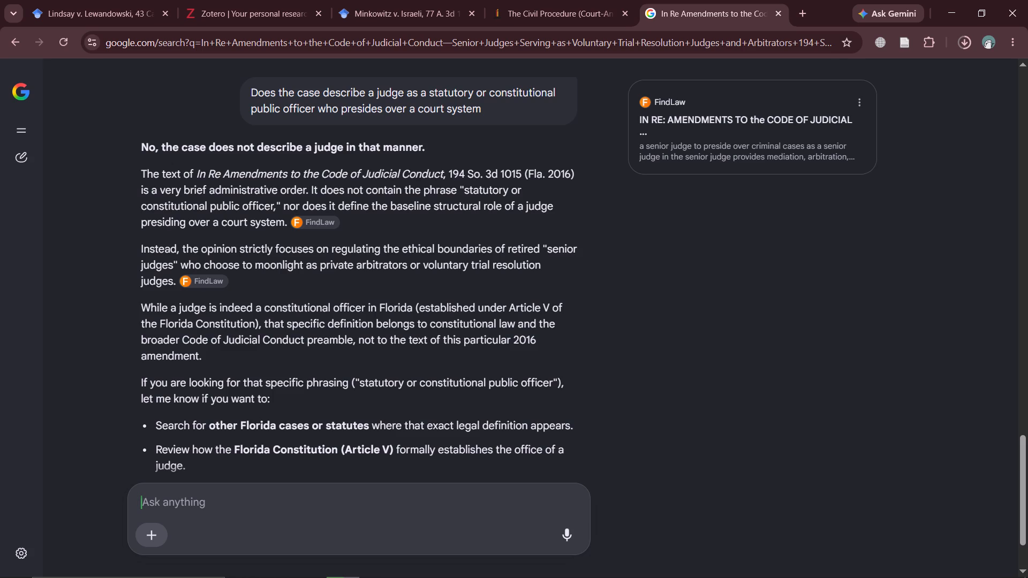
scroll(394, 333, "up", 8)
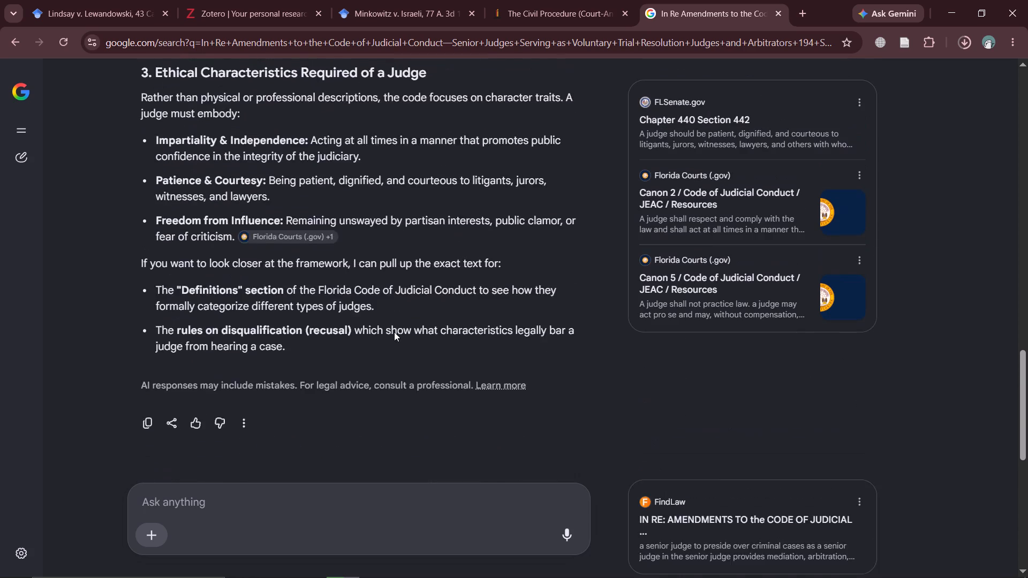
scroll(394, 332, "up", 3)
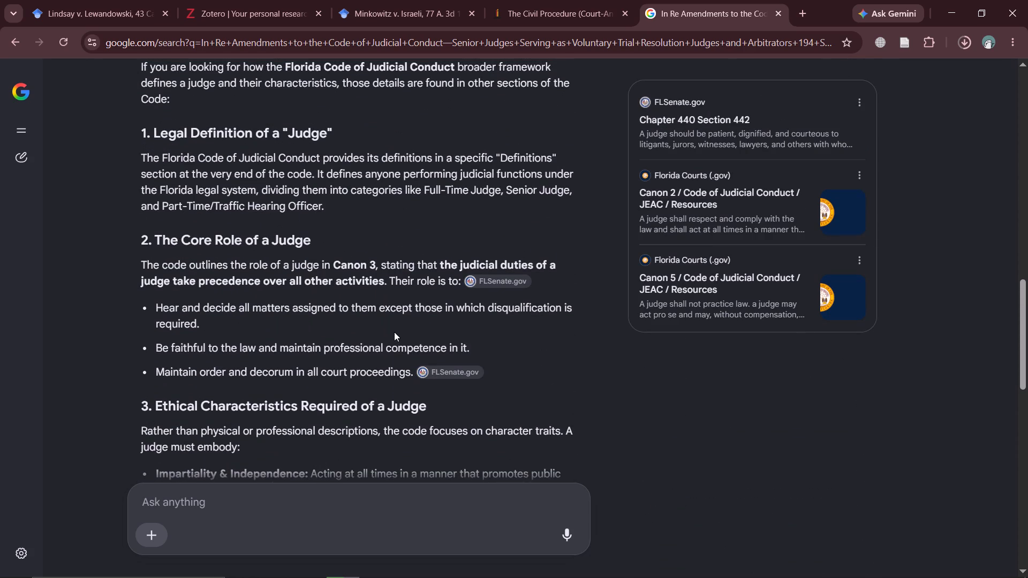
scroll(394, 332, "up", 4)
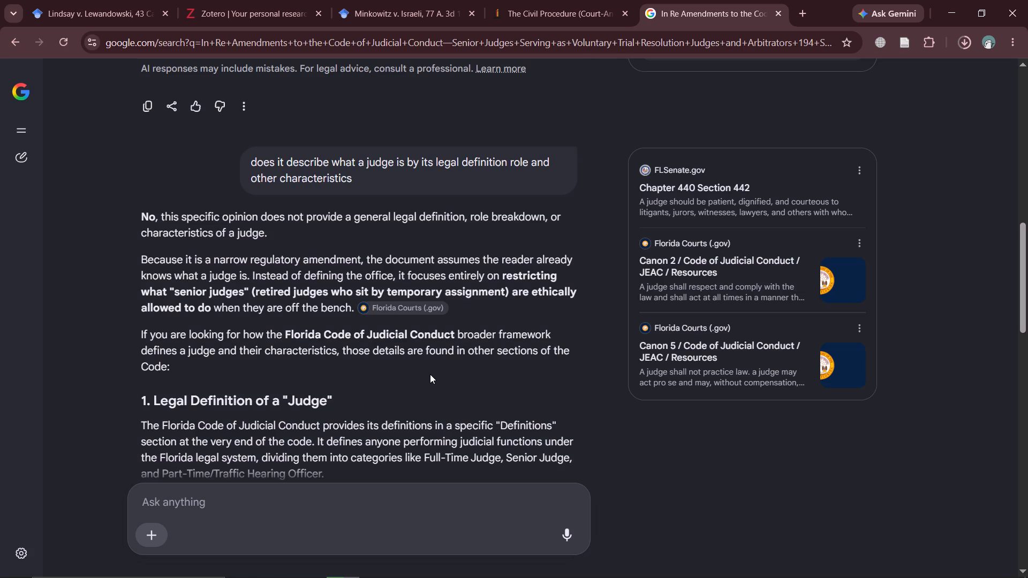
scroll(430, 374, "up", 12)
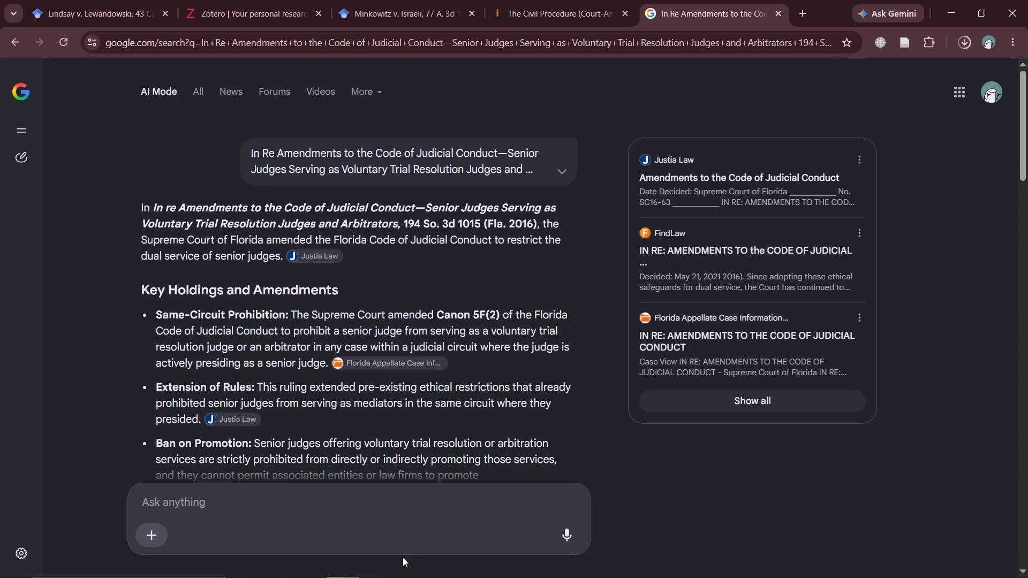
Switch to Word and review the note-numbered statements in sections 3.1.1 and 3.1.2 of the paper.
left_click(417, 577)
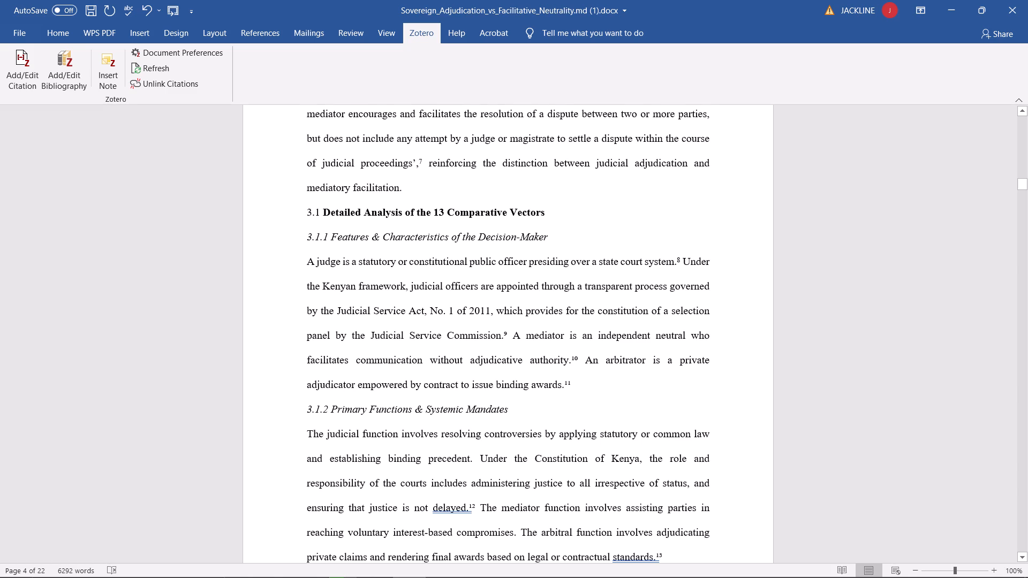
scroll(642, 314, "down", 2)
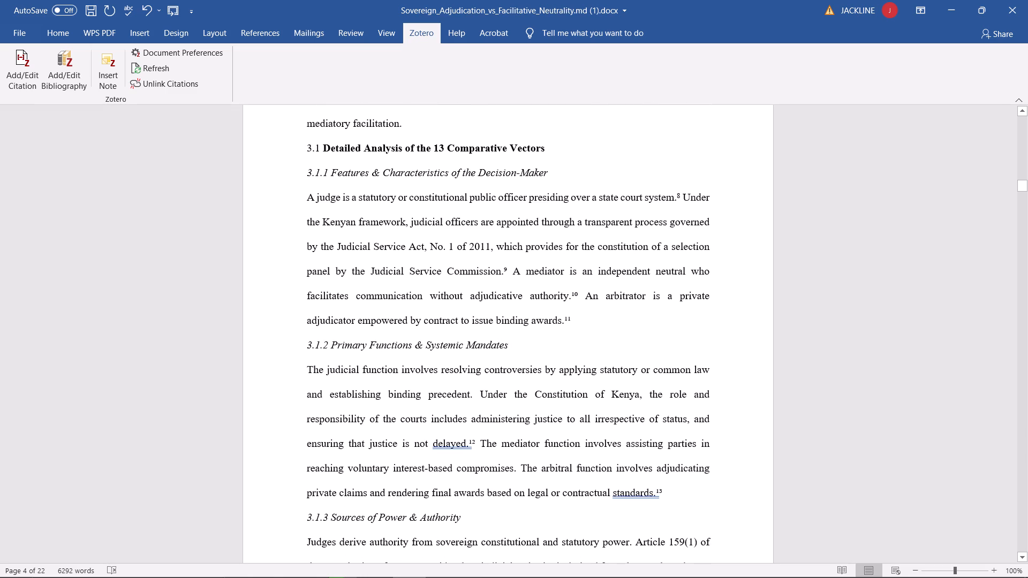
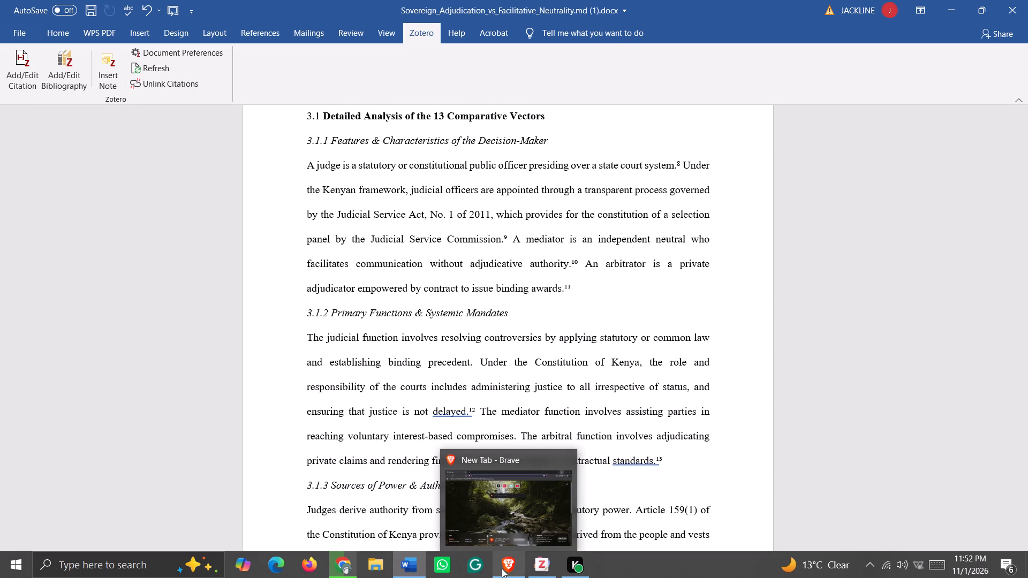
Switch to Chrome and search Google in a new tab for ‘the defintion of what a judge is in the Kenyan legal context’.
left_click(349, 568)
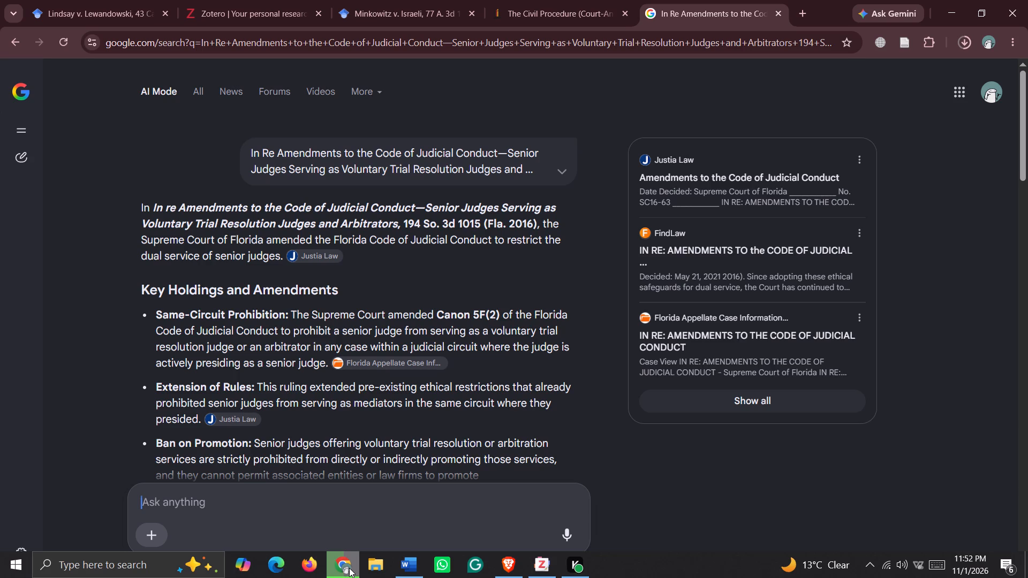
left_click(802, 20)
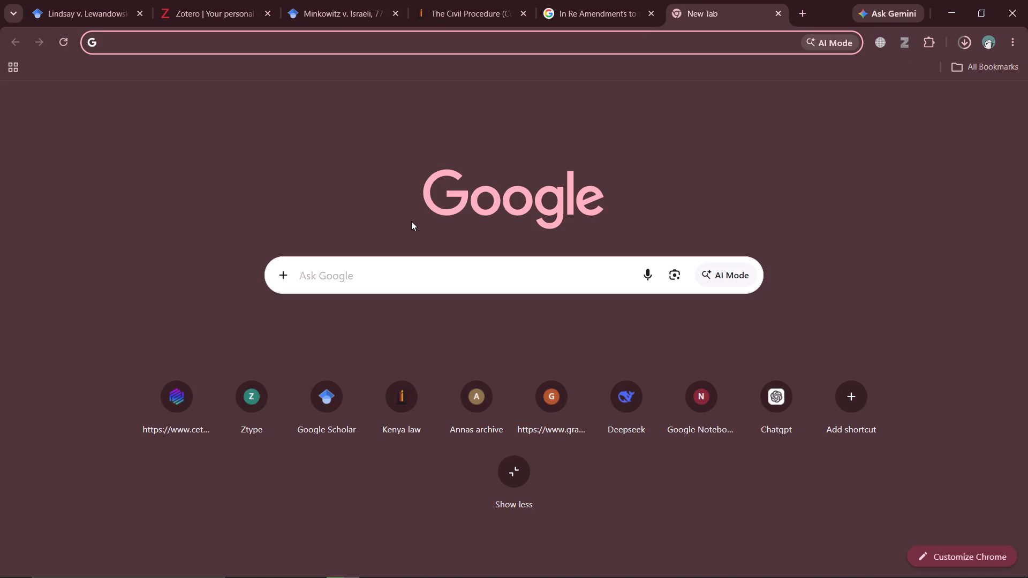
type("the de")
type("fintion of what a")
key("space")
type("ju")
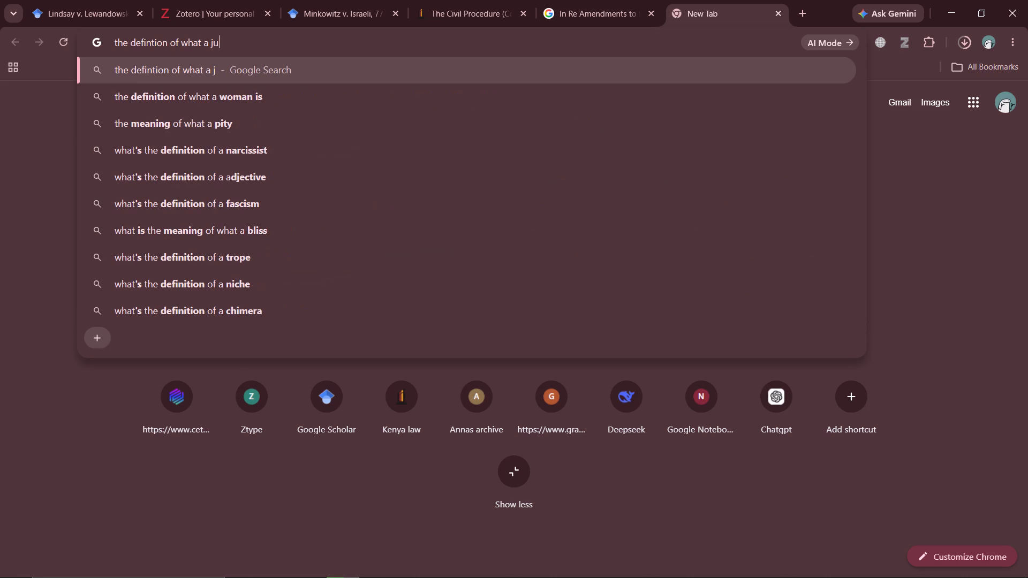
type("dge")
key("space")
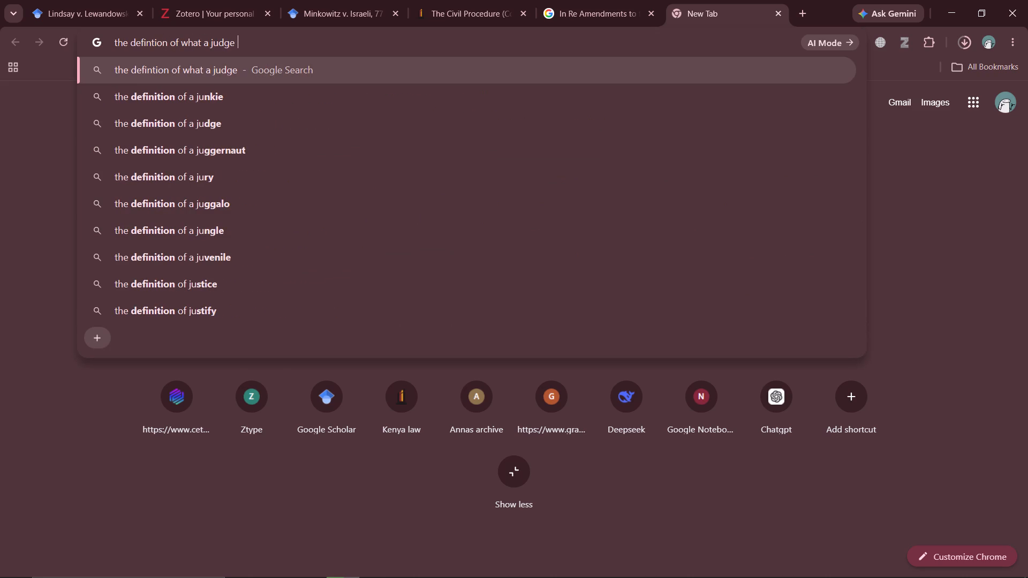
type("is in the")
key("space")
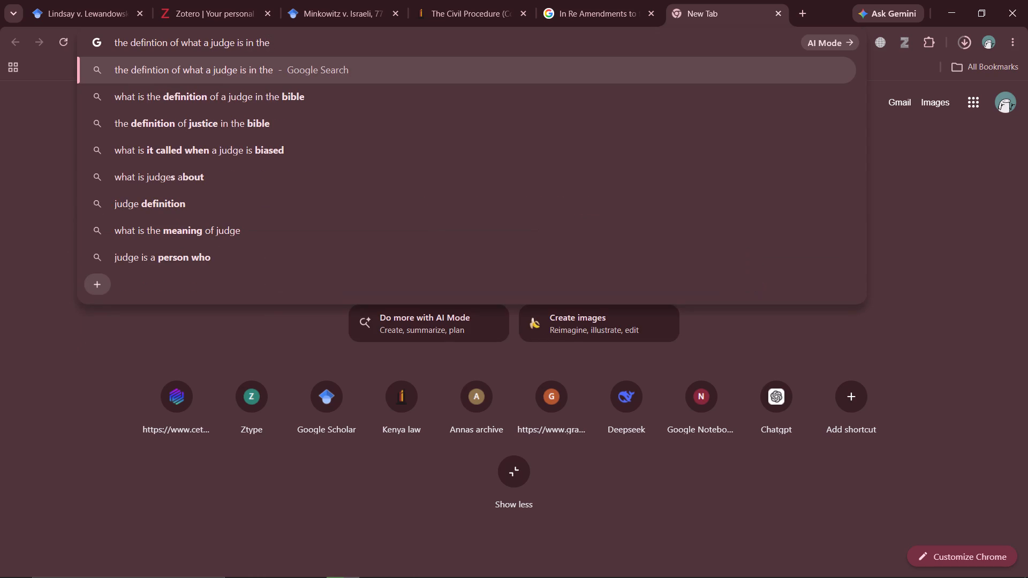
key("shift+k")
type("enyan")
key("space")
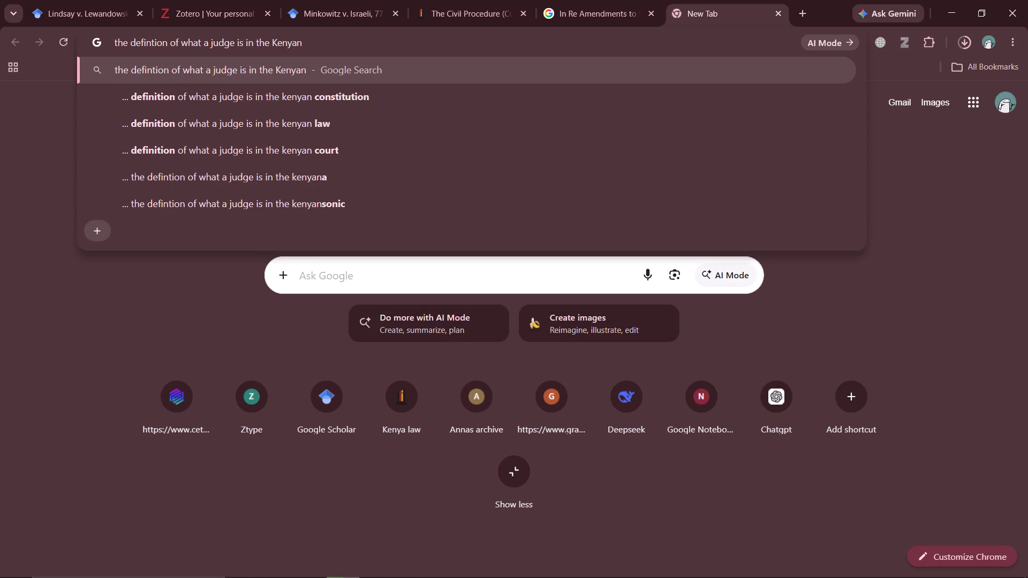
type("legal conte")
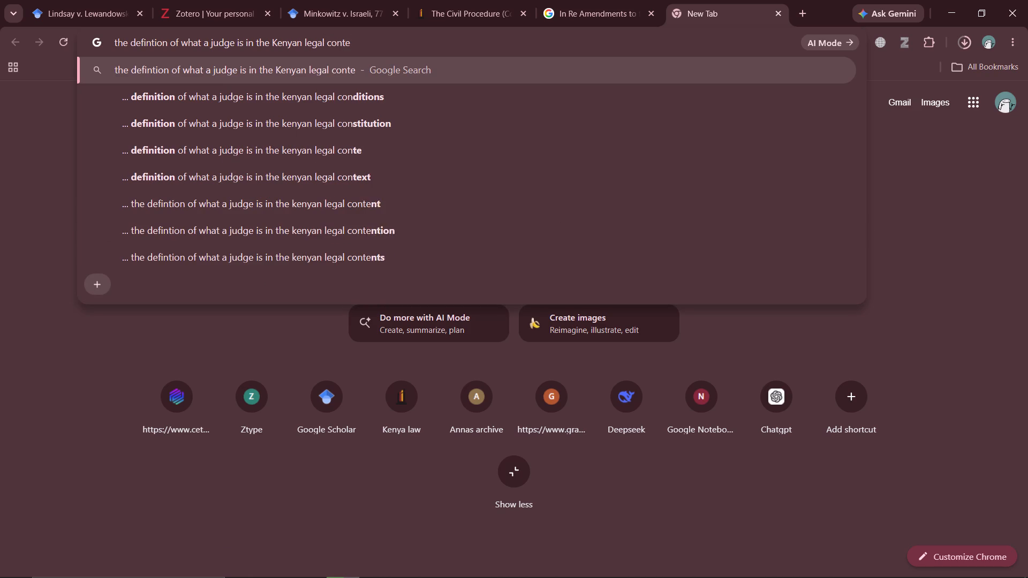
type("xt")
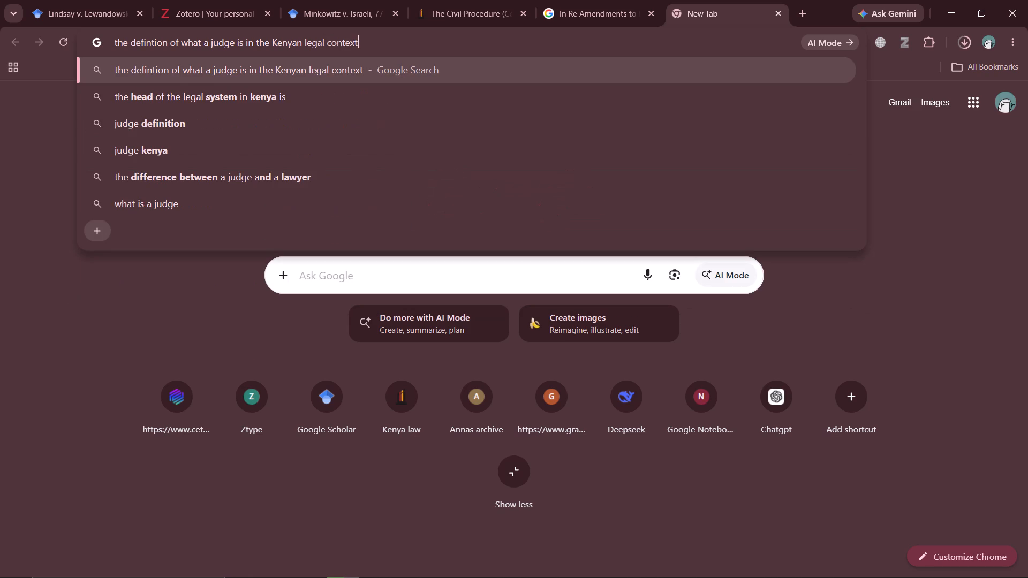
key("Return")
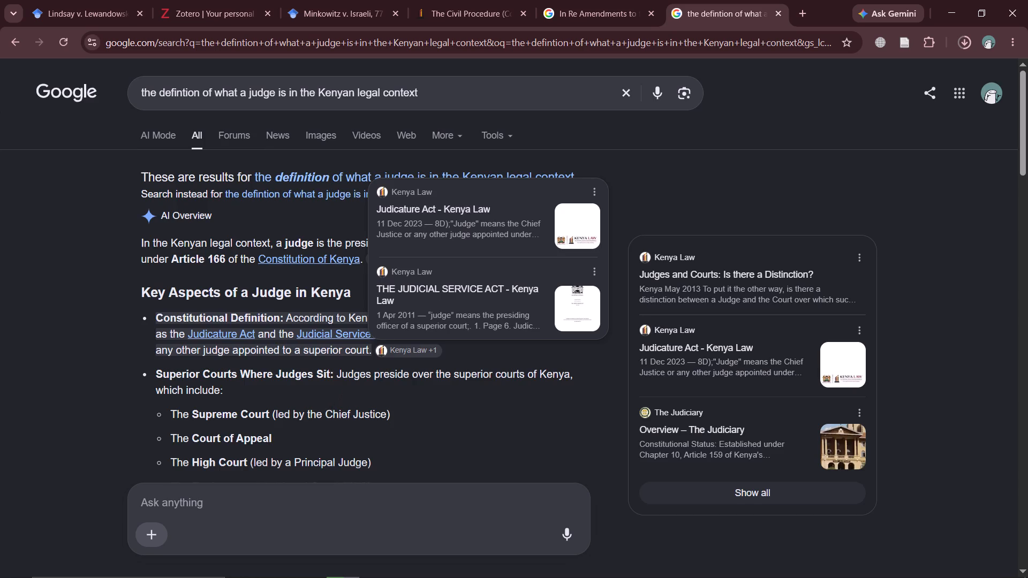
Review the AI Overview and search results on Kenyan judges, including the answer to ‘What is a judge's short definition?’.
scroll(309, 390, "down", 6)
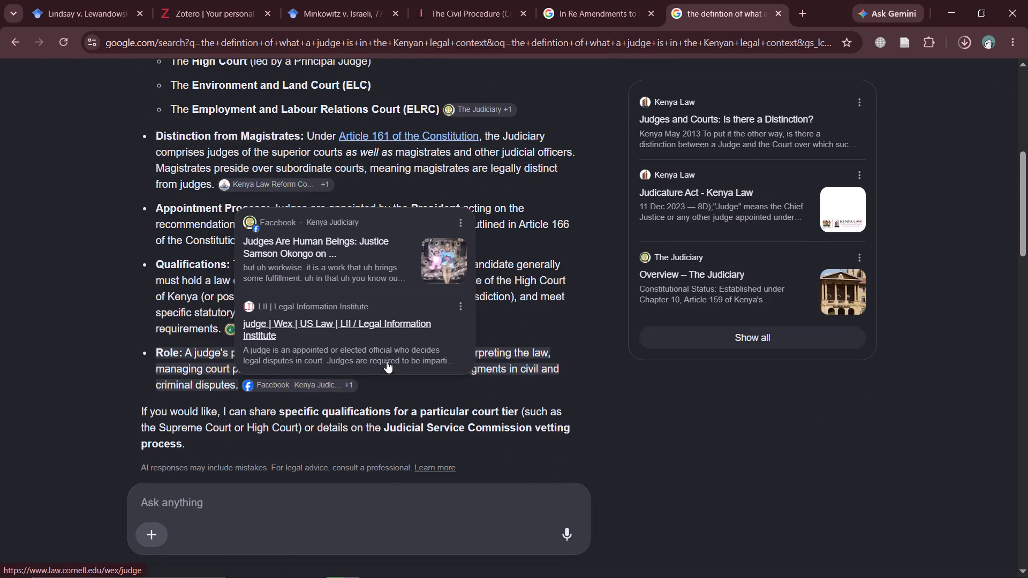
scroll(543, 366, "down", 4)
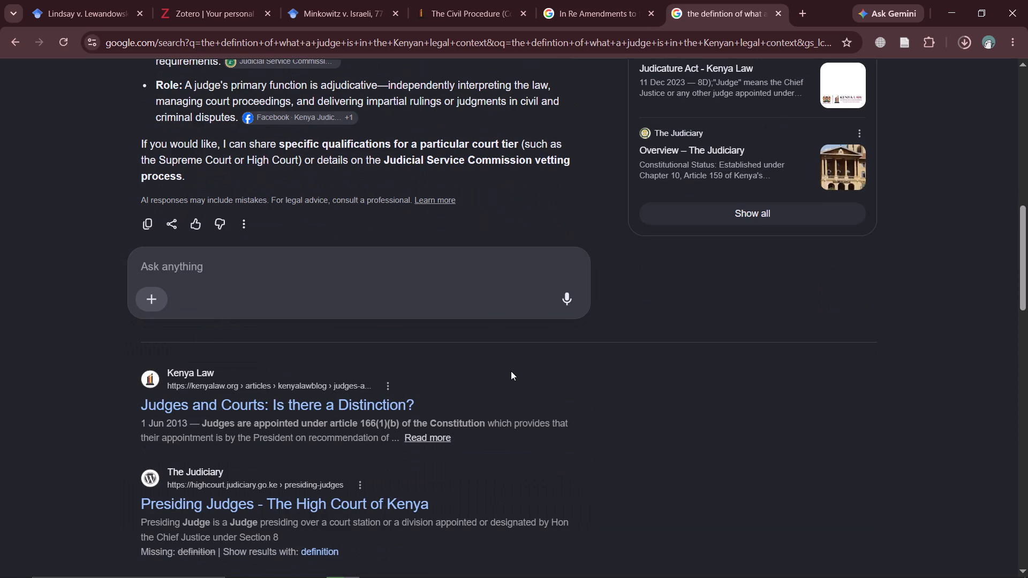
scroll(511, 371, "down", 2)
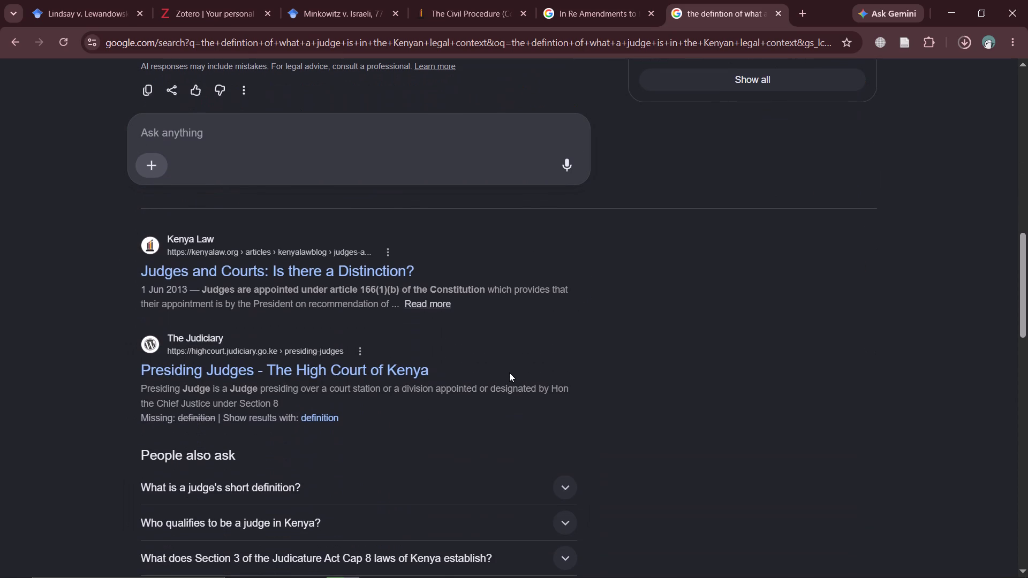
scroll(504, 369, "down", 3)
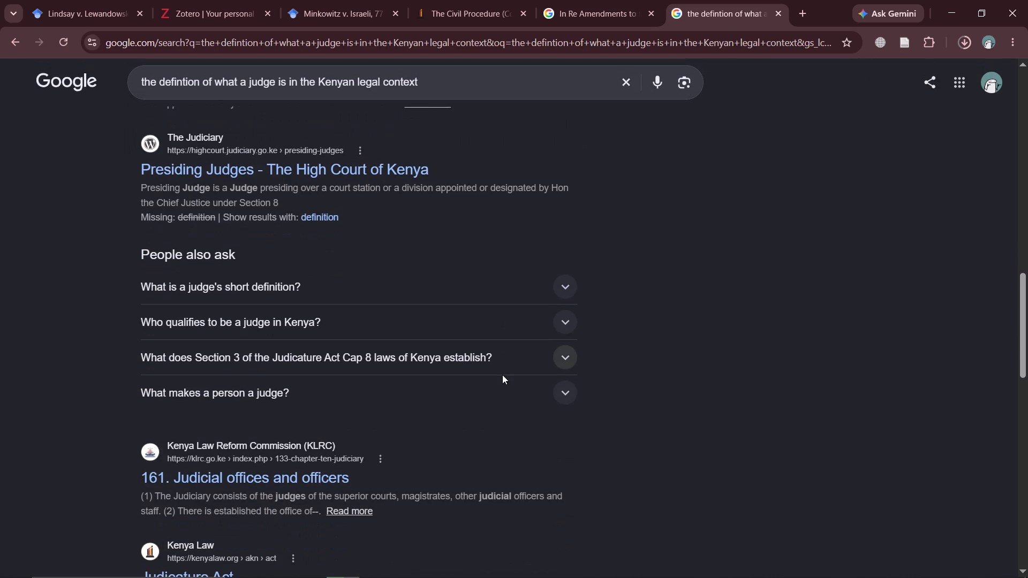
left_click(568, 292)
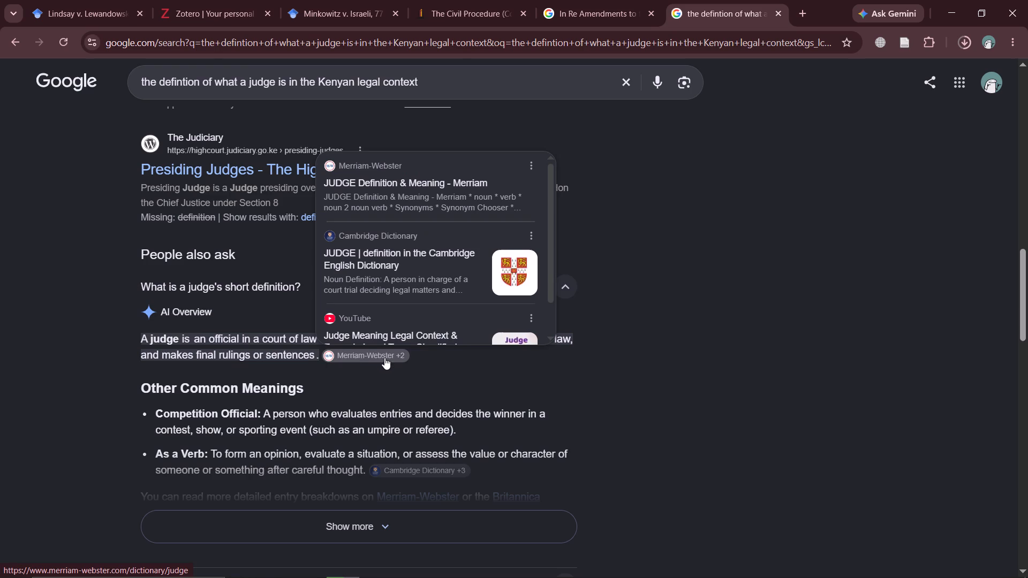
scroll(376, 383, "down", 2)
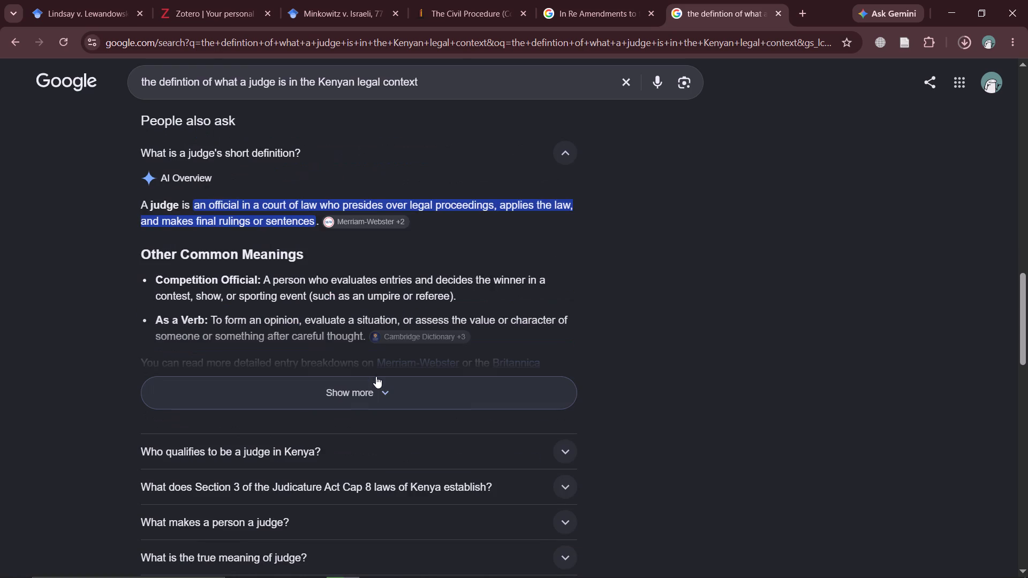
scroll(377, 375, "down", 3)
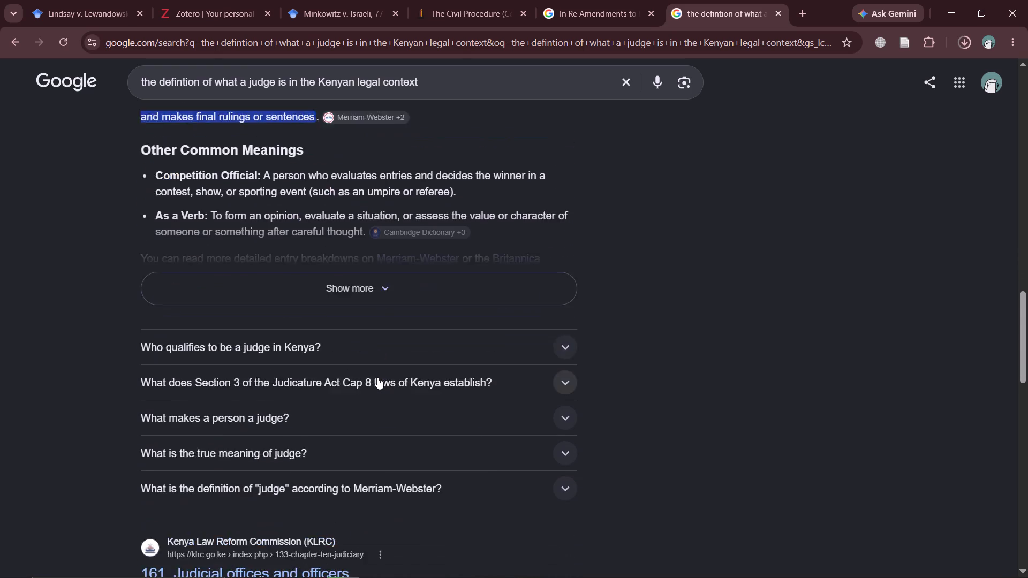
scroll(377, 377, "down", 3)
Open the Judicature Act (Cap. 8) on Kenya Law and examine how its interpretation section defines a judge.
left_click(220, 380)
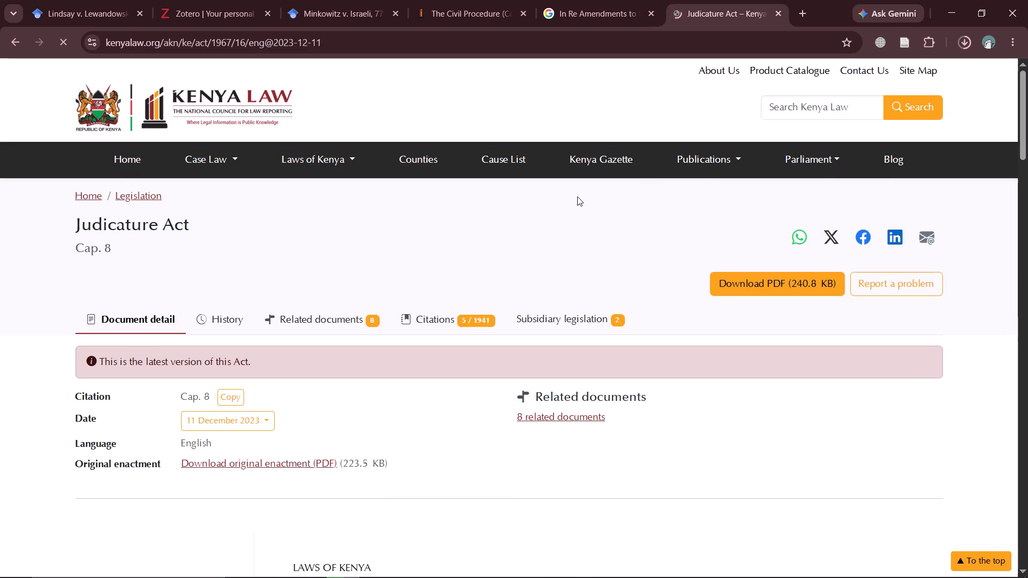
scroll(323, 395, "down", 5)
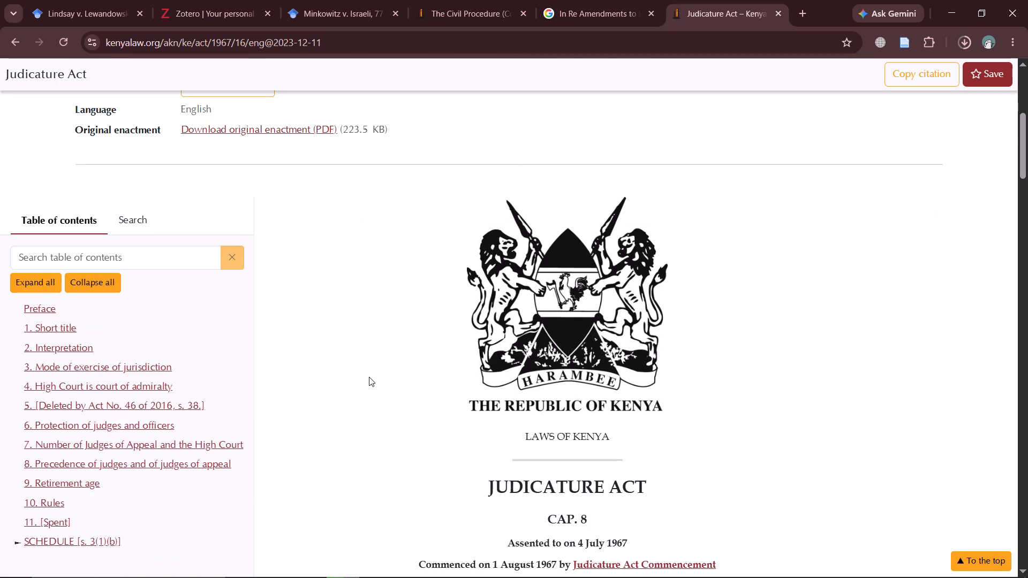
scroll(396, 384, "down", 5)
scroll(477, 389, "down", 6)
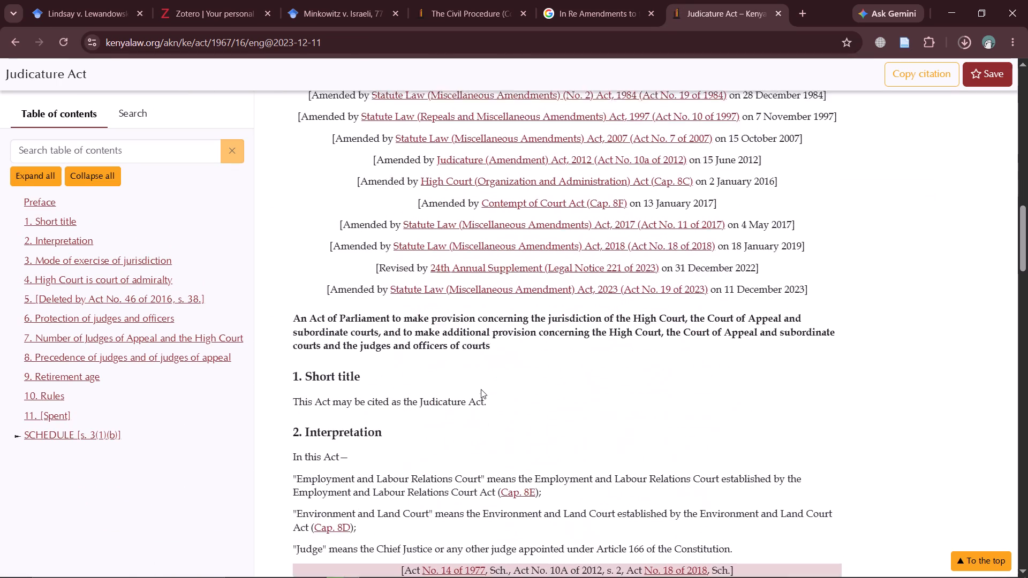
scroll(481, 389, "down", 2)
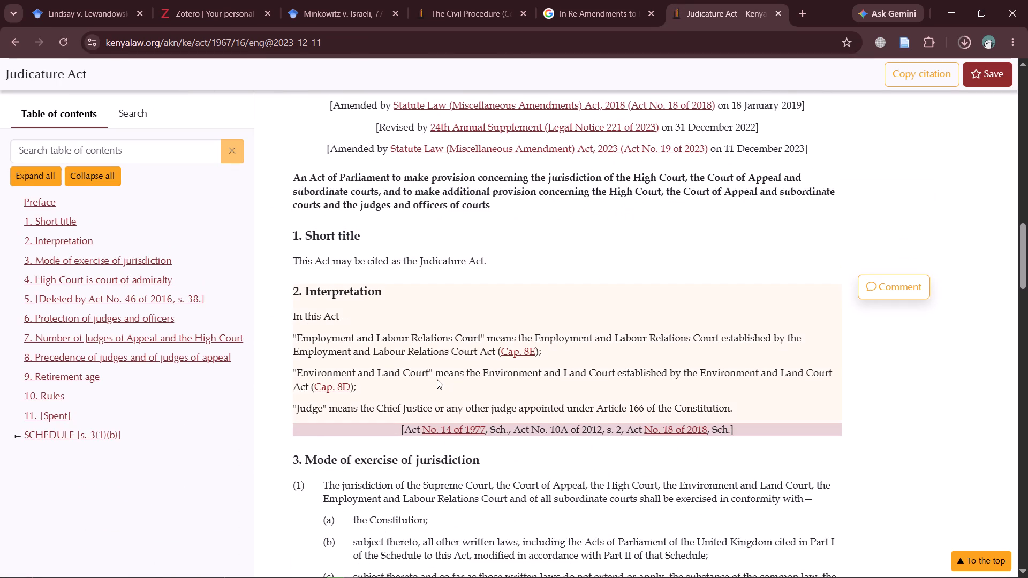
scroll(480, 381, "down", 3)
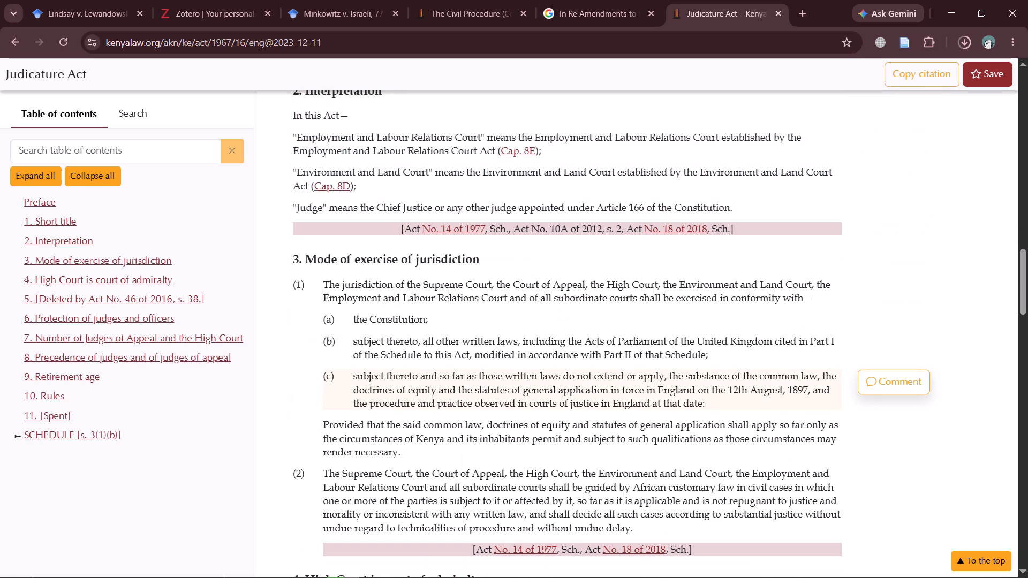
scroll(482, 386, "down", 4)
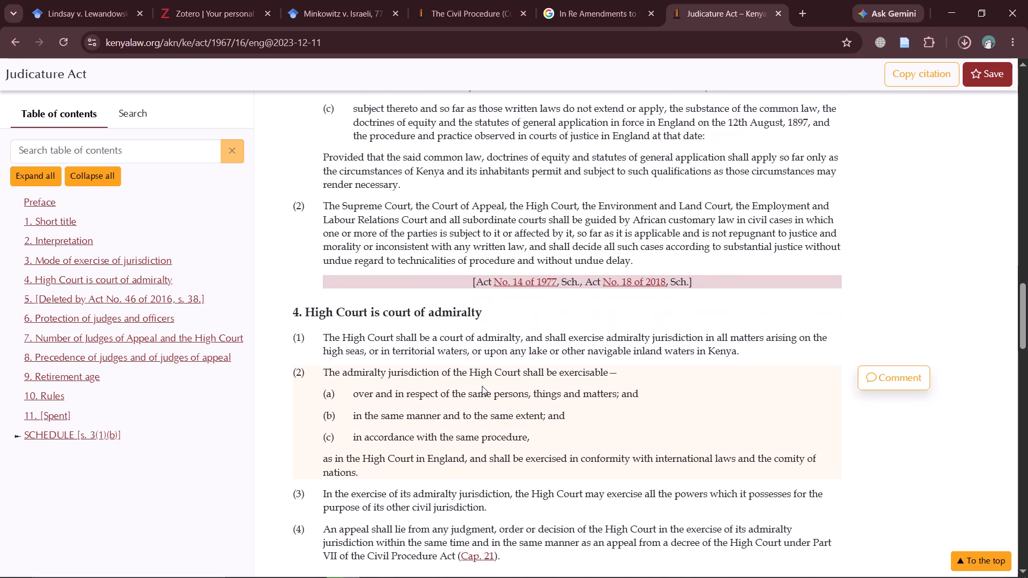
scroll(482, 386, "down", 4)
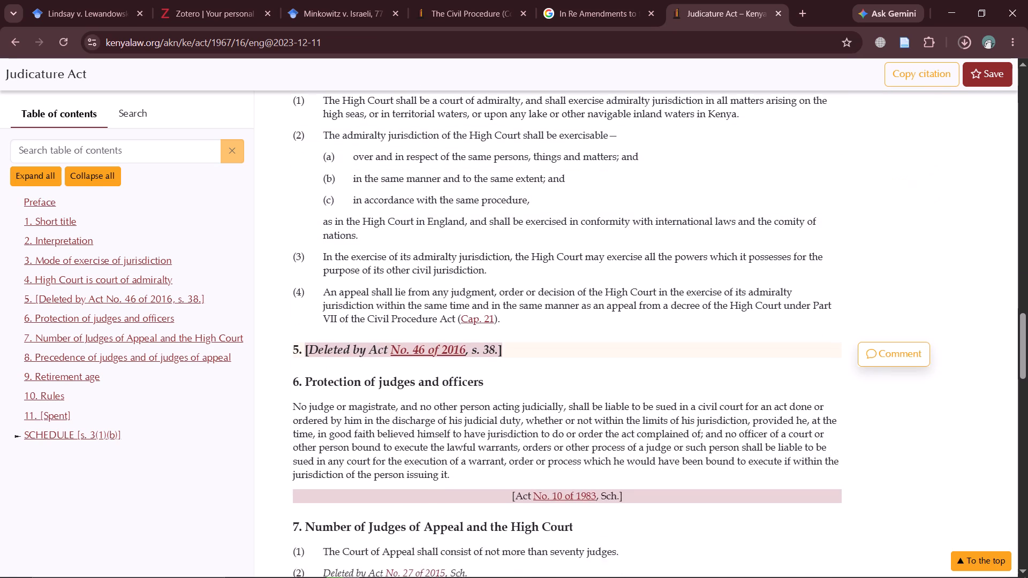
scroll(482, 386, "up", 1)
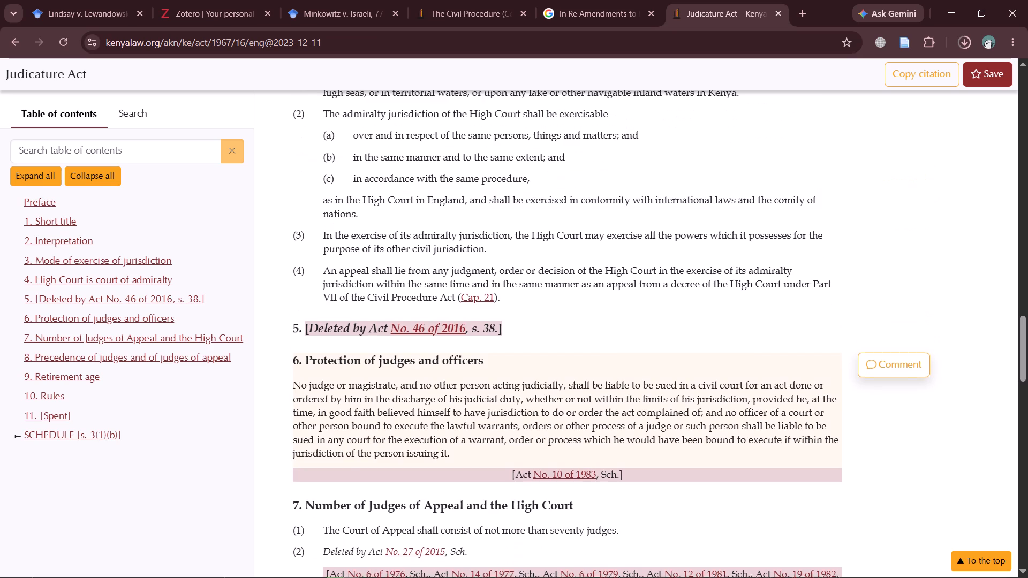
scroll(482, 386, "up", 2)
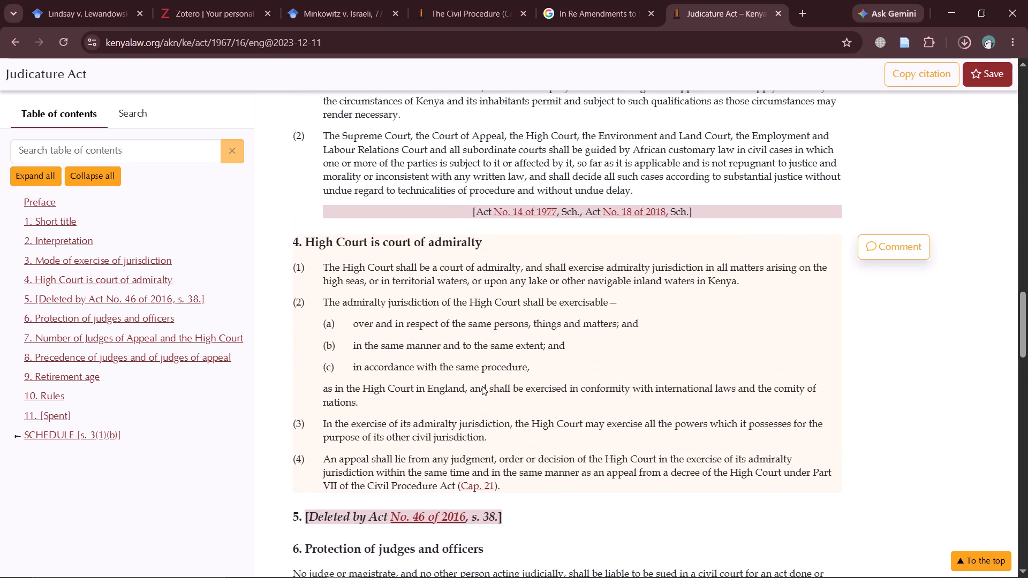
scroll(482, 386, "up", 4)
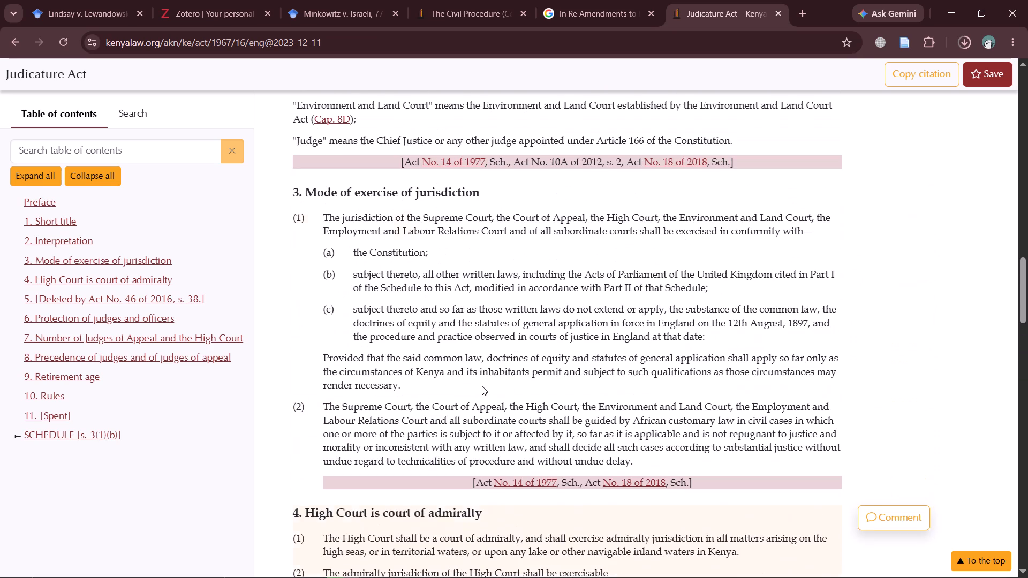
scroll(488, 356, "up", 3)
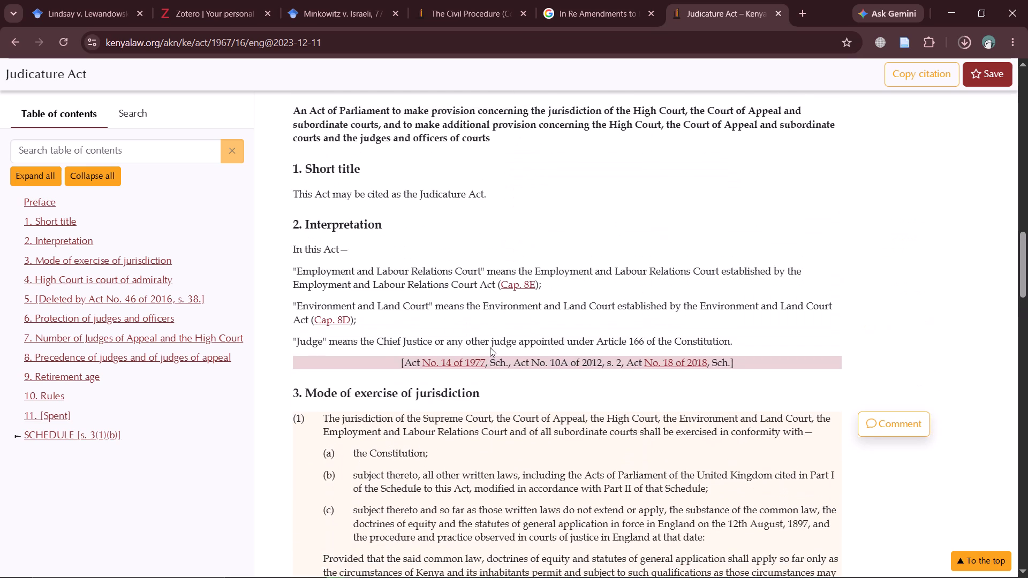
Read sections 3 to 8 of the Judicature Act for provisions on the courts' jurisdiction and the protection, number and precedence of judges.
scroll(490, 347, "down", 1)
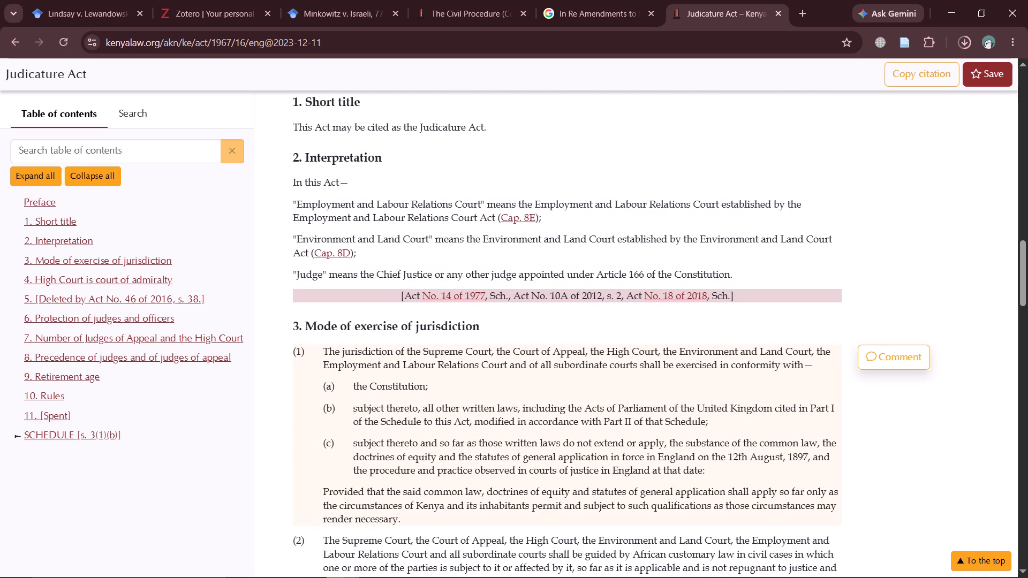
scroll(568, 369, "down", 1)
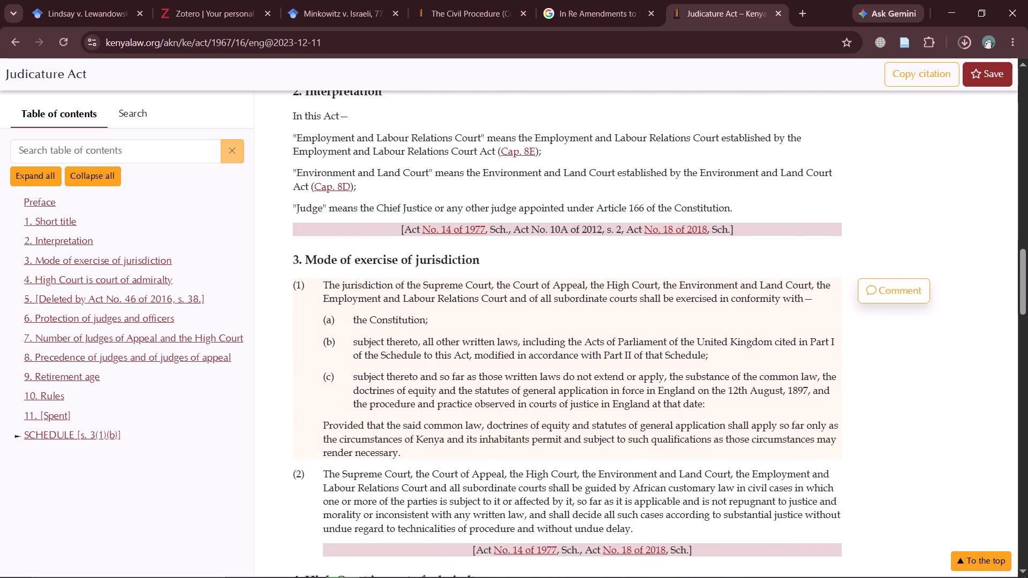
scroll(568, 369, "down", 1)
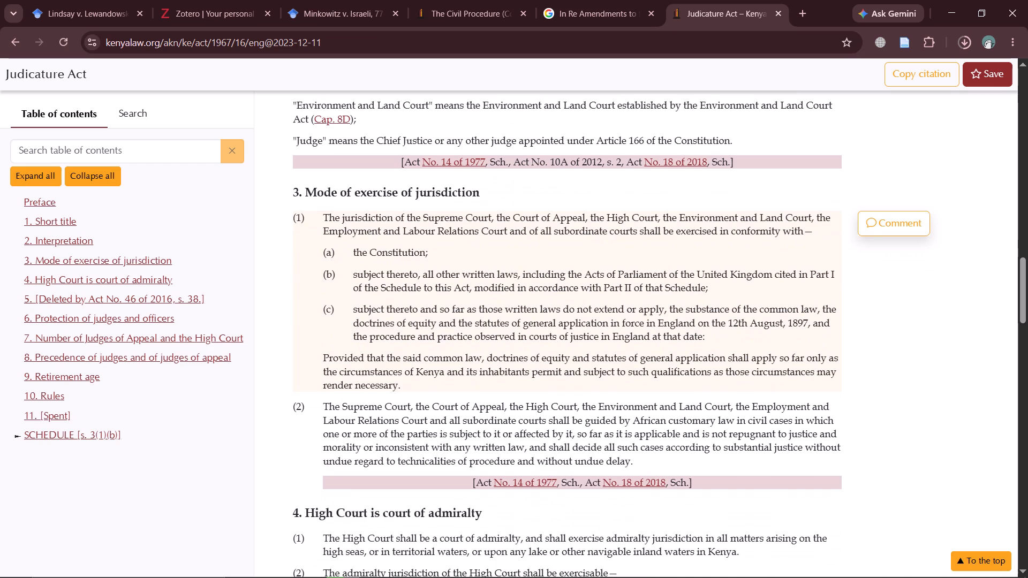
scroll(568, 369, "down", 3)
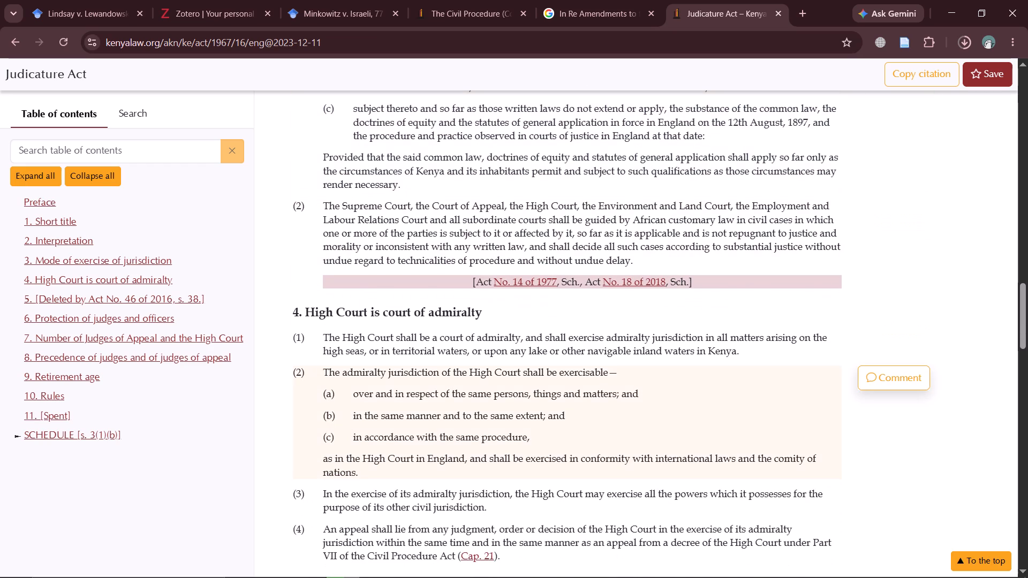
scroll(567, 369, "down", 3)
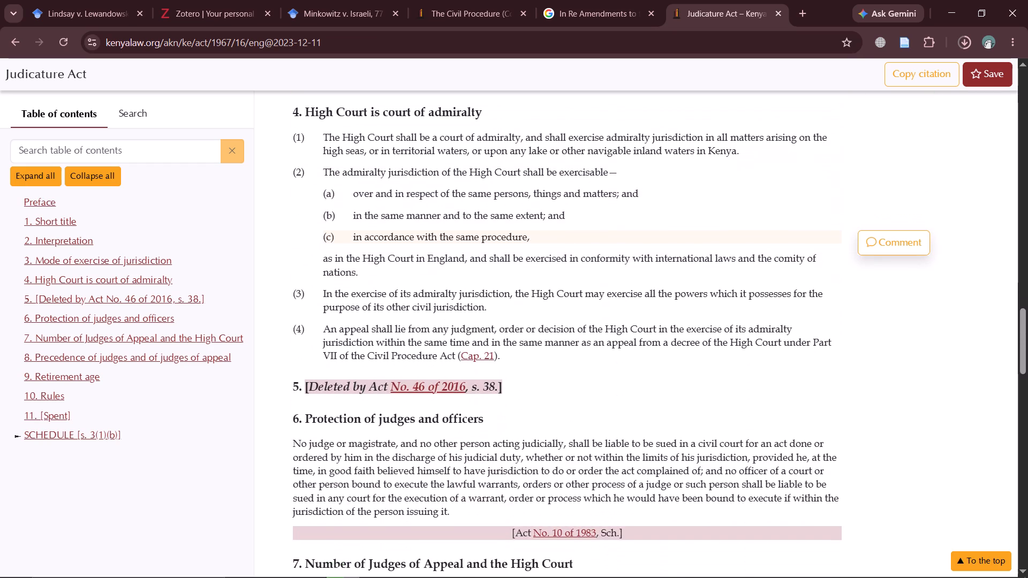
scroll(568, 369, "down", 2)
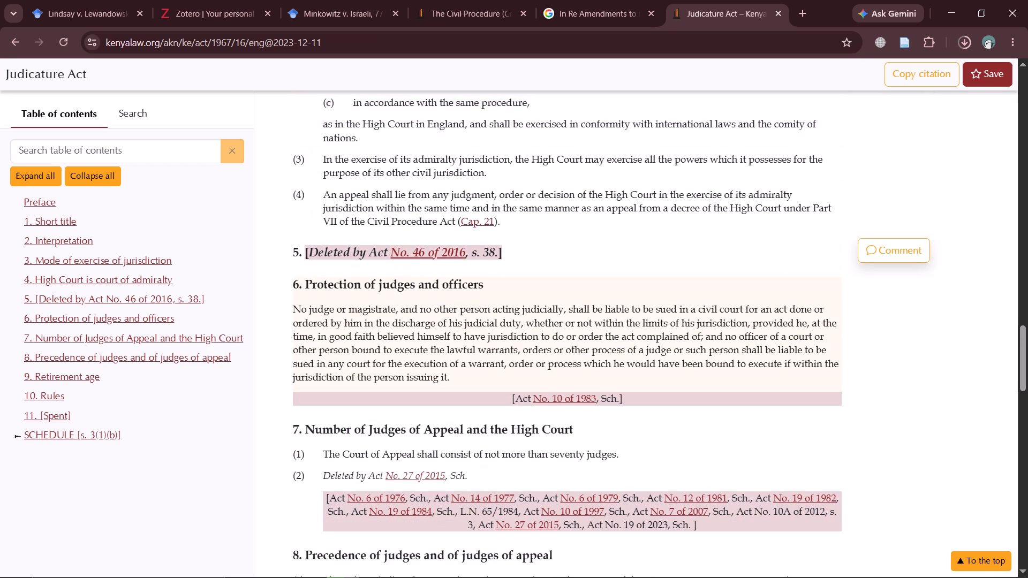
scroll(428, 341, "down", 1)
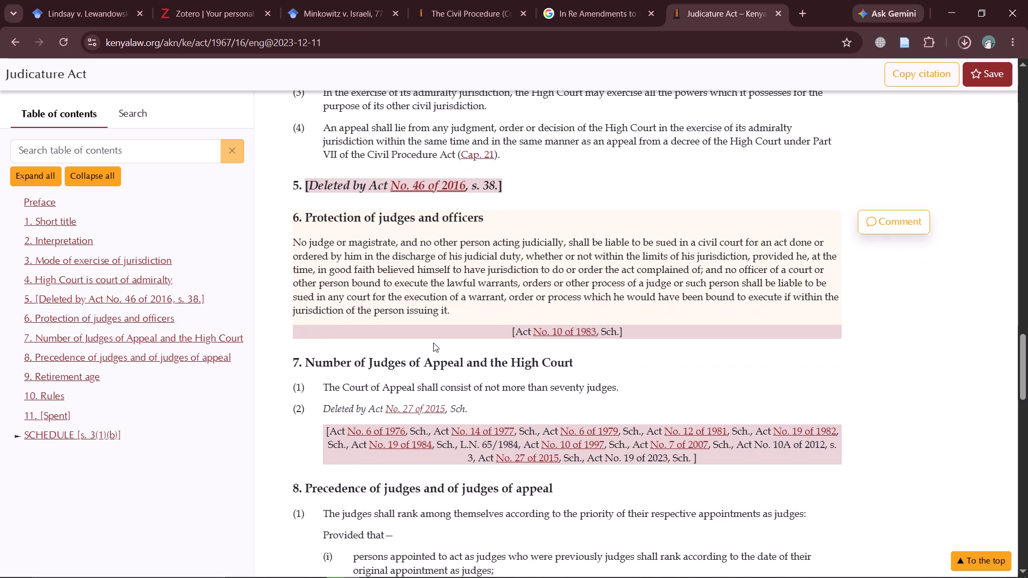
scroll(433, 343, "down", 3)
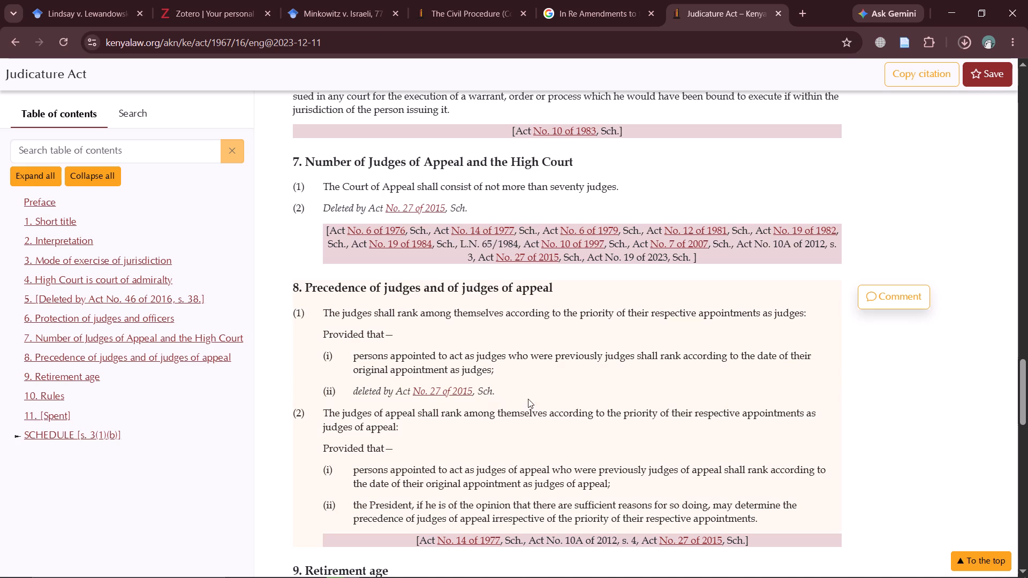
Read the rest of the Judicature Act, from section 8 on precedence through retirement age, rules and the Schedule of applicable laws.
scroll(580, 384, "down", 4)
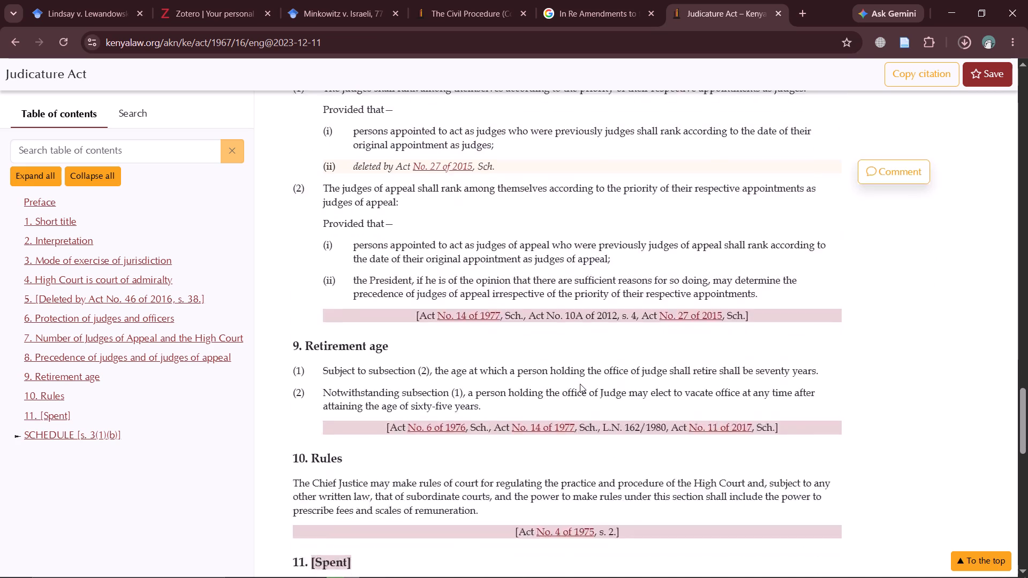
scroll(571, 384, "down", 4)
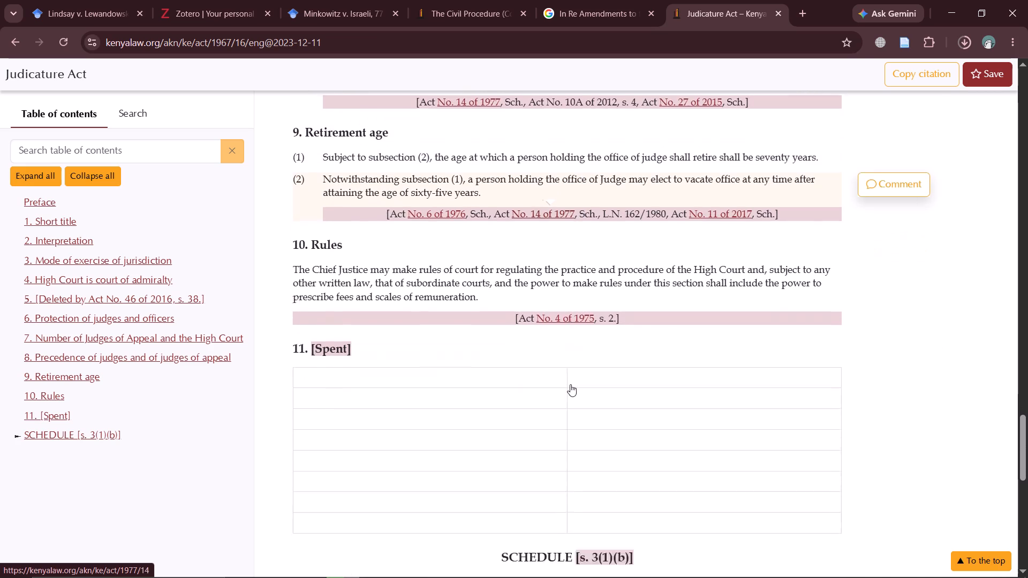
scroll(570, 384, "down", 3)
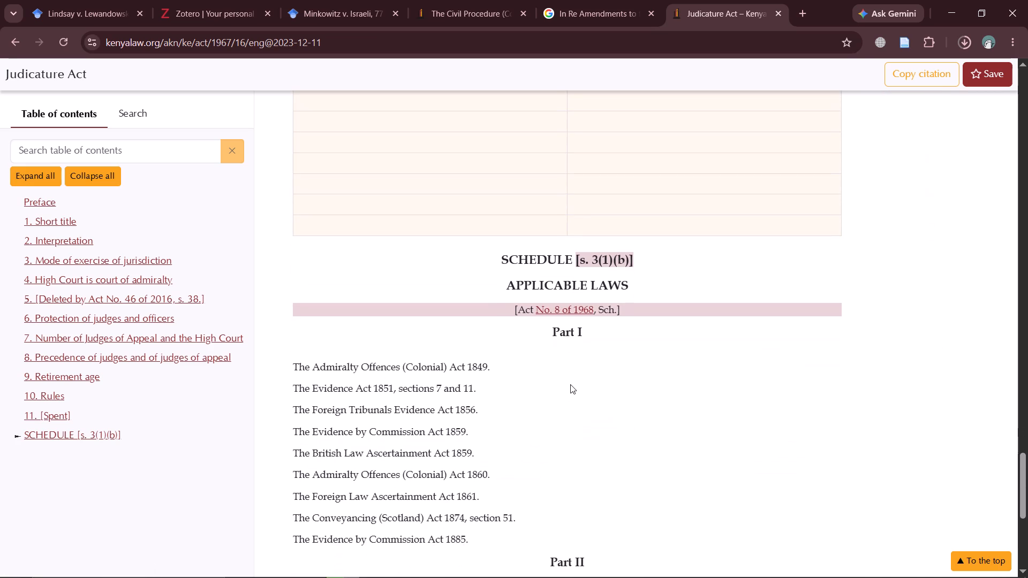
scroll(570, 384, "up", 4)
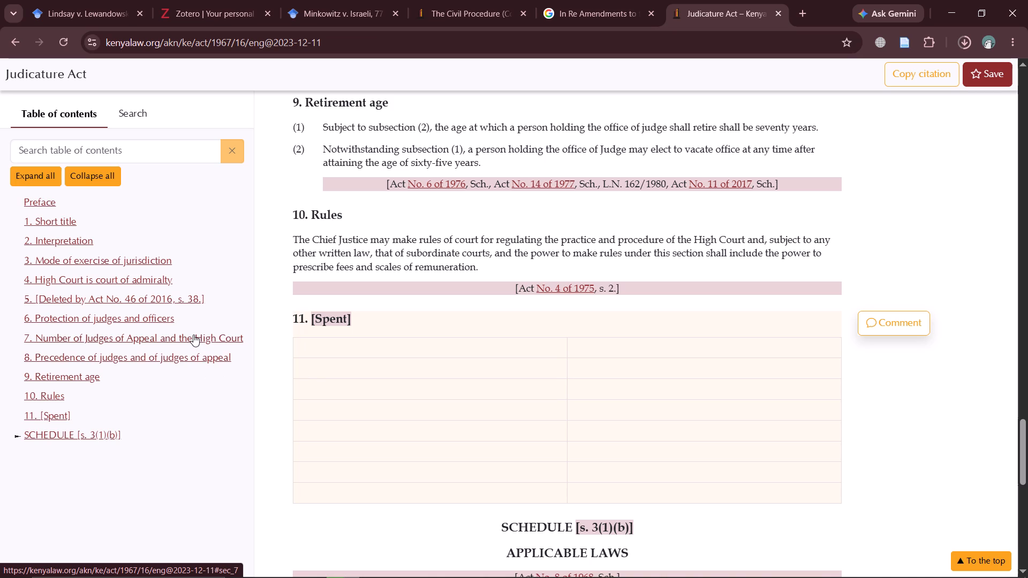
scroll(193, 334, "up", 1)
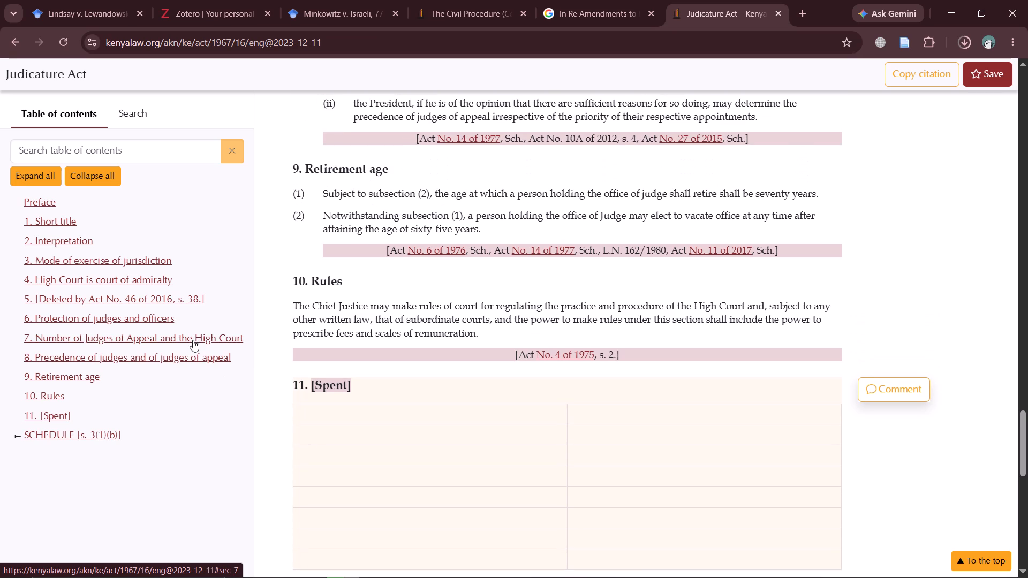
Return to the Google results and scan the listed Kenyan sources on judges.
left_click(20, 46)
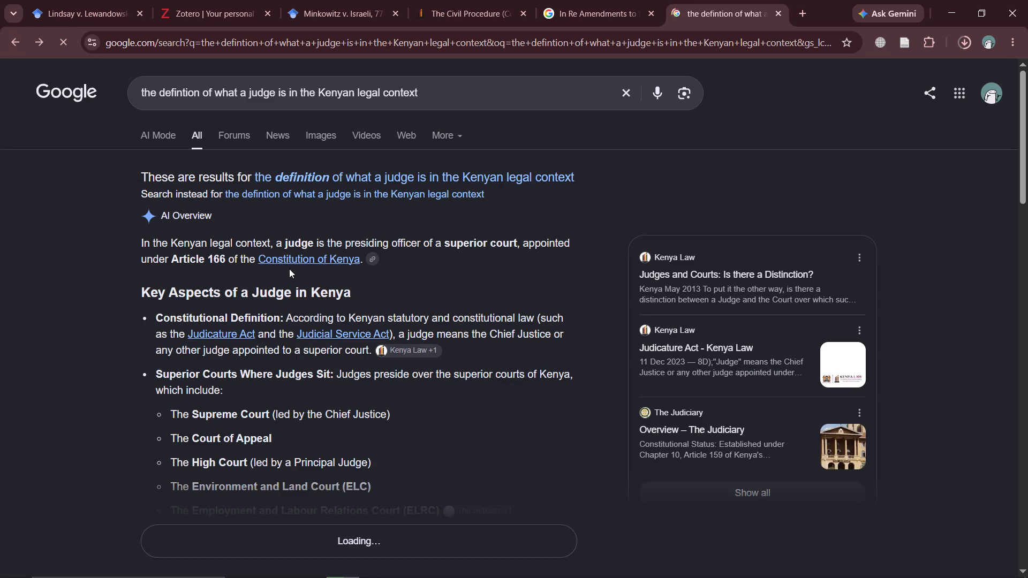
scroll(492, 252, "up", 2)
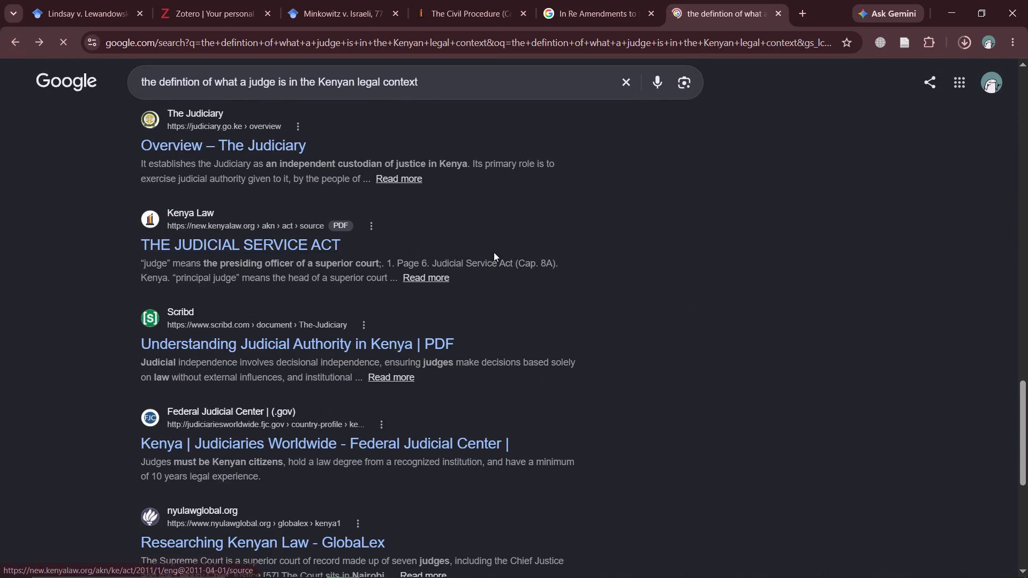
scroll(494, 252, "up", 4)
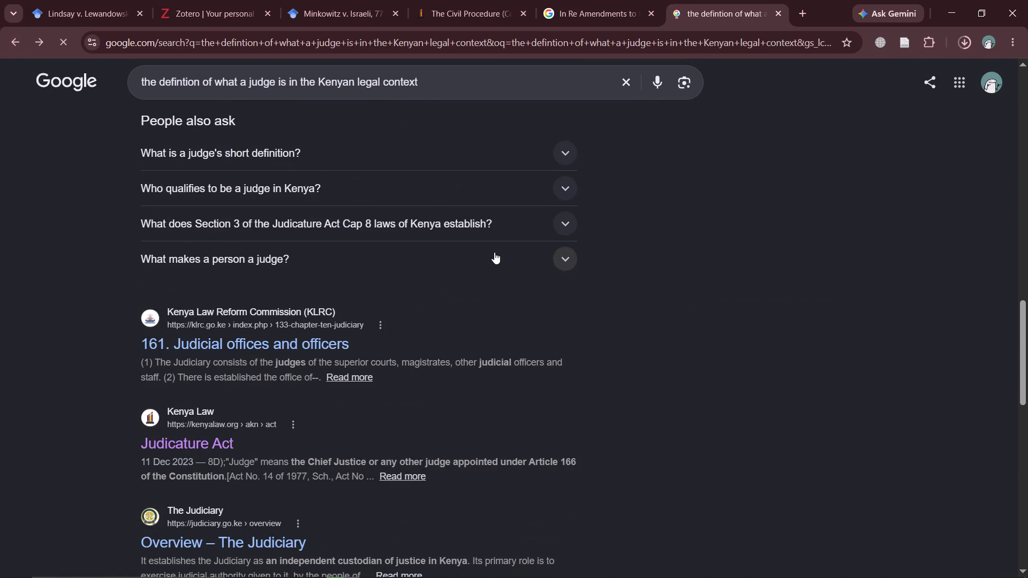
scroll(494, 252, "up", 3)
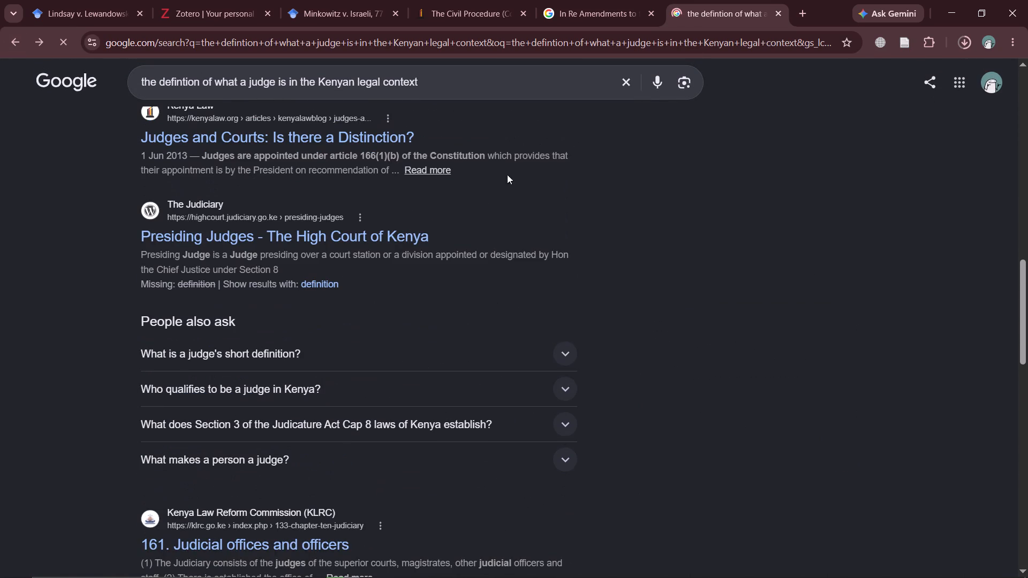
Extend the Google query with ‘that aligns with a statutory or constitutional public officer presiding over the state court system’ and run the search.
left_click(459, 83)
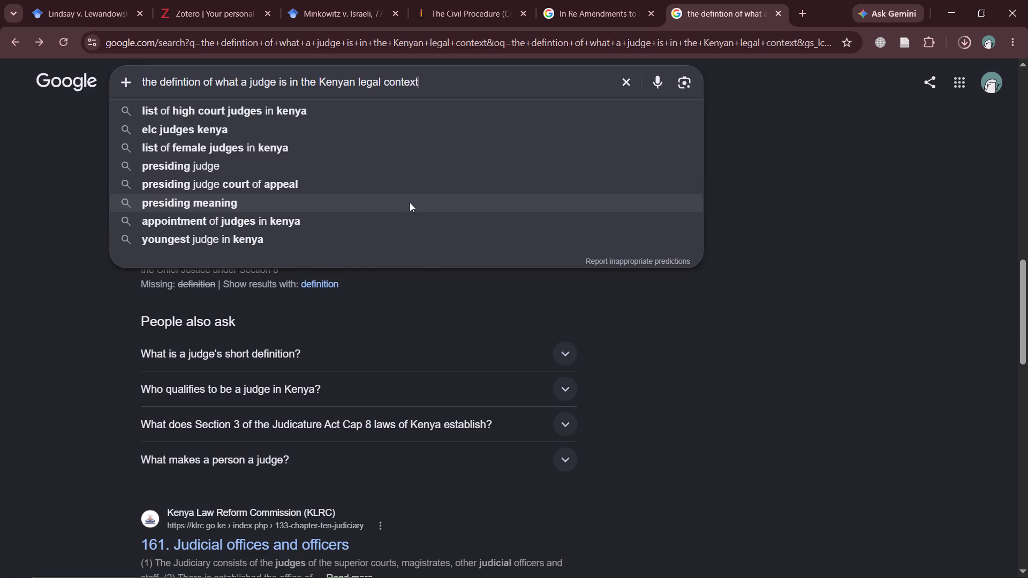
key("space")
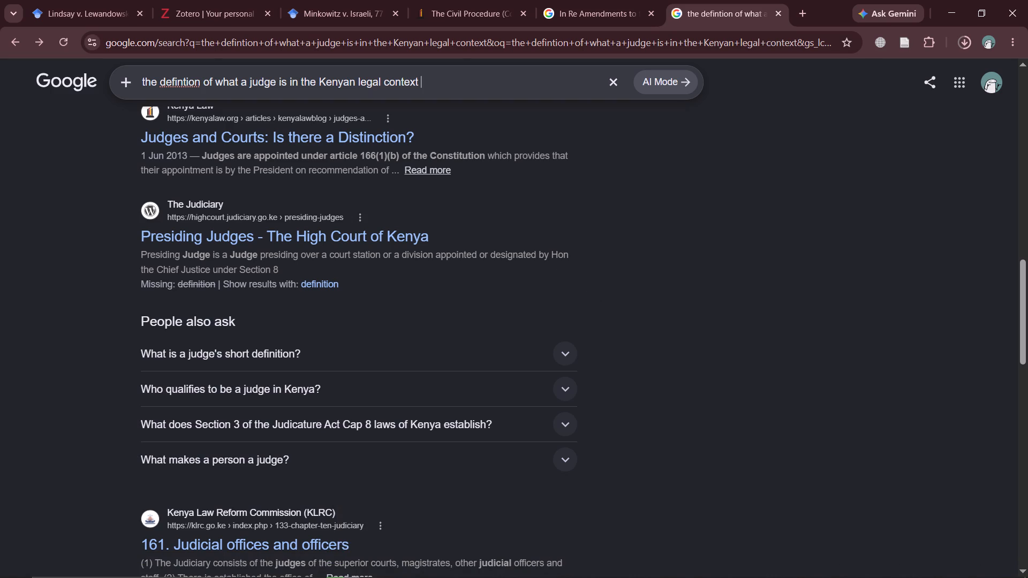
type("tha")
type("t ali")
type("gns with")
key("space")
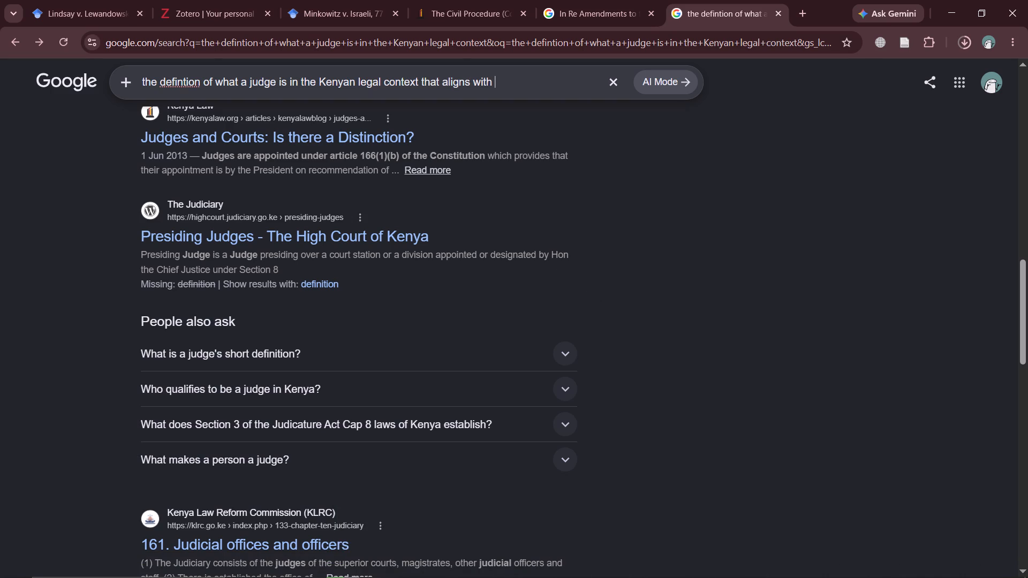
type("a")
key("space")
type("per")
key("s")
type("on")
key("space")
key("BackSpace")
key("BackSpace")
key("BackSpace")
key("BackSpace")
key("BackSpace")
key("BackSpace")
type("ublic offi")
type("cer")
key("space")
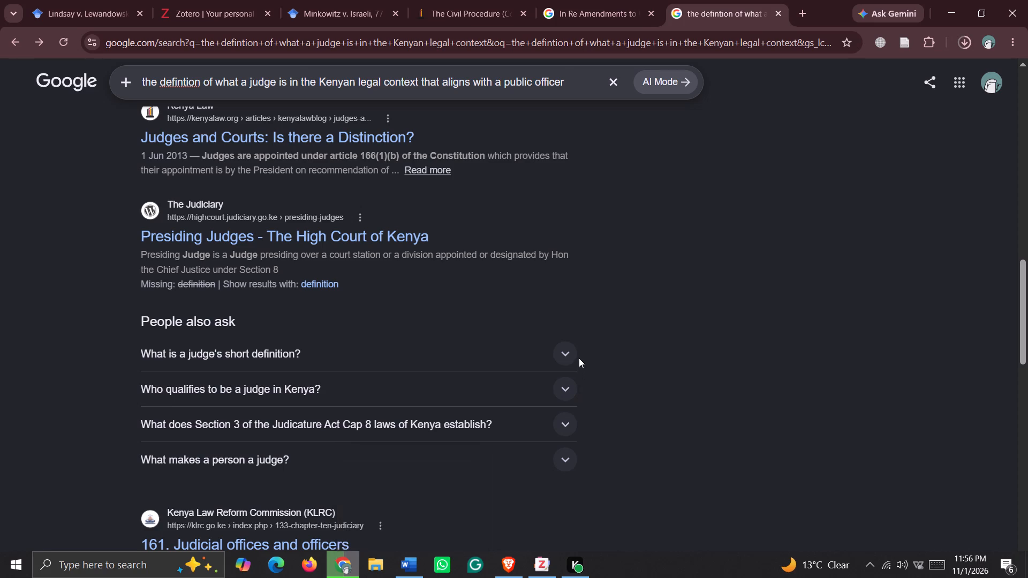
key("Left")
key("Left")
key("Left")
key("Left")
key("Left")
key("Left")
key("Left")
key("Left")
key("Left")
key("Left")
key("Left")
key("Left")
key("Left")
key("Left")
key("Left")
key("Left")
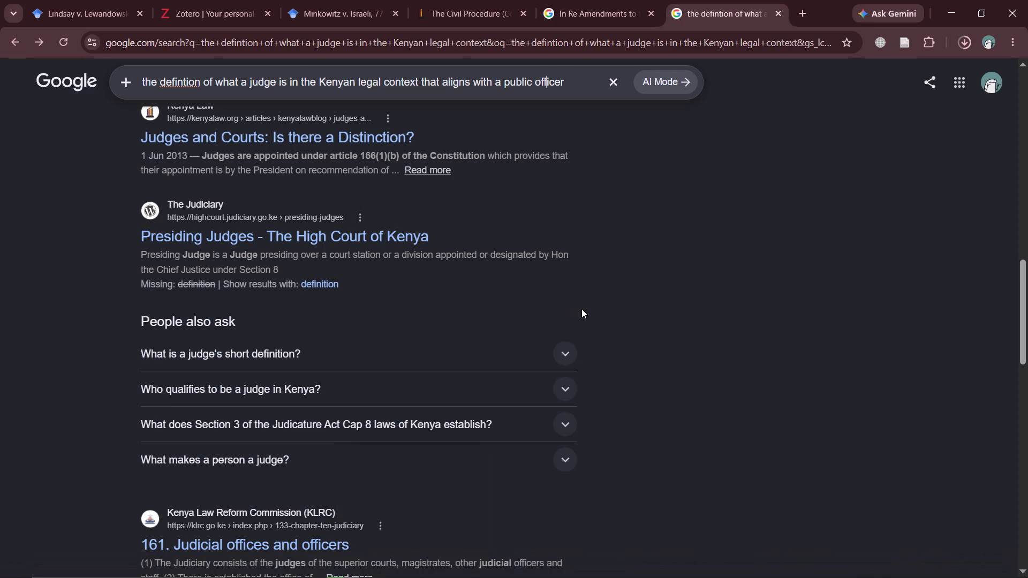
key("Right")
type("stat")
key("u")
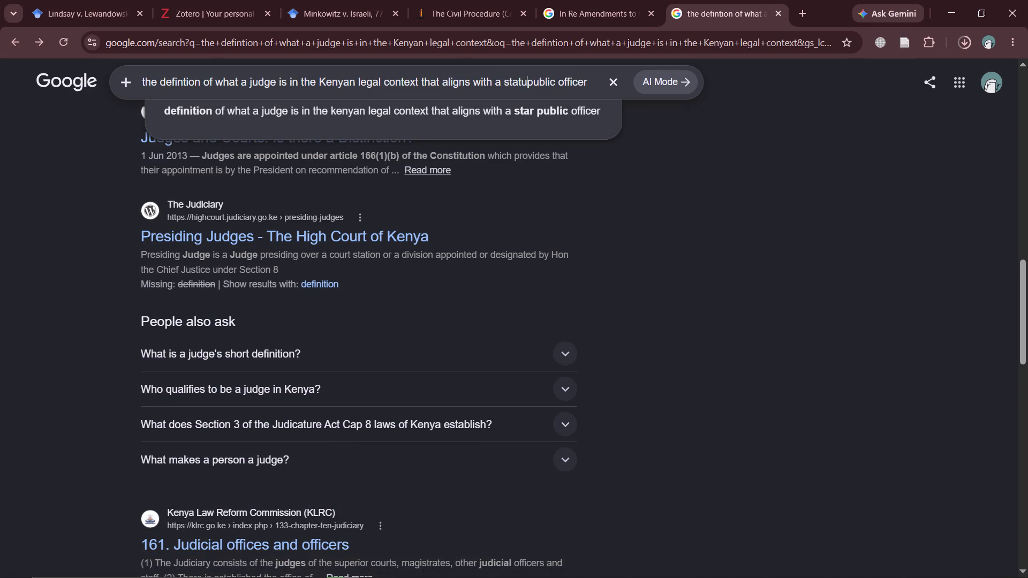
type("tory")
key("space")
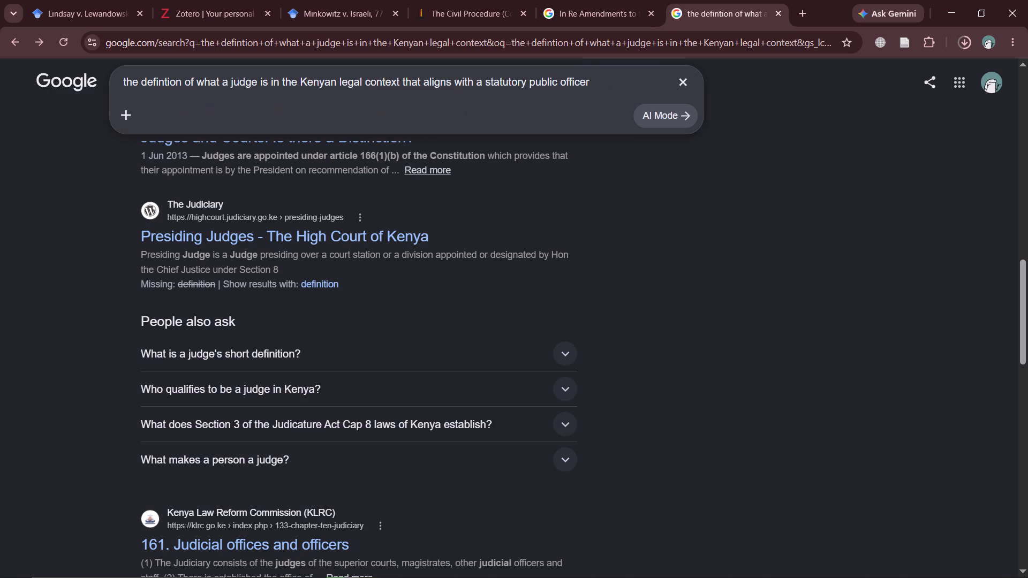
type("or")
key("space")
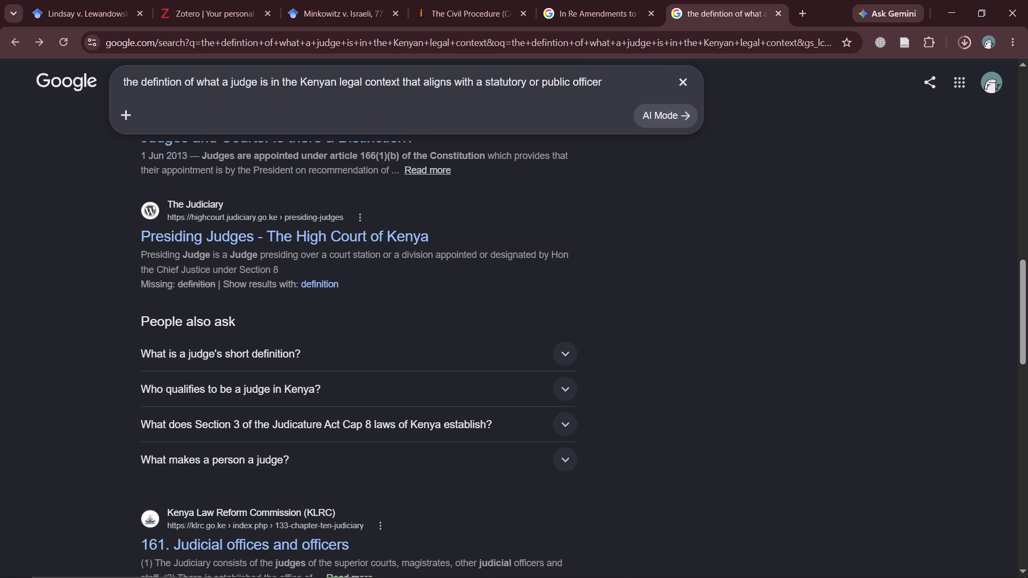
type("con")
type("stitu")
type("tio")
type("nal")
key("space")
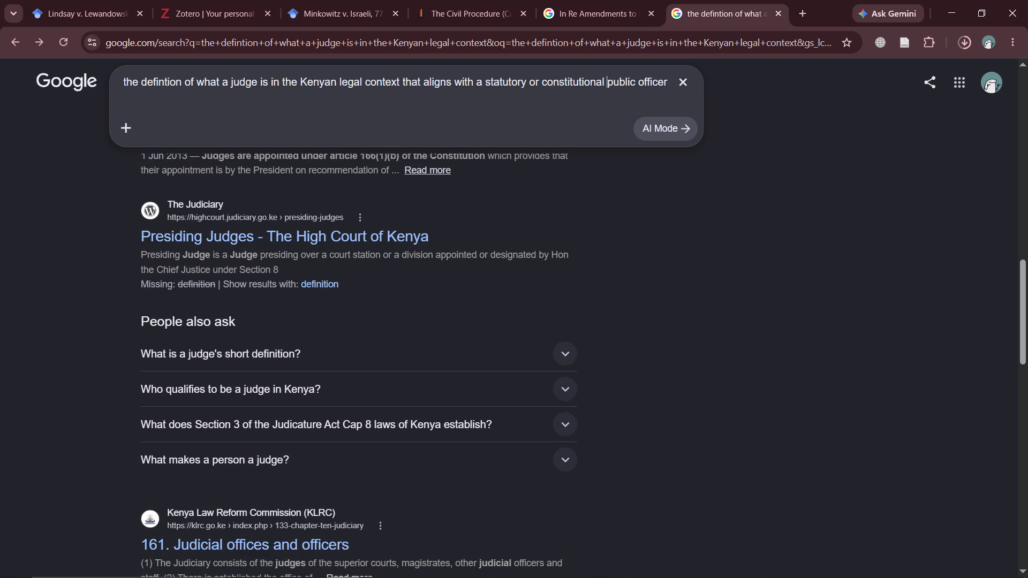
key("Right")
key("Right")
key("Right")
key("Right")
key("Right")
key("Right")
key("Right")
key("Right")
key("Right")
key("Right")
key("Right")
key("Right")
key("Right")
key("Right")
key("space")
type("pre")
type("si")
type("ding")
key("space")
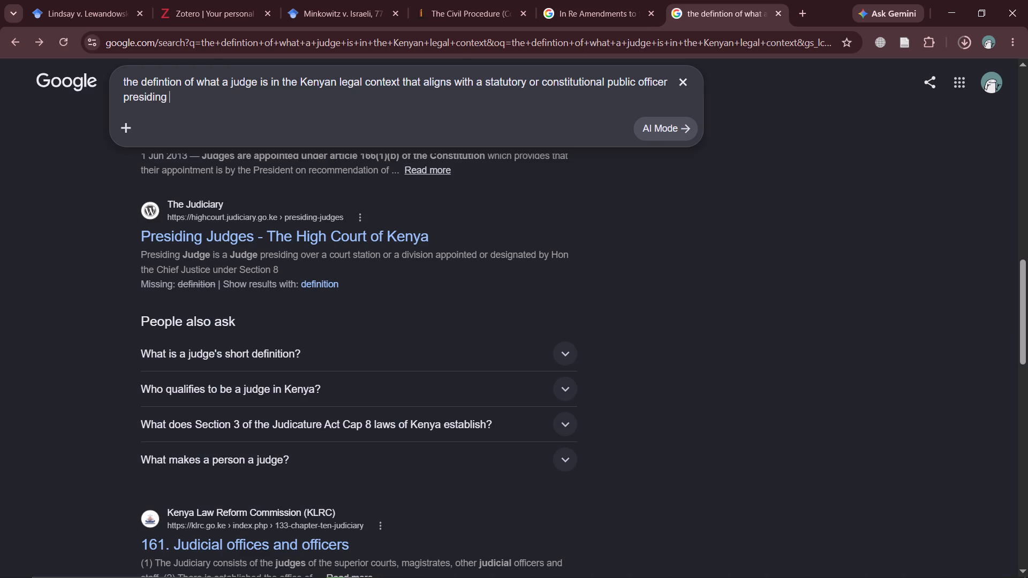
key("o")
type("ver the state")
key("space")
type("cou")
type("rt")
key("space")
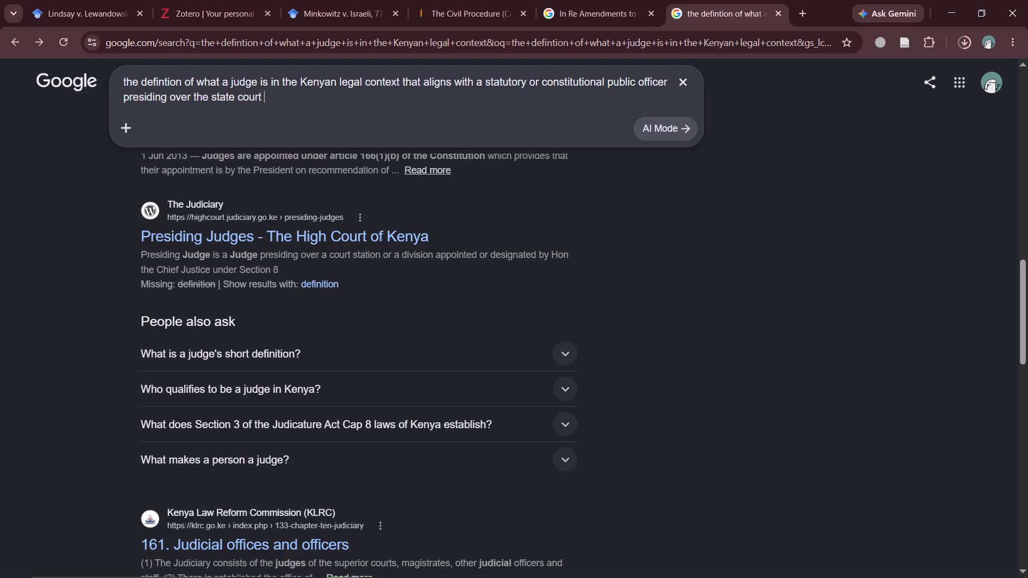
type("syst")
type("em")
key("Return")
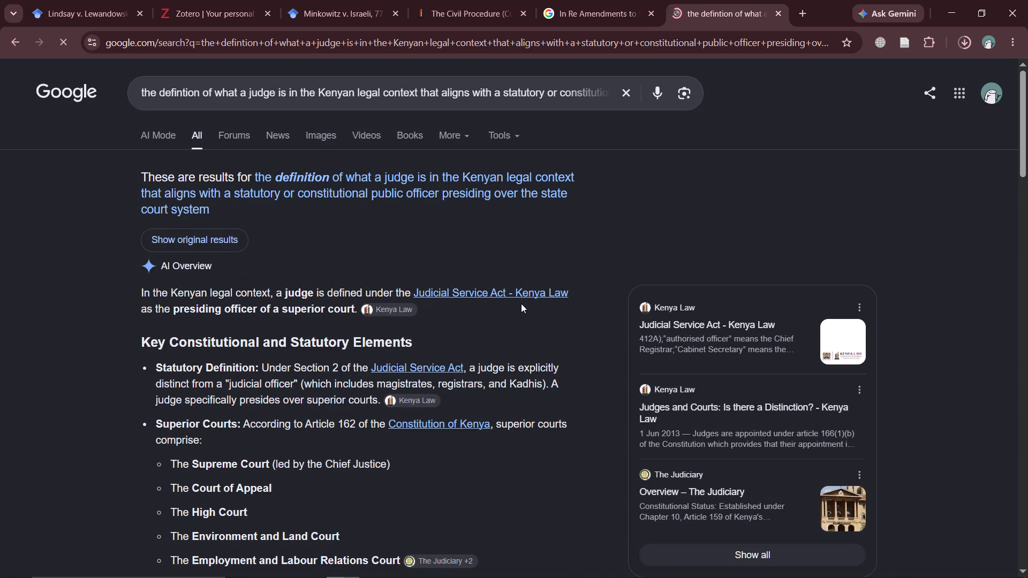
Open the Judicial Service Act (Cap. 8A) on Kenya Law from the AI Overview and examine section 2 for its definition of a judge.
left_click(462, 288)
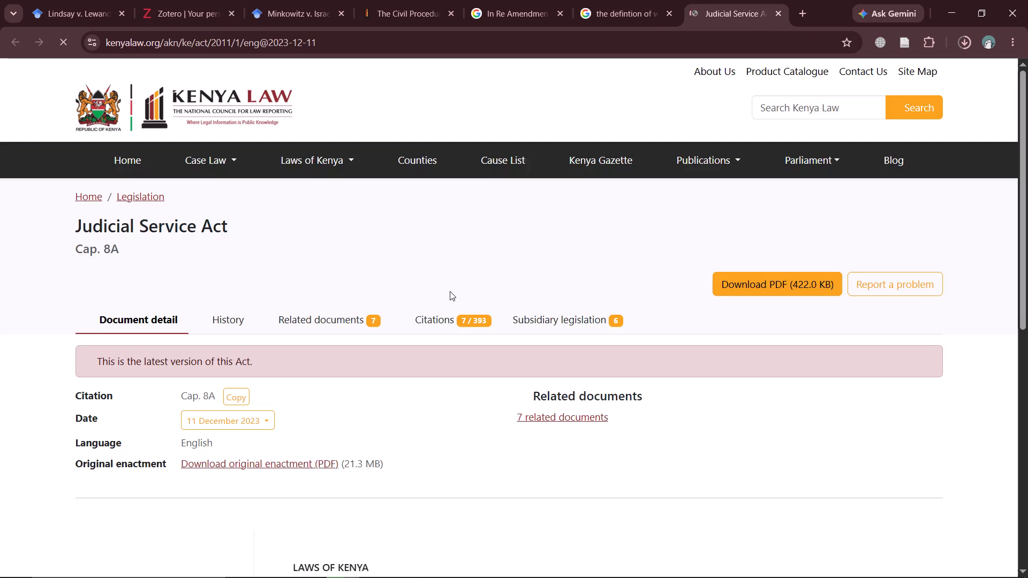
scroll(358, 348, "down", 5)
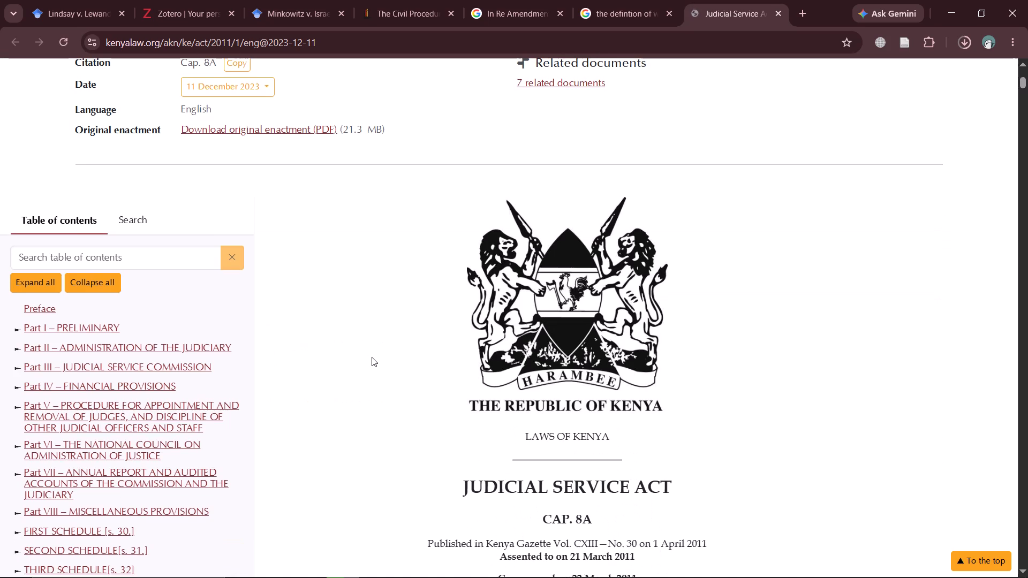
scroll(372, 357, "down", 7)
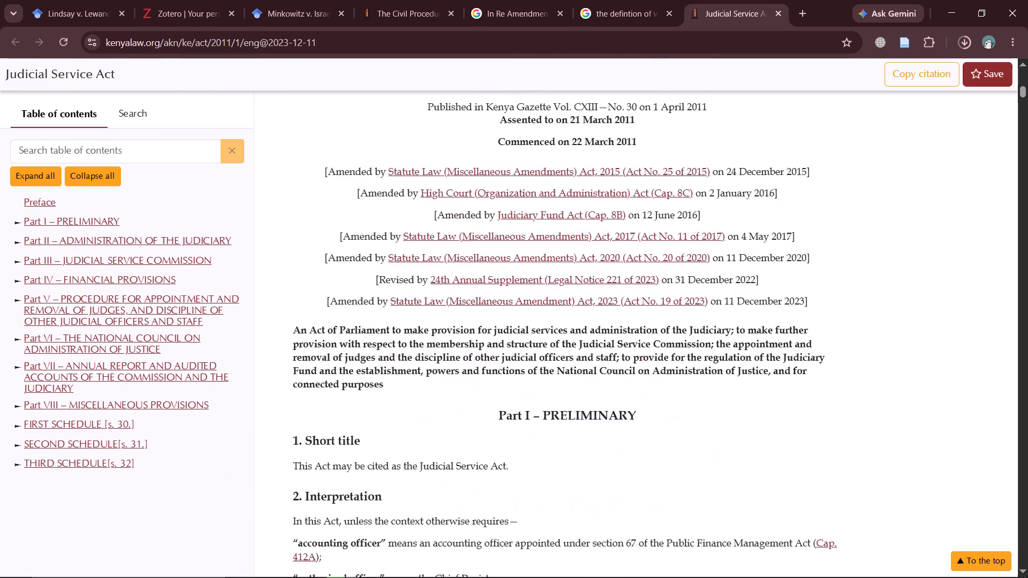
scroll(387, 361, "down", 4)
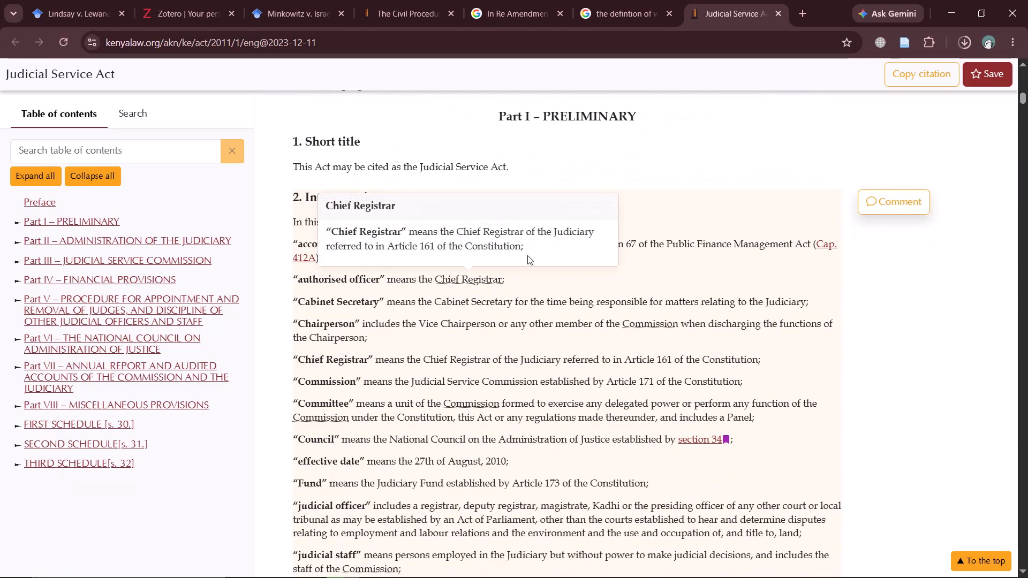
scroll(397, 305, "down", 1)
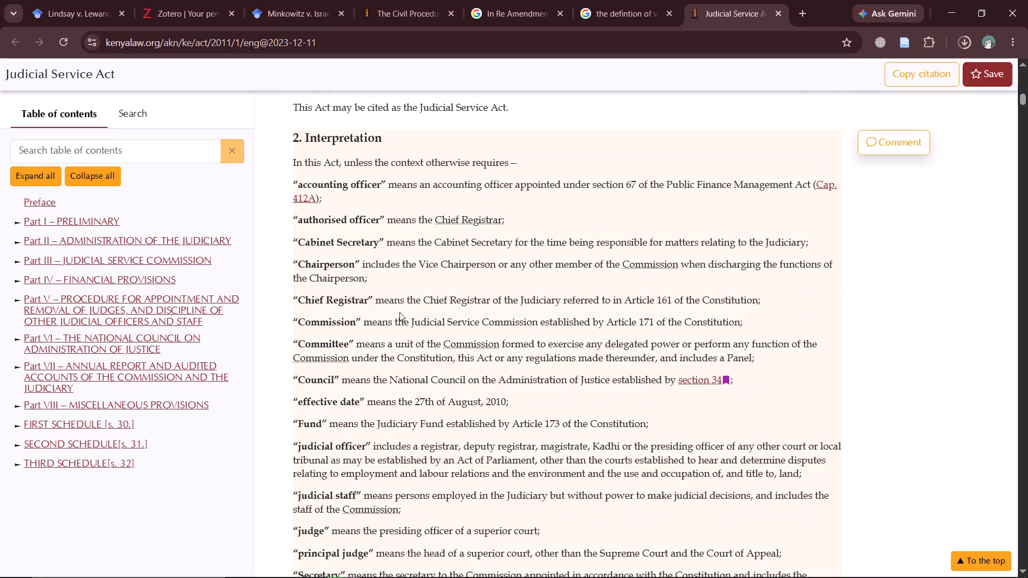
Read the Judicial Service Act from the section 2 definitions through section 6, and return to the definition of “judge”.
scroll(400, 312, "down", 3)
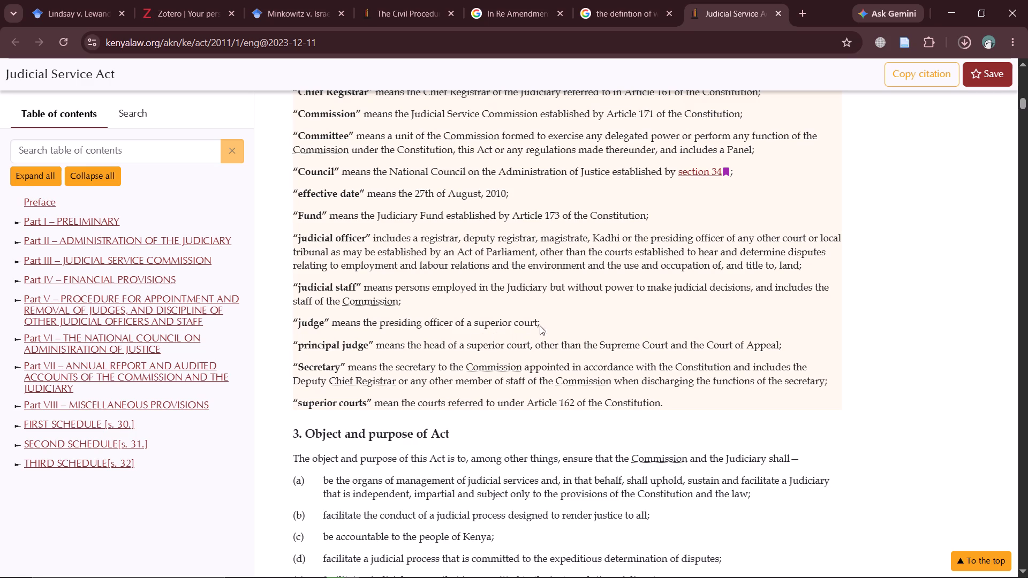
scroll(577, 313, "down", 2)
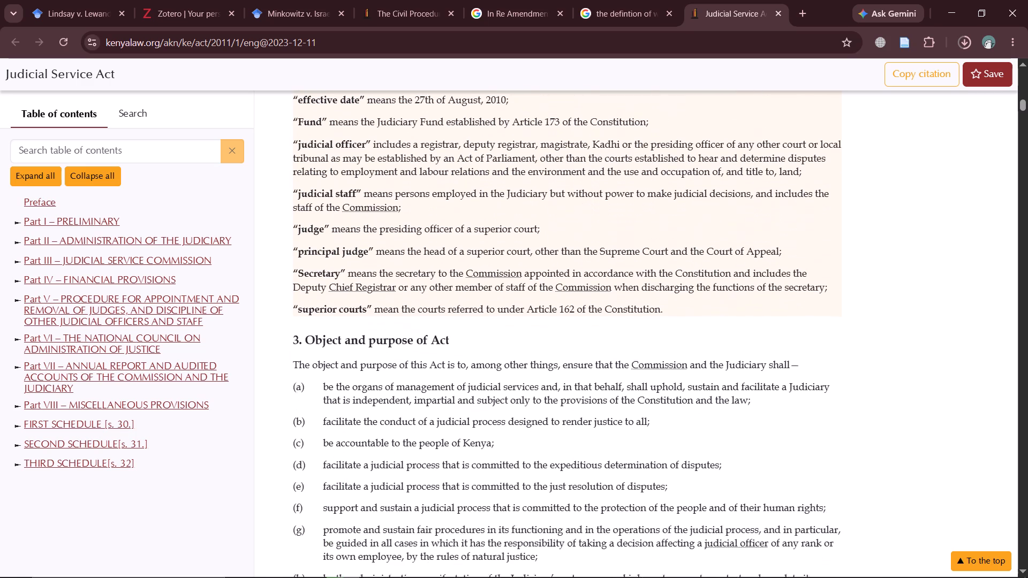
scroll(577, 313, "down", 4)
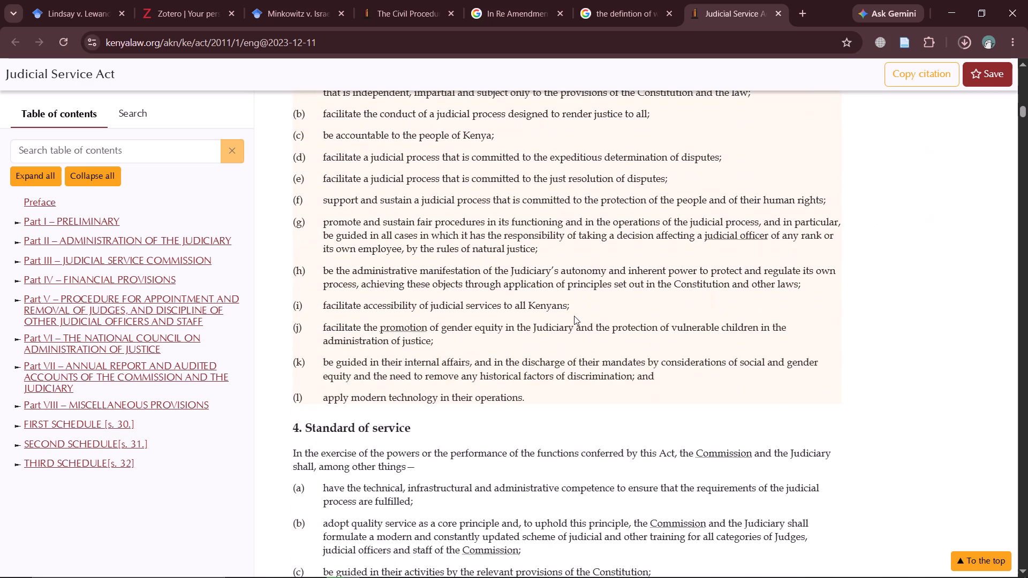
scroll(574, 316, "down", 5)
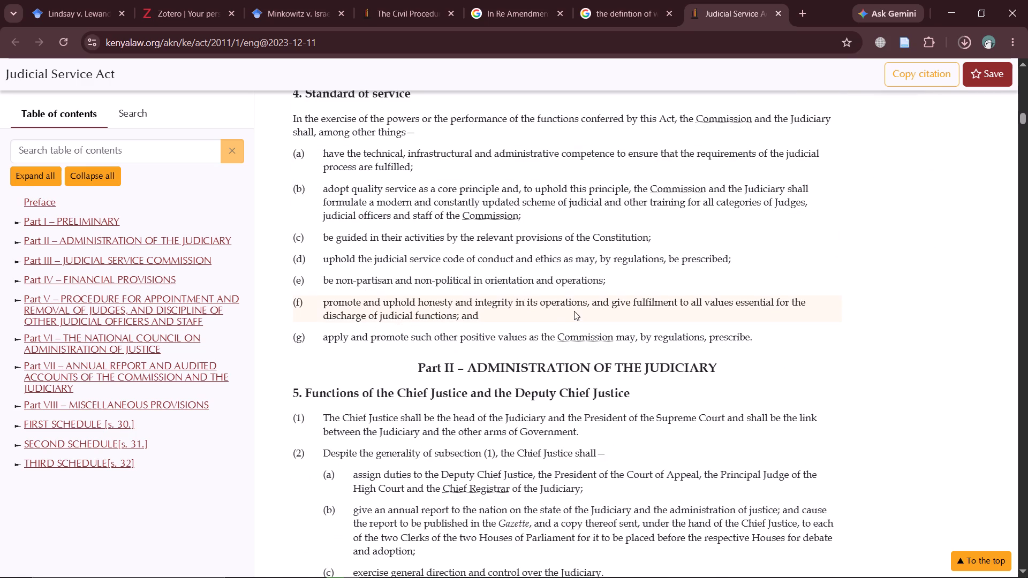
scroll(562, 319, "down", 6)
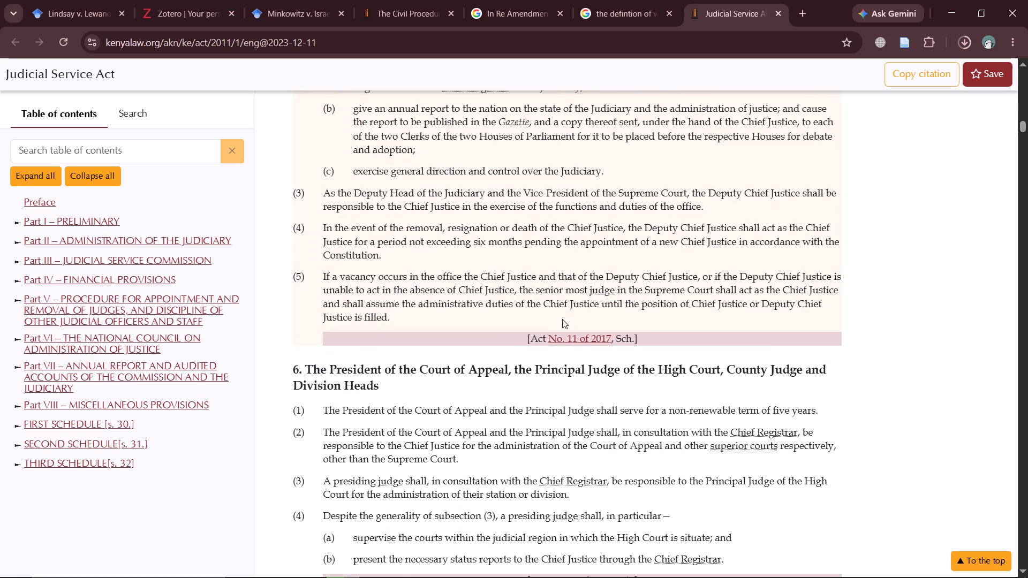
scroll(561, 315, "up", 8)
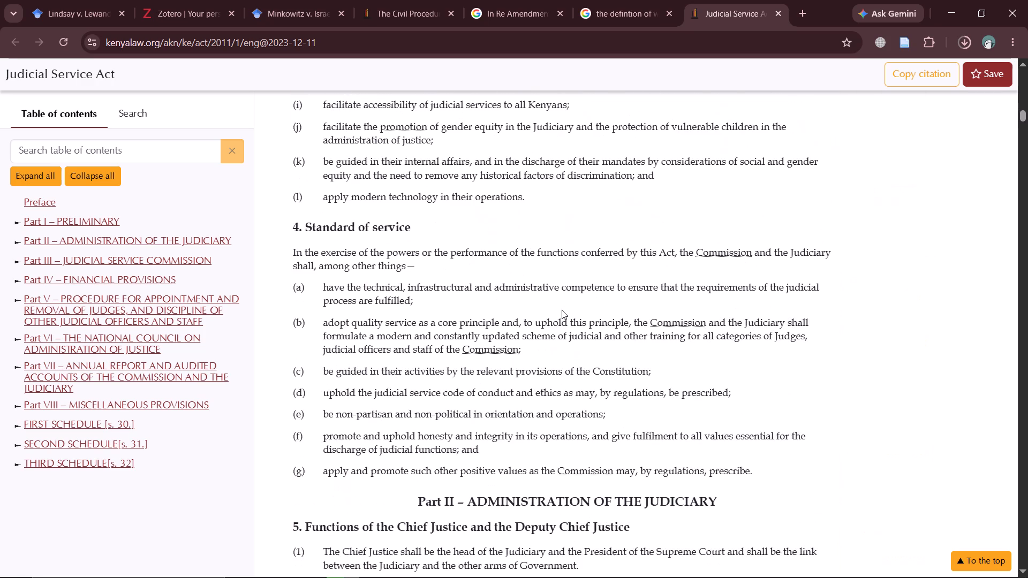
scroll(562, 310, "up", 7)
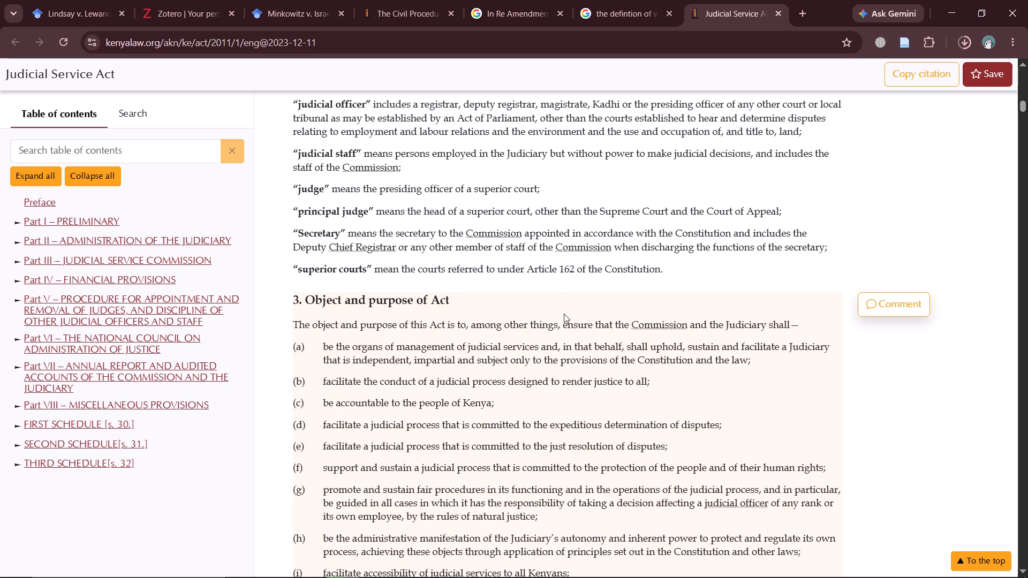
Save the Judicial Service Act page to the Commercial Arbitration collection in Zotero.
left_click(904, 44)
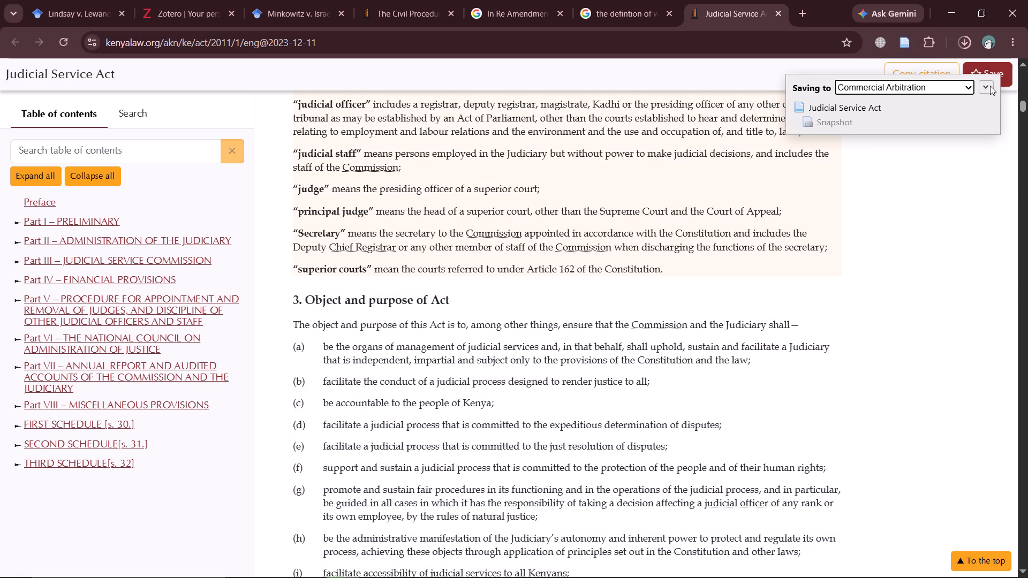
left_click(988, 86)
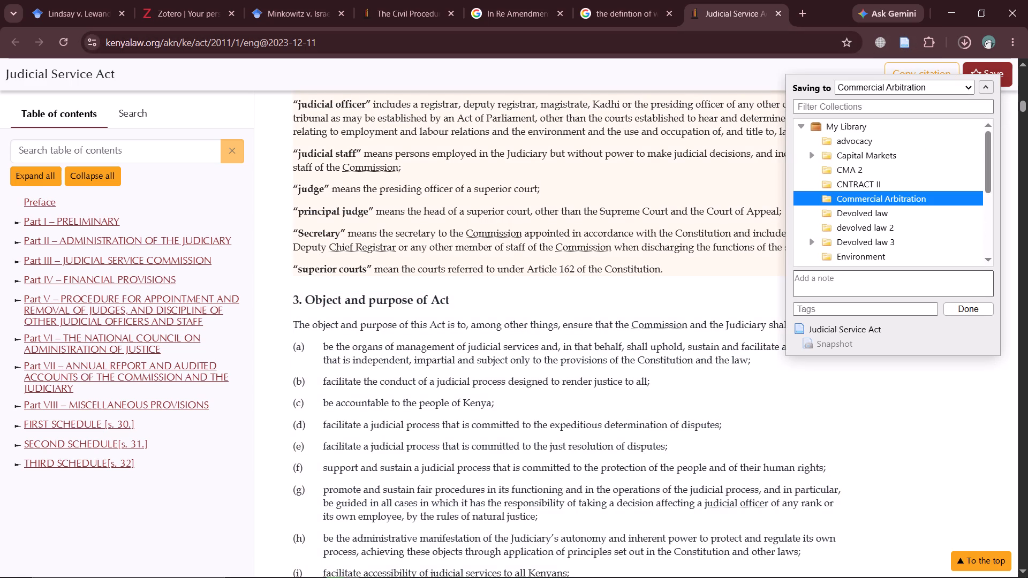
left_click(970, 309)
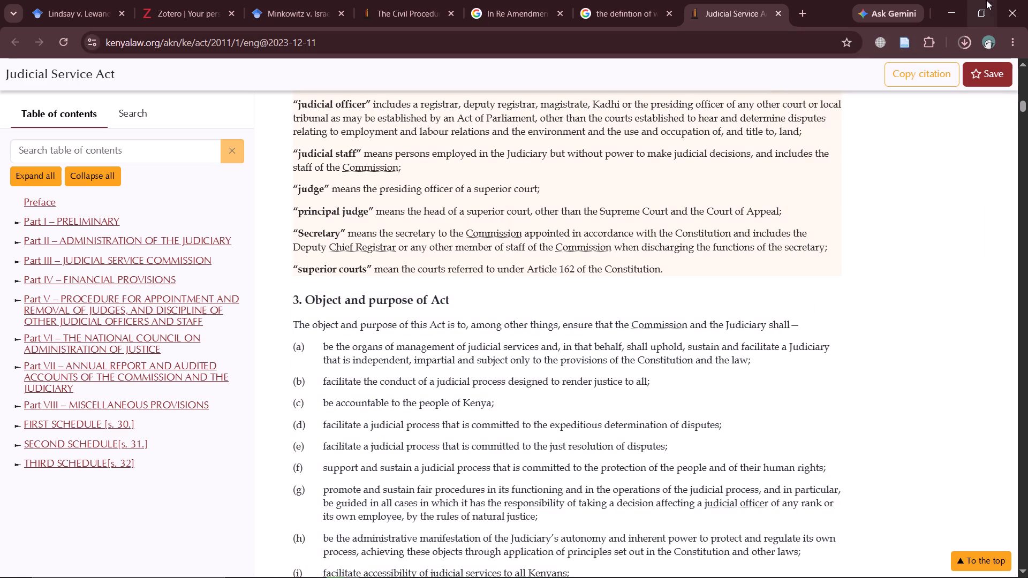
Switch to the Word paper and cut “system” from the first sentence of 3.1.1 so it ends “state court” before note 8.
left_click(957, 7)
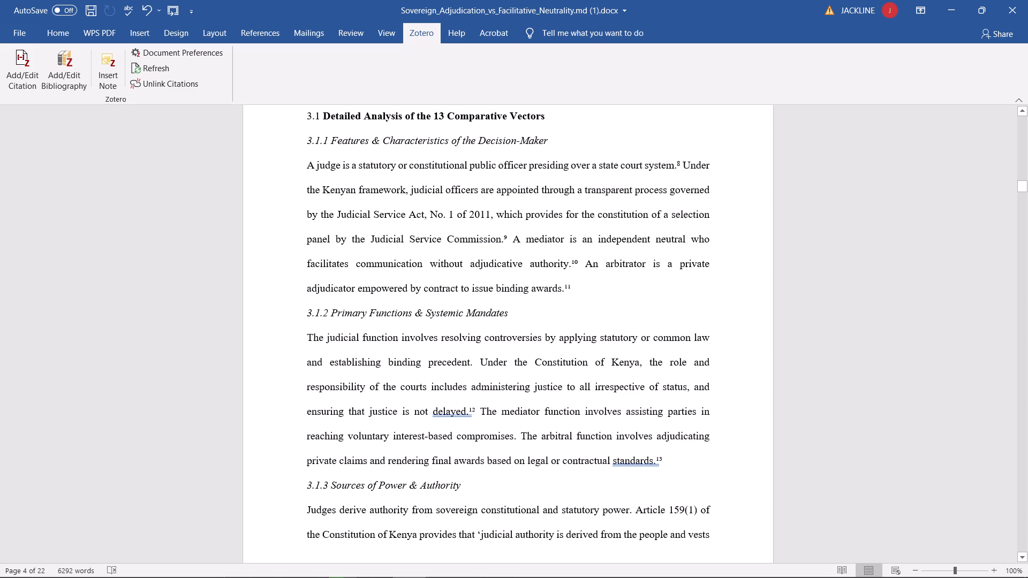
left_click(674, 166)
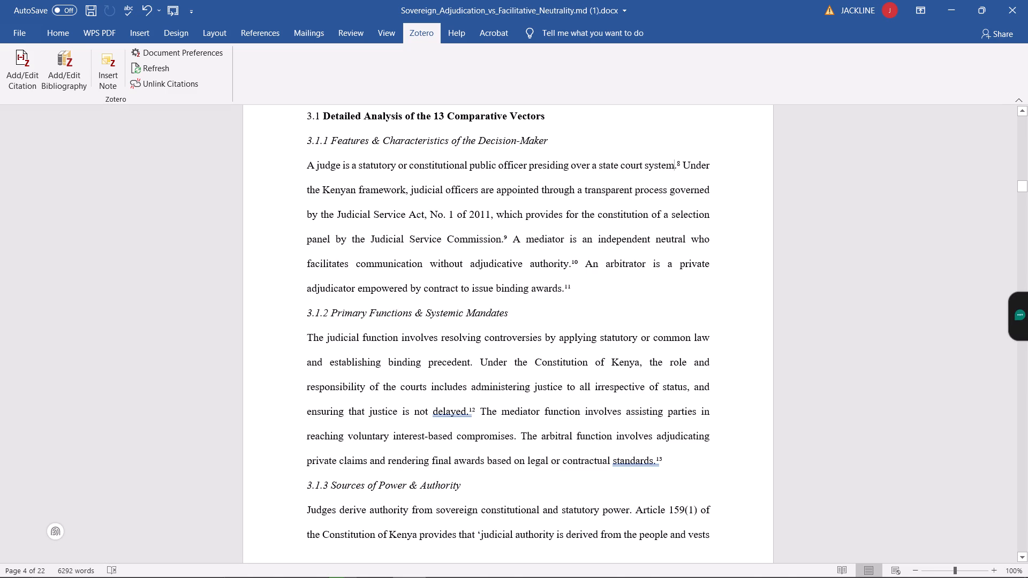
key("BackSpace")
key("BackSpace")
key("BackSpace")
key("BackSpace")
key("BackSpace")
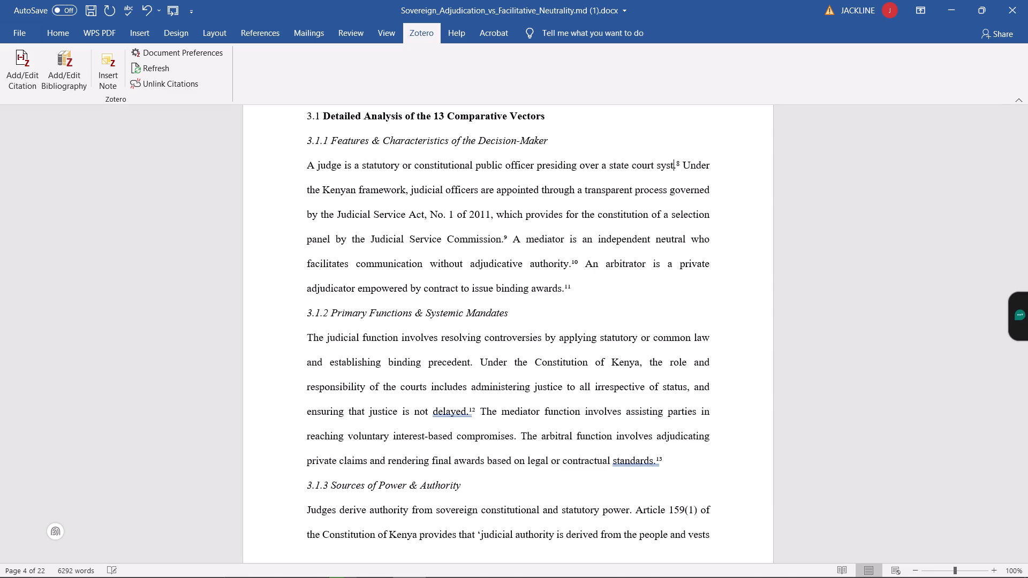
key("BackSpace")
key("BackSpace")
key("BackSpace")
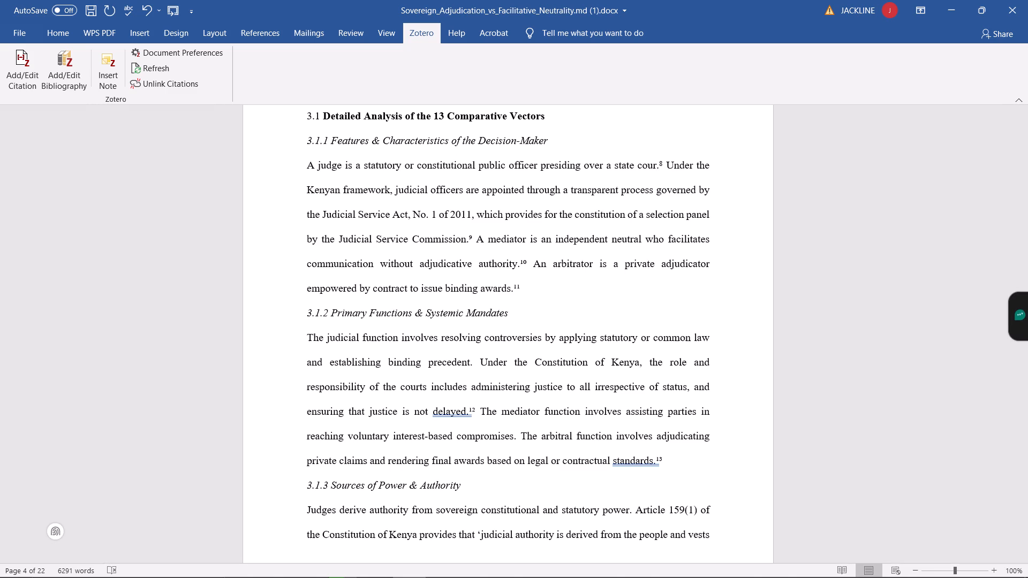
key("t")
Replace “state” with “superior” before “court” in the sentence defining a judge.
key("Left")
key("Left")
key("Left")
key("Left")
key("Left")
key("Left")
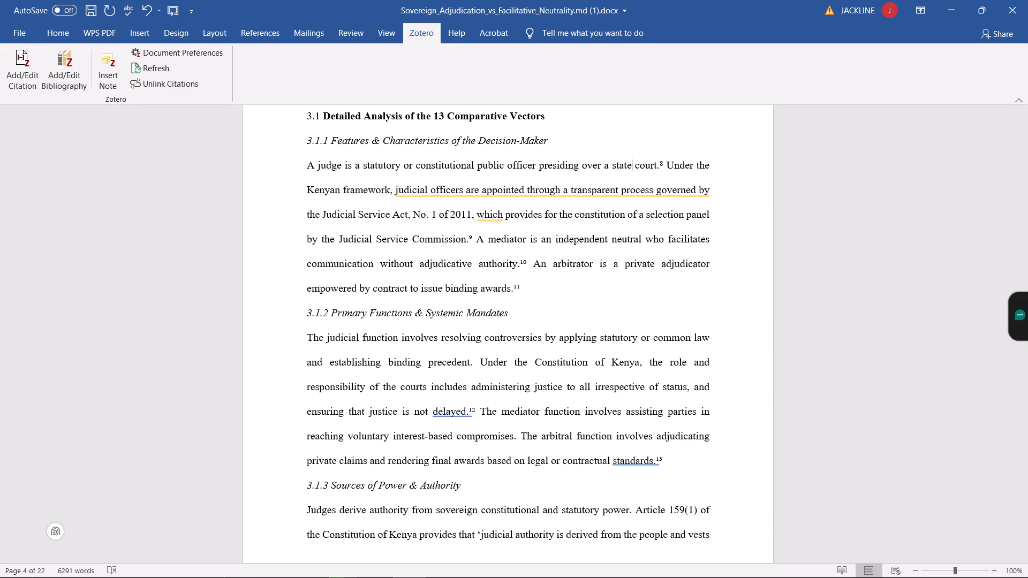
key("BackSpace")
key("BackSpace")
key("BackSpace")
key("BackSpace")
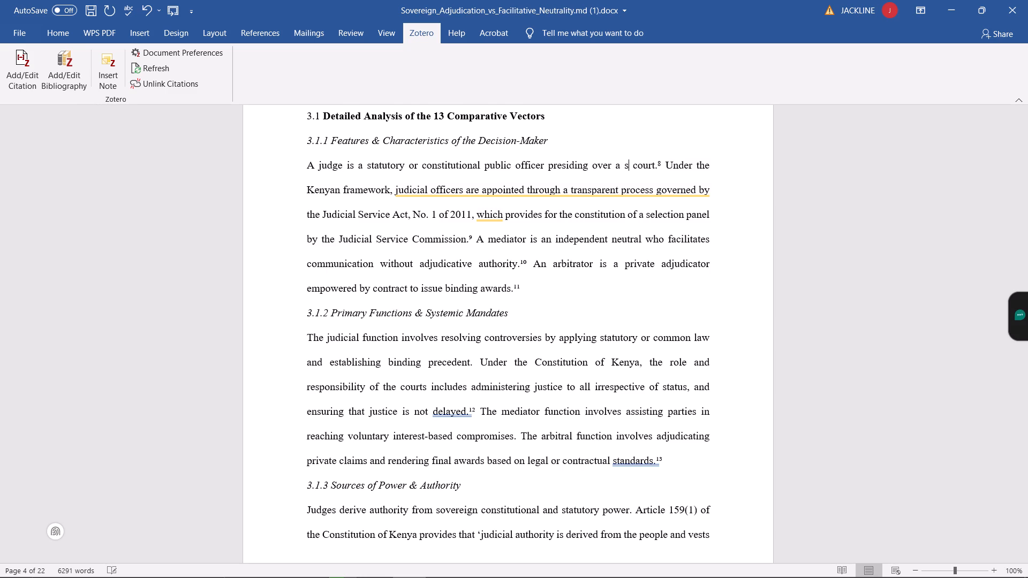
key("u")
type("per")
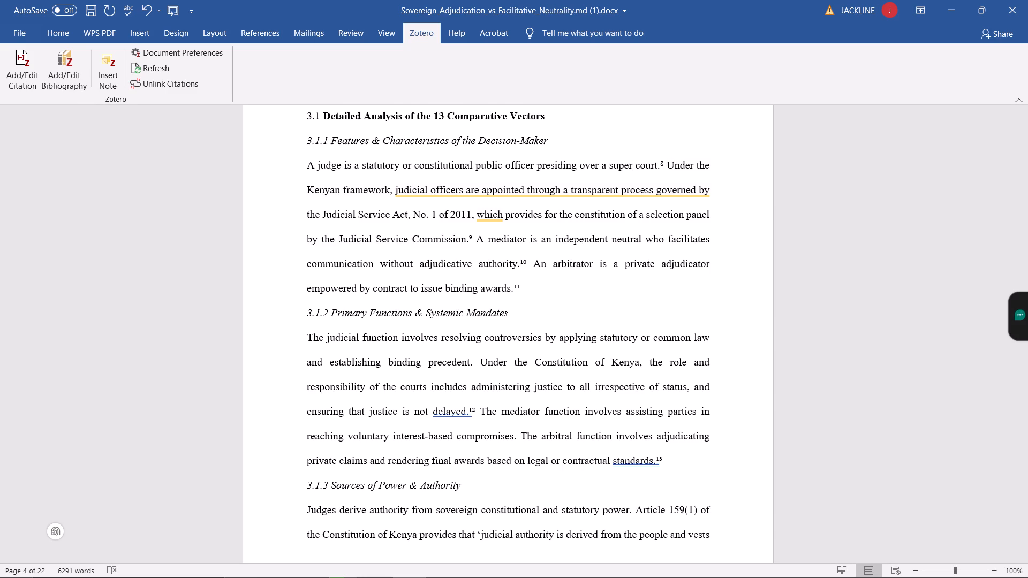
type("io")
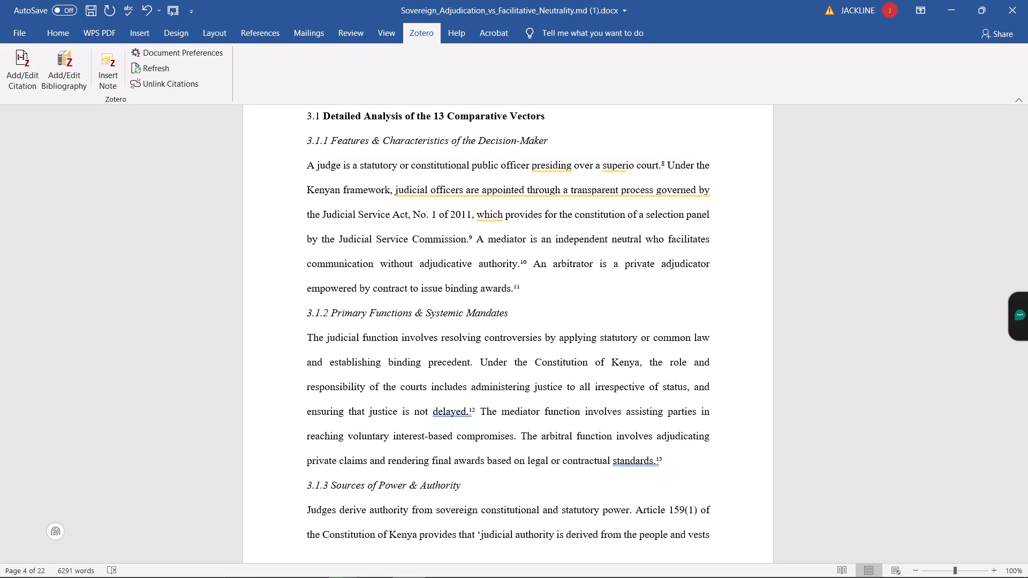
key("r")
Add “in a state” after “superior court”, keeping the full stop and note 8 at the sentence's end.
key("Right")
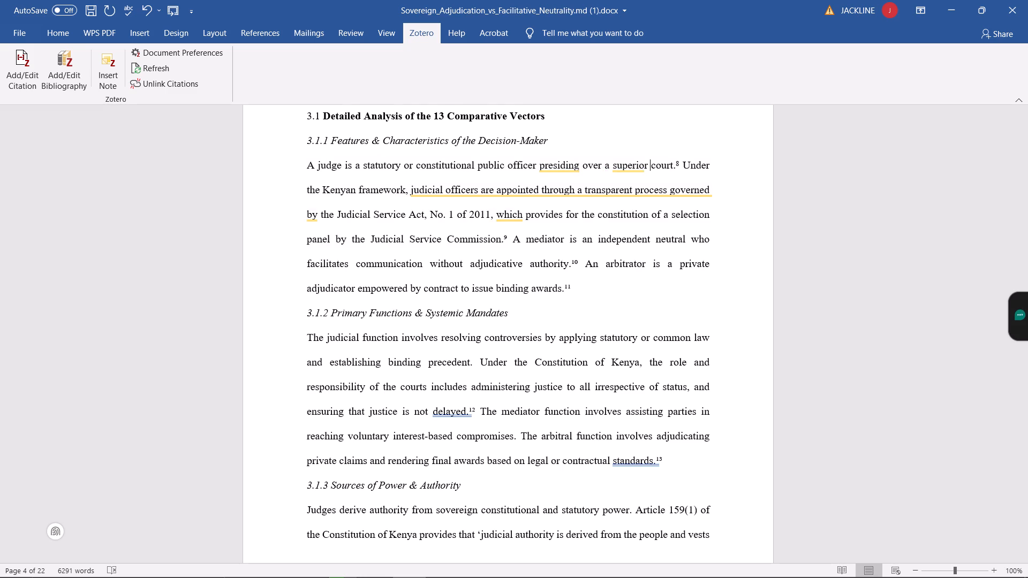
key("Right")
key("Right")
key("Right")
key("Right")
key("Right")
key("space")
type("in")
key("space")
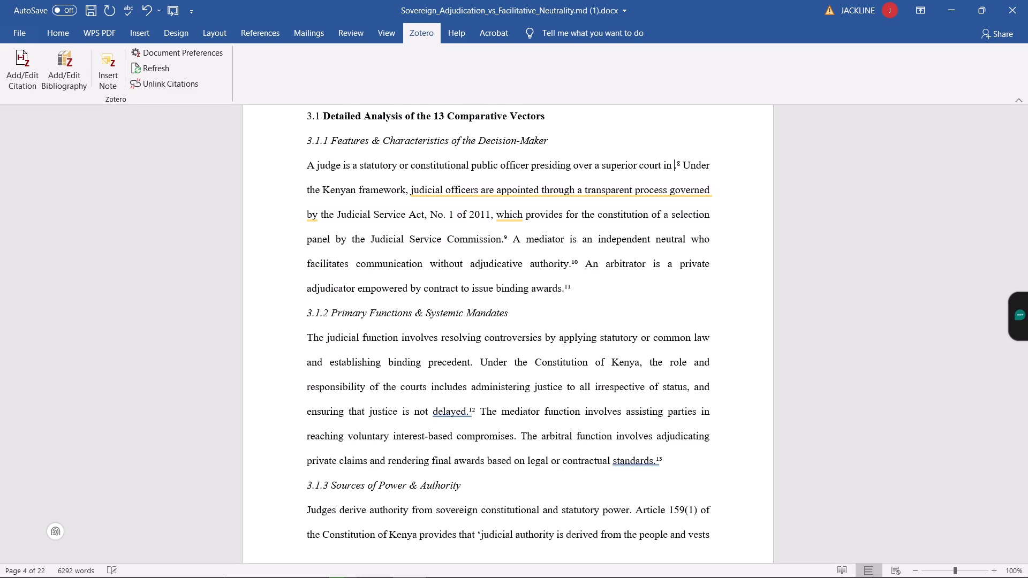
type("a")
key("space")
type("state")
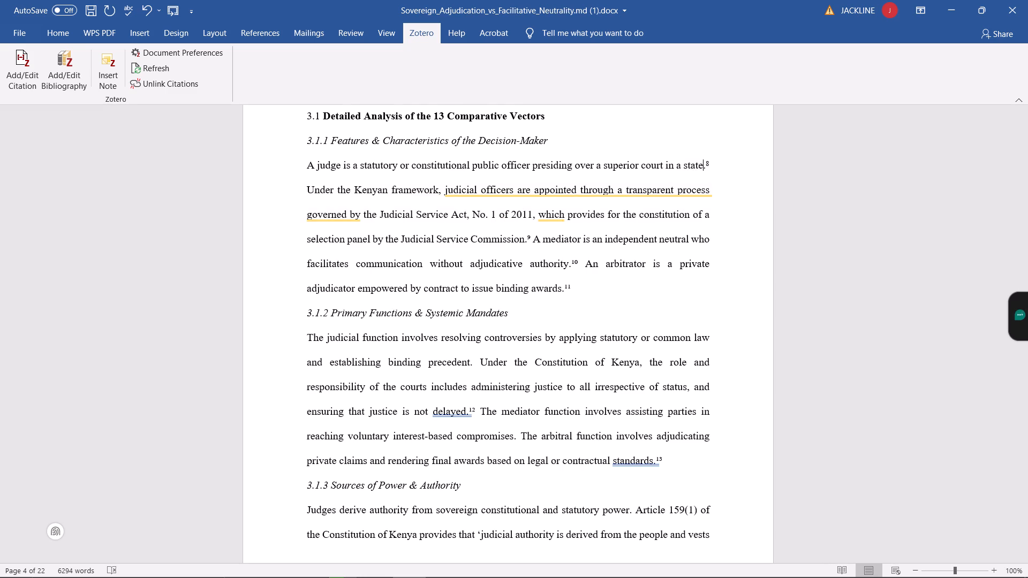
Save the document.
left_click(29, 26)
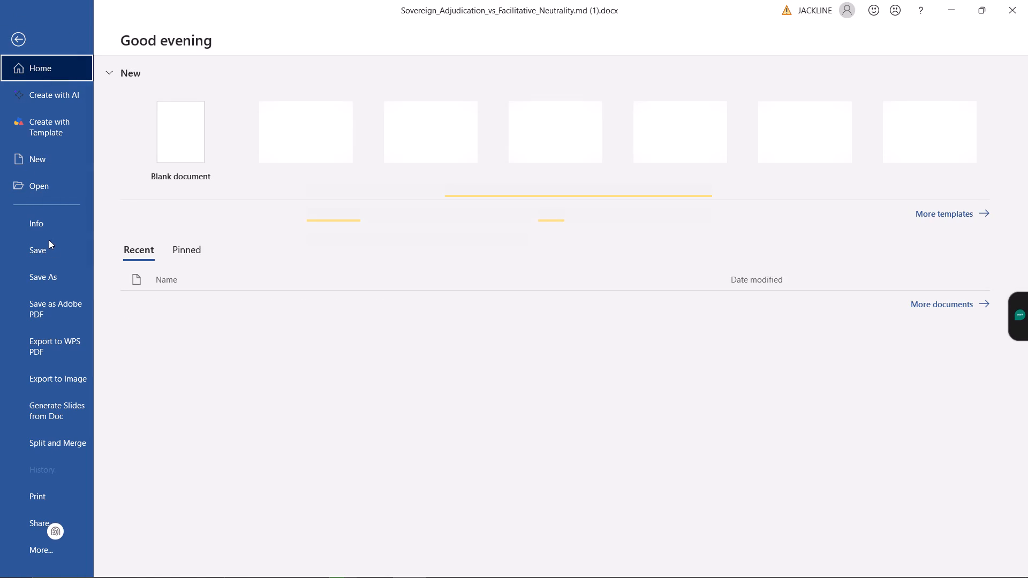
left_click(31, 254)
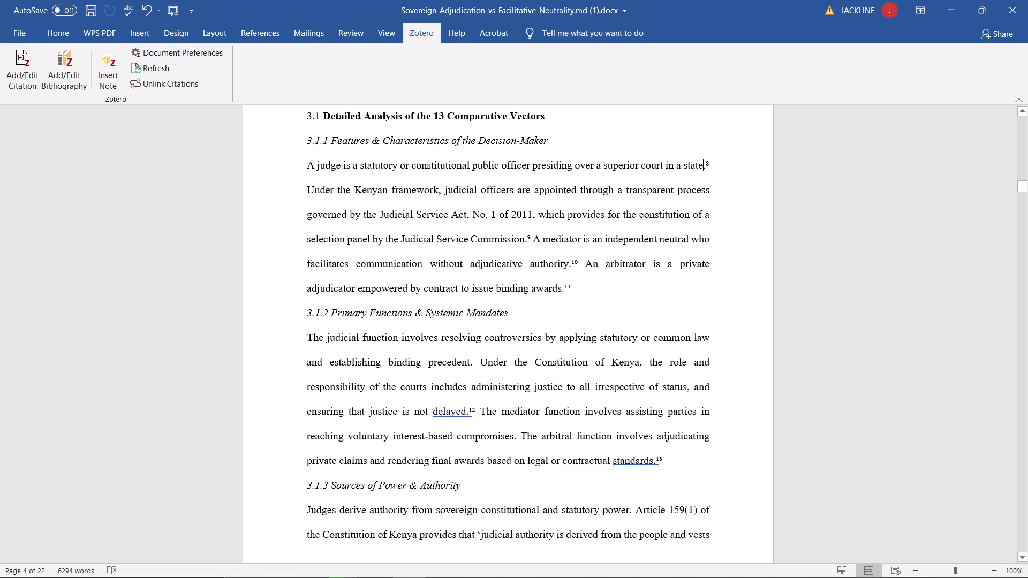
Insert a Zotero citation of the Judicial Service Act (2023) without a locator into the empty footnote 8.
scroll(705, 170, "down", 2)
scroll(556, 210, "down", 4)
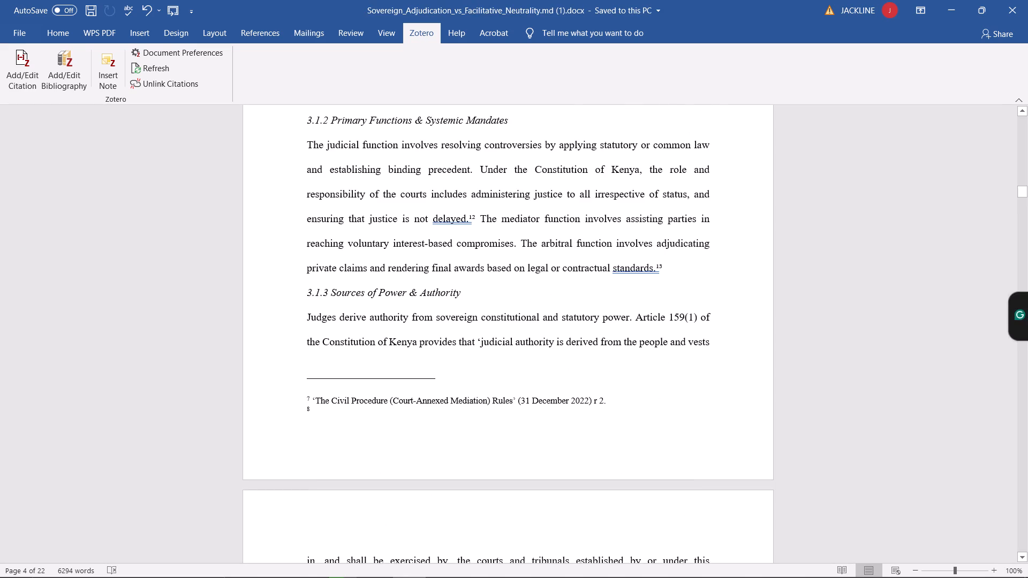
left_click(327, 408)
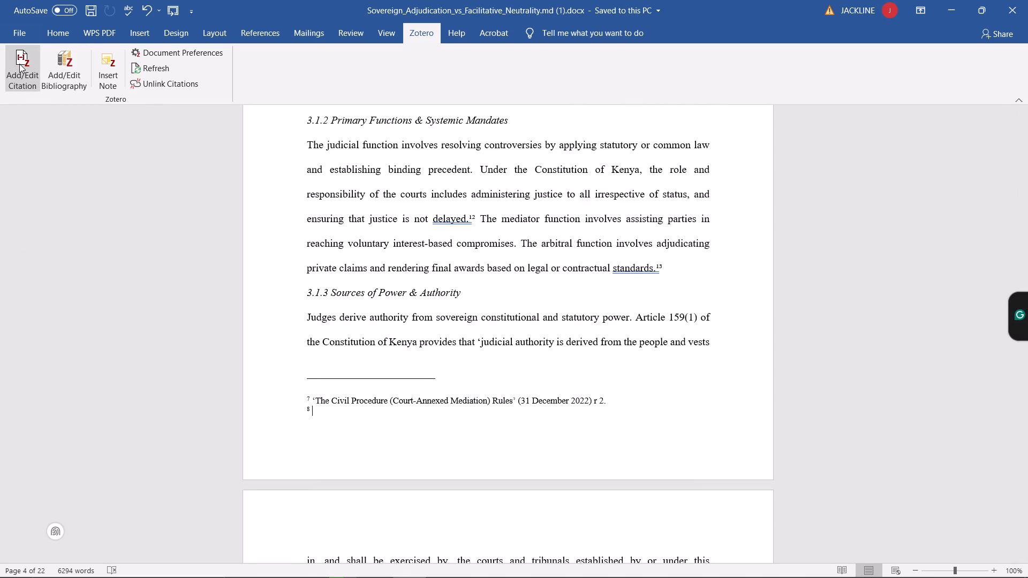
left_click(19, 64)
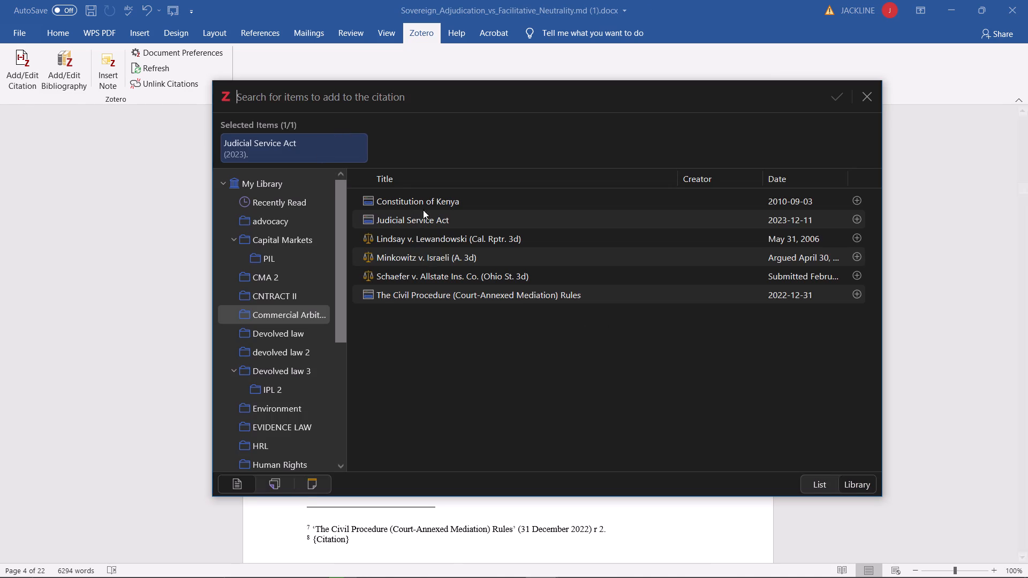
left_click(441, 226)
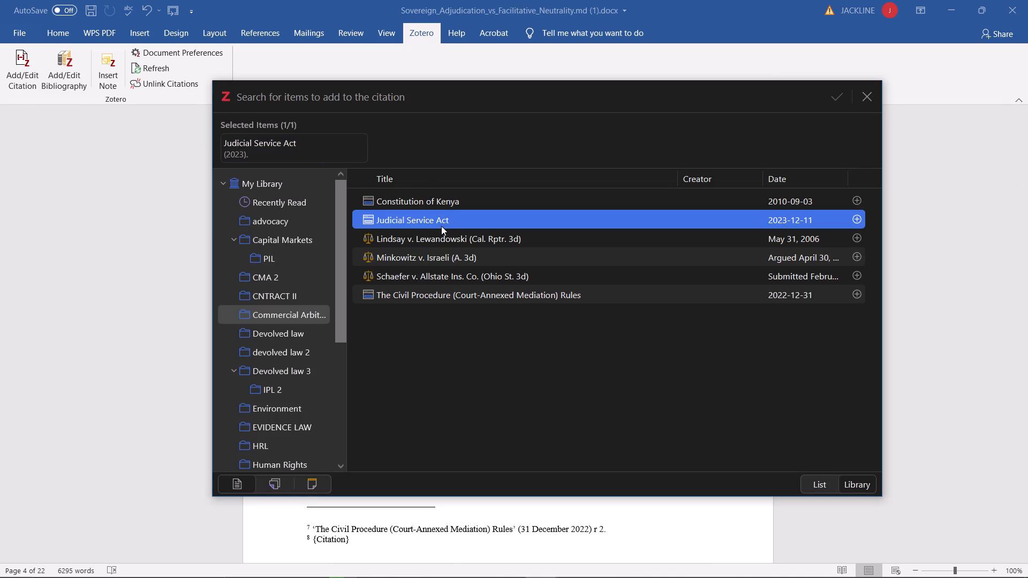
left_click(343, 153)
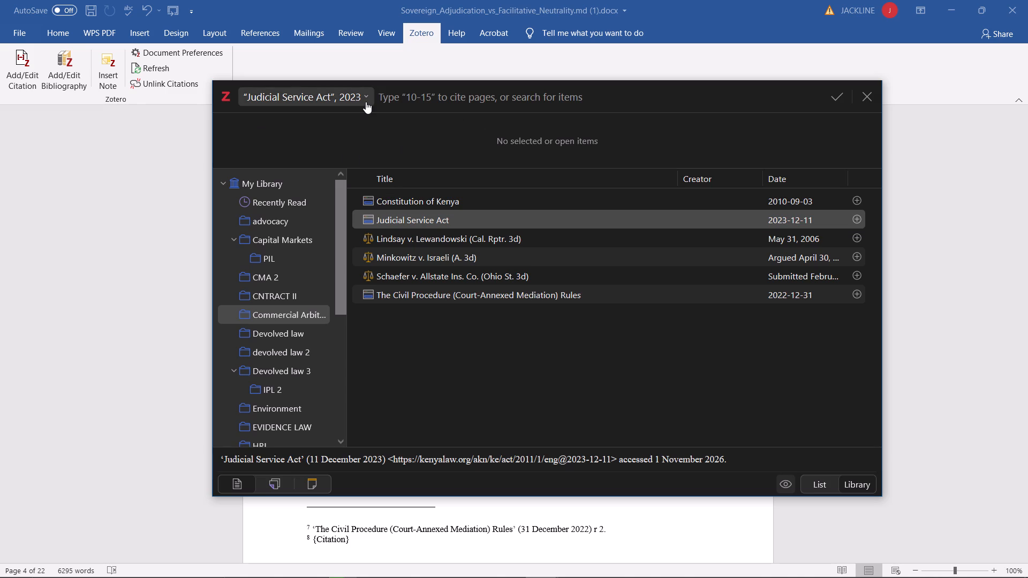
left_click(366, 97)
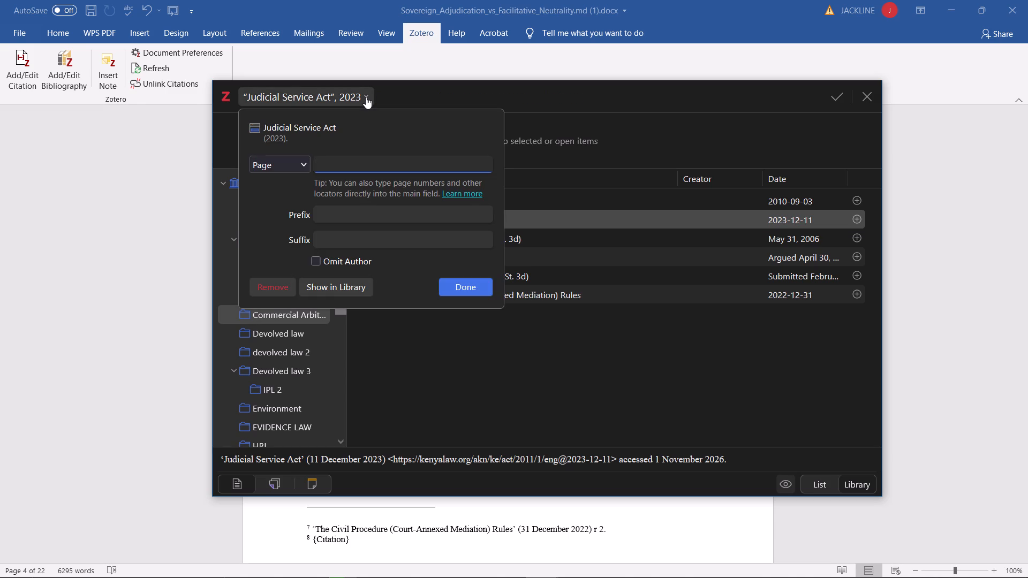
left_click(366, 97)
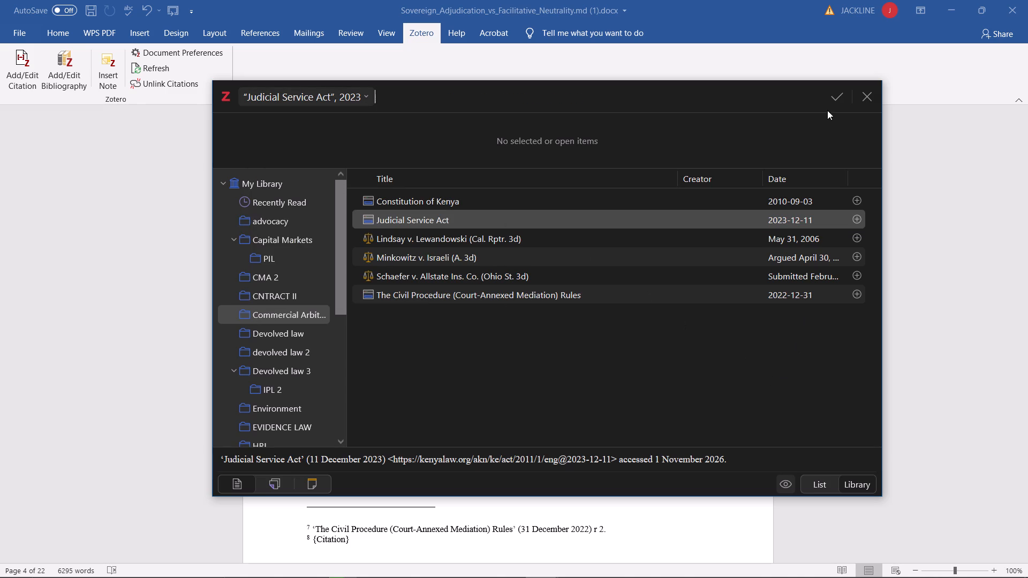
left_click(830, 98)
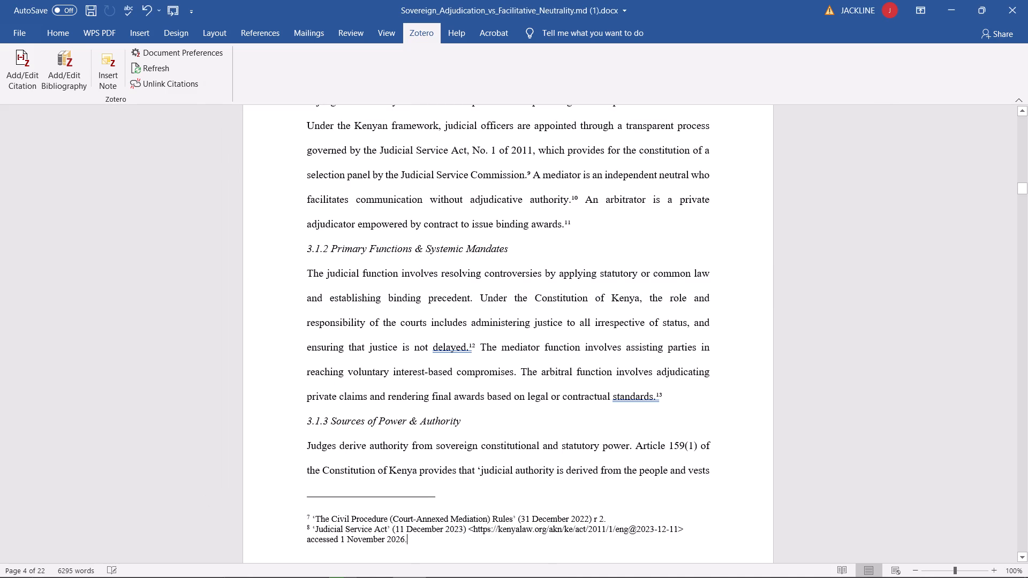
Delete the kenyalaw.org web address and access date from footnote 8, keeping ‘Judicial Service Act’ (11 December 2023) and the closing full stop.
key("Left")
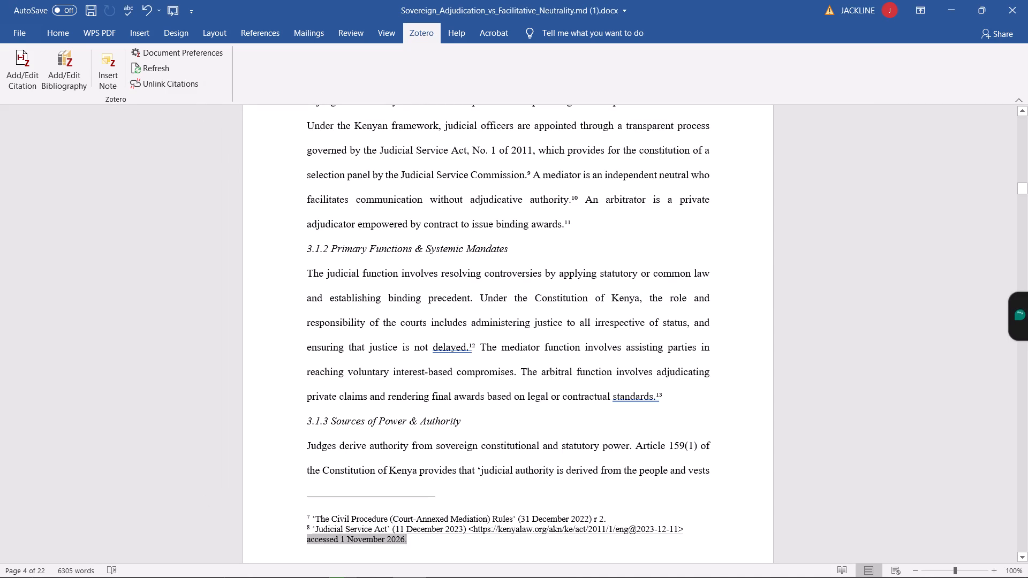
key("BackSpace")
key("BackSpace")
key("BackSpace")
key("BackSpace")
key("BackSpace")
key("BackSpace")
key("BackSpace")
key("BackSpace")
key("BackSpace")
key("BackSpace")
key("BackSpace")
key("BackSpace")
key("BackSpace")
key("BackSpace")
key("BackSpace")
key("BackSpace")
key("BackSpace")
key("BackSpace")
key("BackSpace")
key("BackSpace")
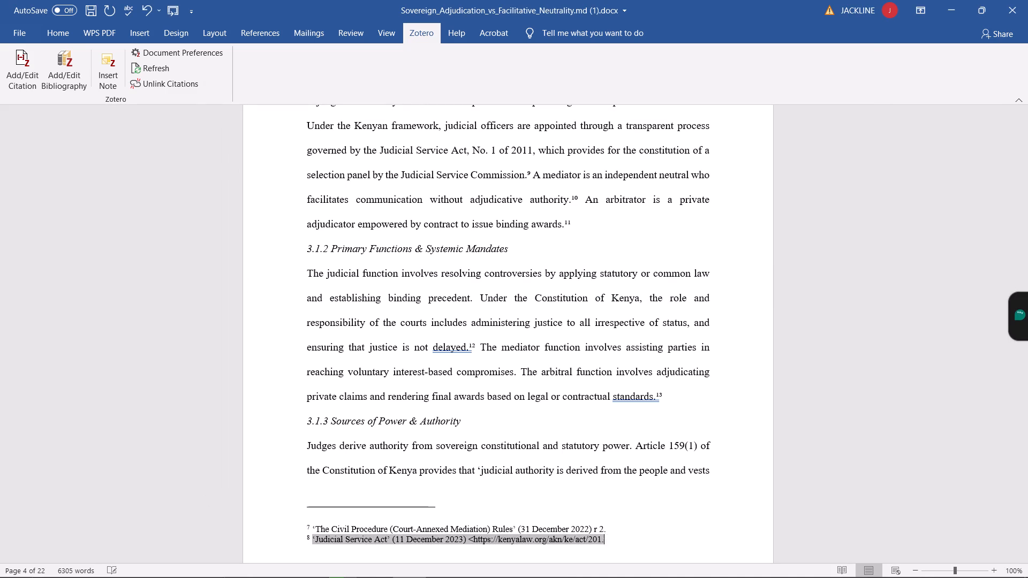
key("BackSpace")
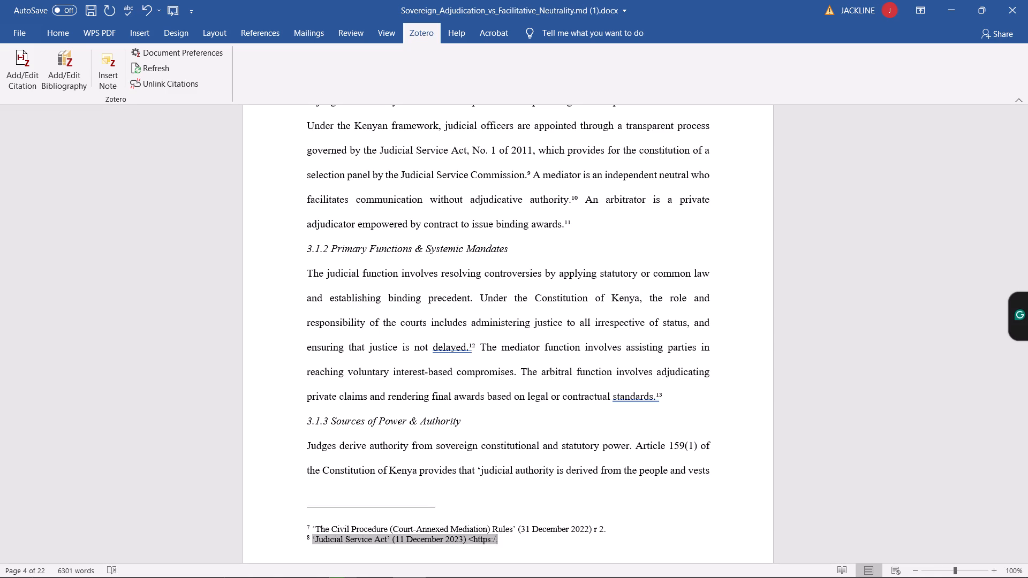
key("BackSpace")
key("BackSpace")
key("BackSpace")
key("BackSpace")
key("BackSpace")
key("BackSpace")
key("BackSpace")
key("BackSpace")
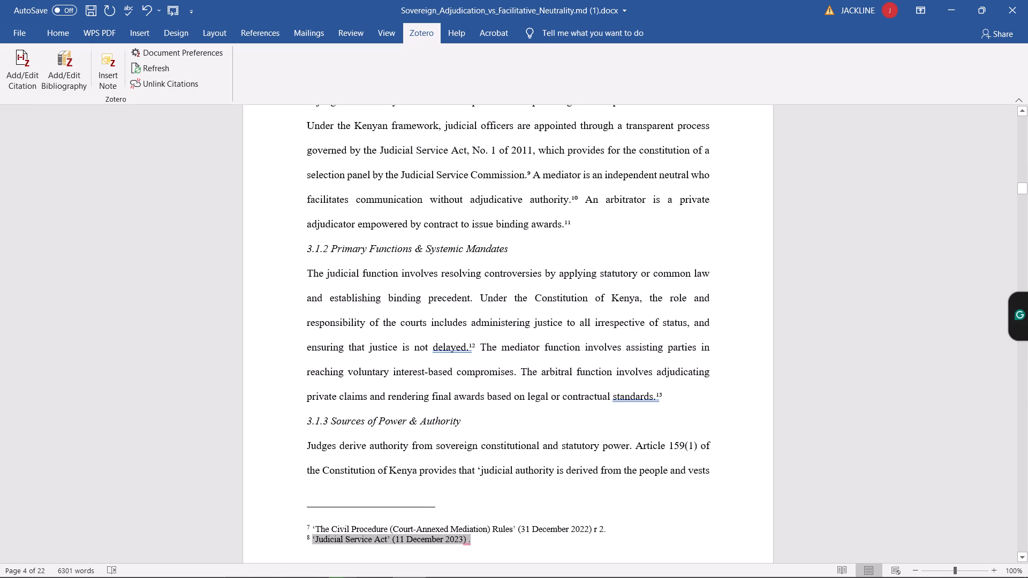
left_click(564, 461)
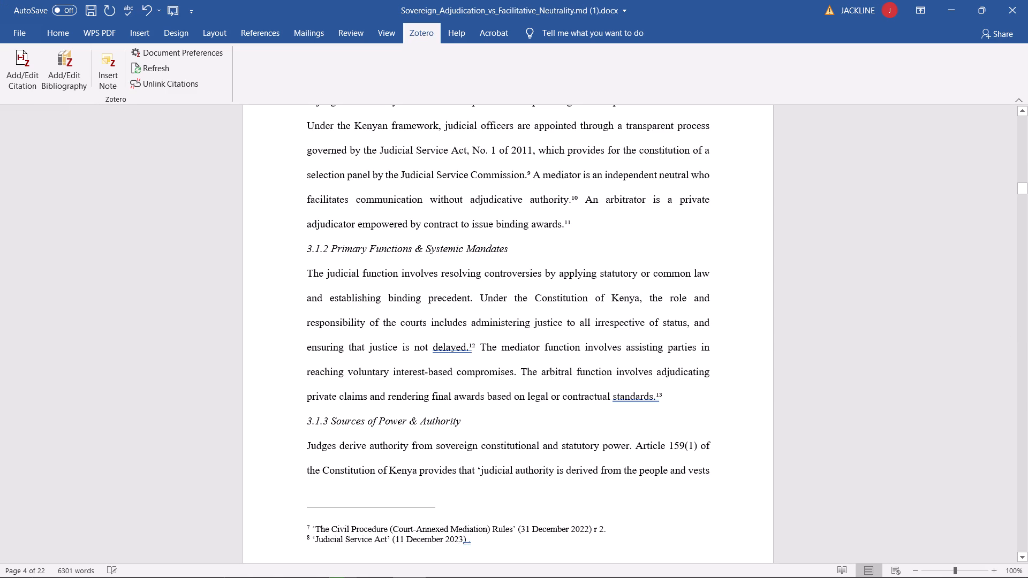
Save the document.
scroll(535, 245, "up", 4)
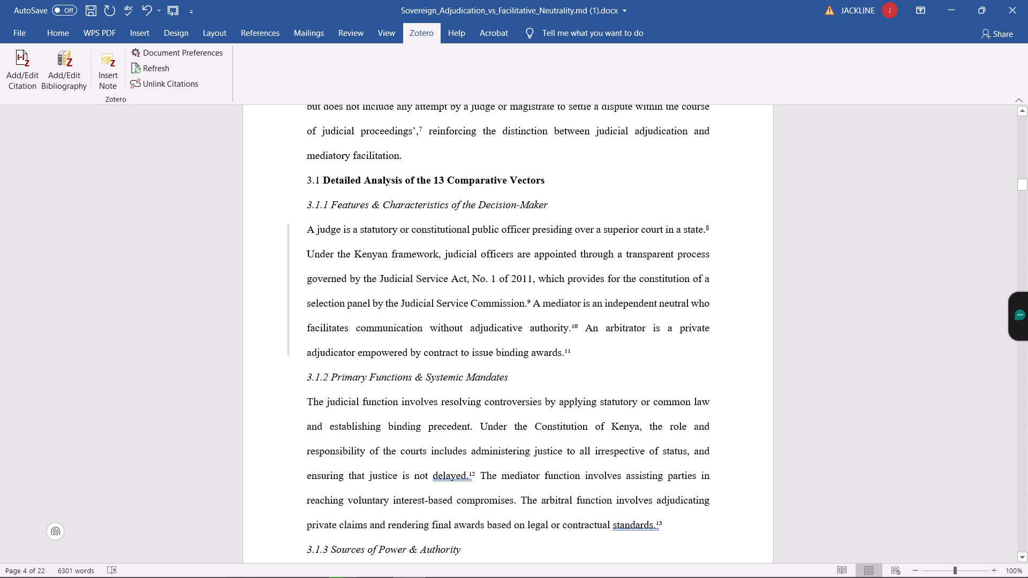
left_click(16, 26)
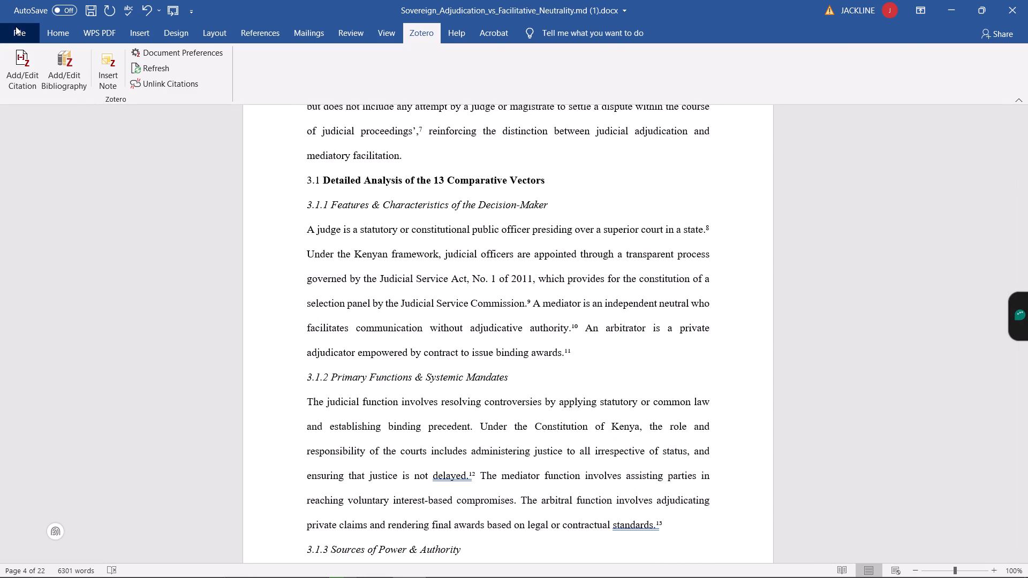
left_click(39, 260)
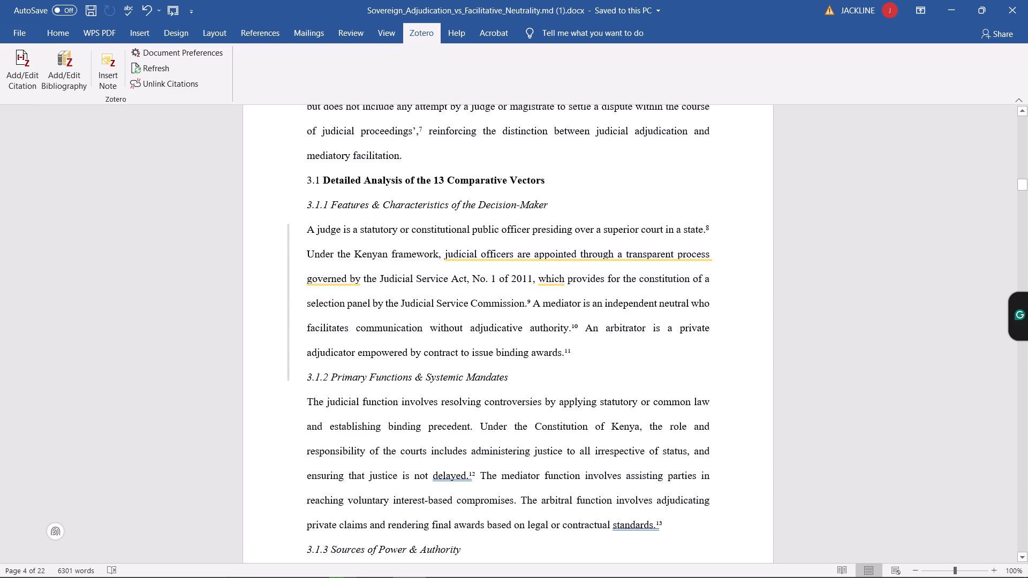
Check note 9's source in the typed FOOTNOTES list, and view the Judicial Service Act's First Schedule in Chrome.
left_click_drag(1024, 184, 1027, 376)
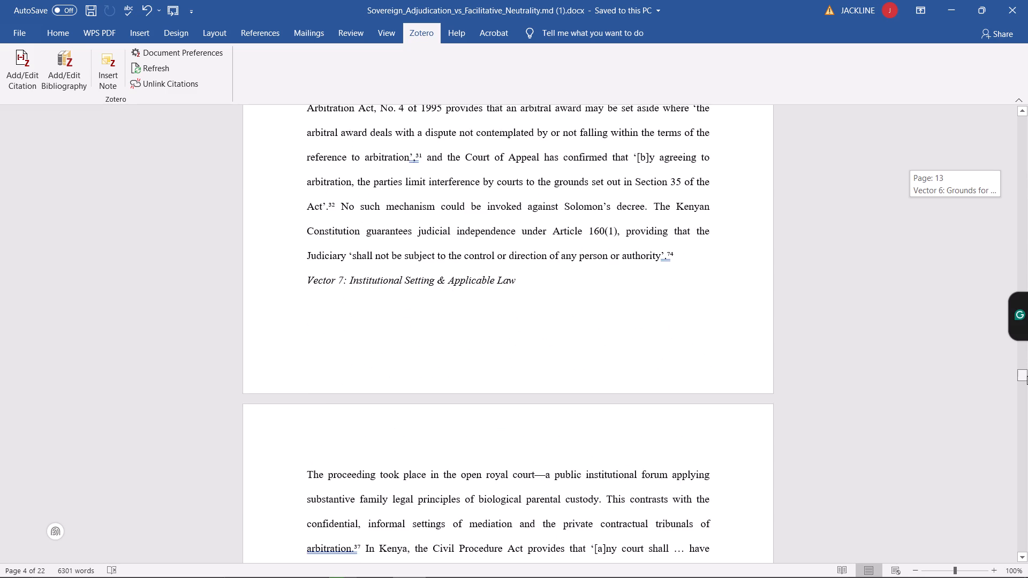
left_click_drag(1027, 376, 1027, 446)
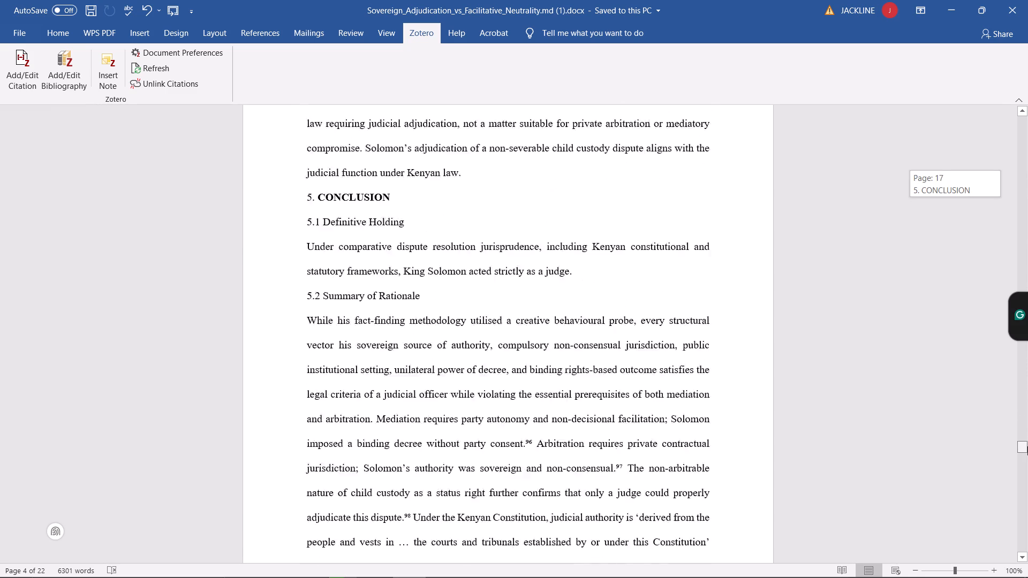
left_click_drag(1027, 446, 1027, 463)
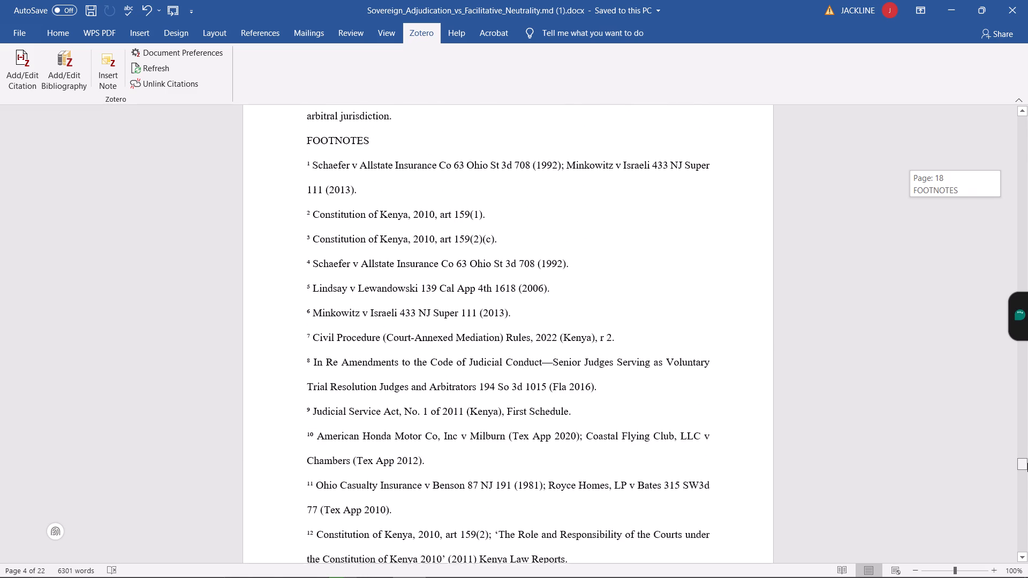
left_click_drag(1027, 463, 1027, 462)
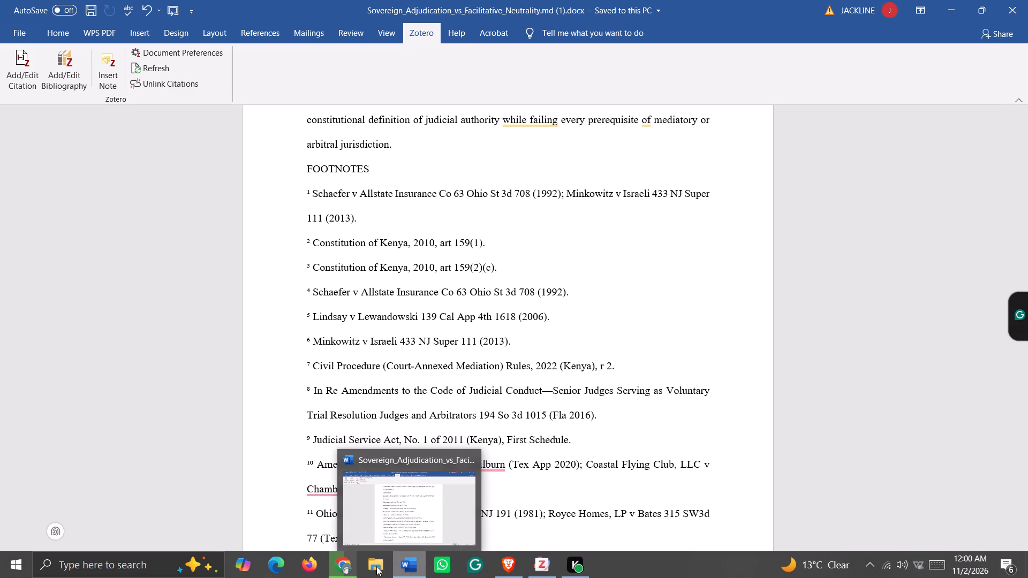
left_click(353, 566)
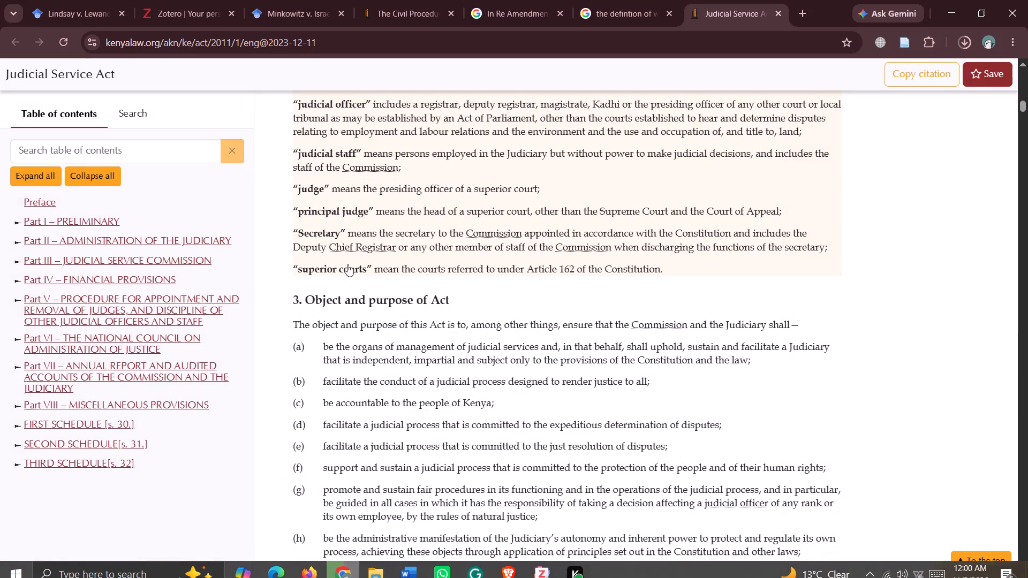
left_click(65, 424)
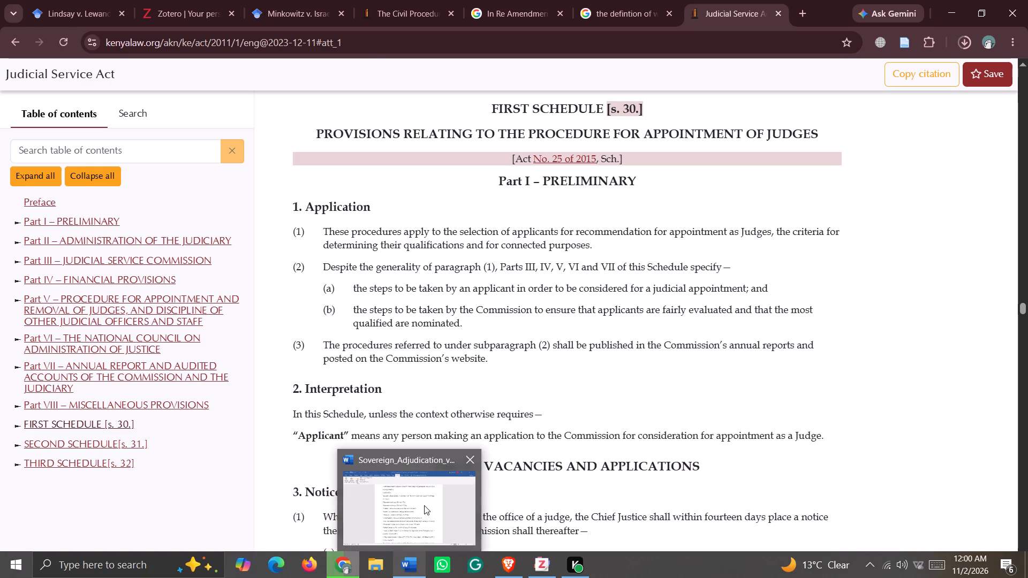
Return to section 3.1.1 in Word and reread the sentence on appointing judicial officers that carries note 9.
left_click(434, 512)
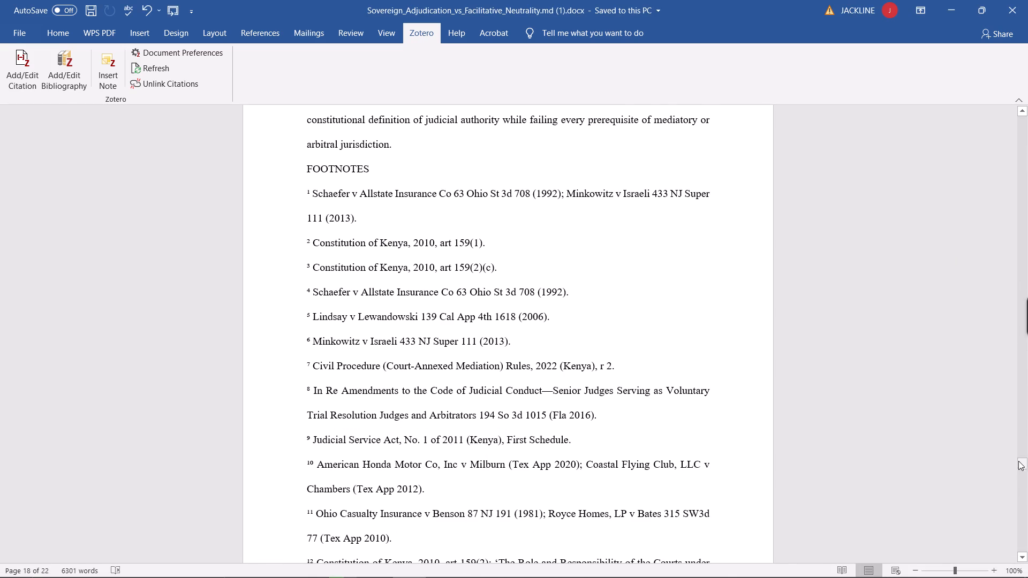
left_click_drag(1020, 462, 1025, 266)
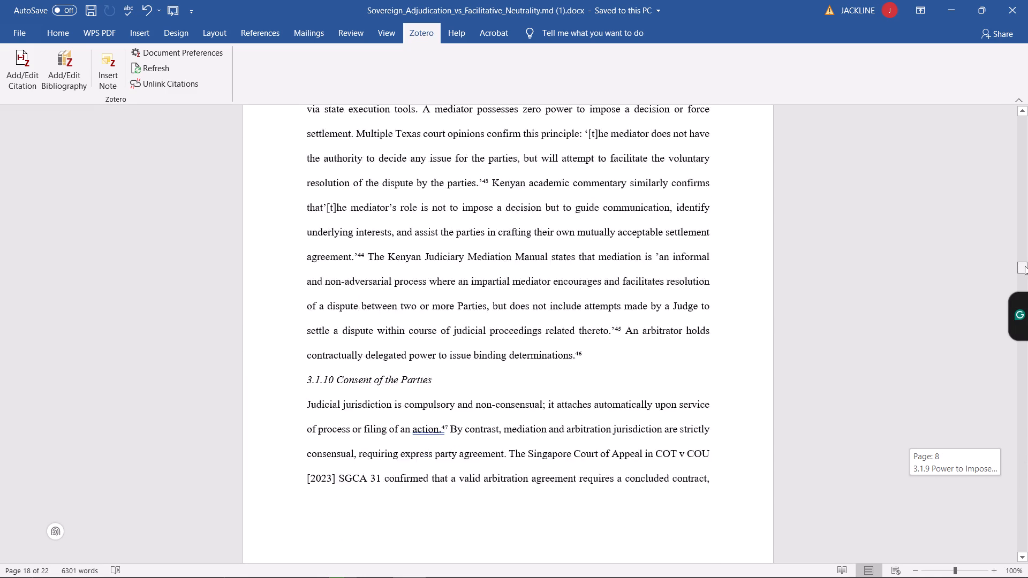
left_click_drag(1025, 266, 1018, 231)
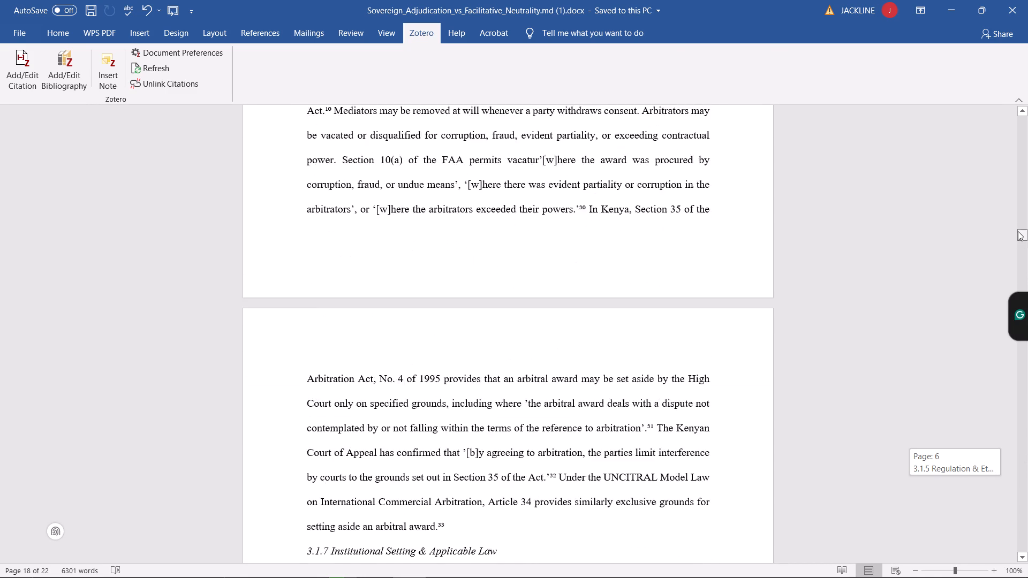
left_click_drag(1018, 231, 1019, 210)
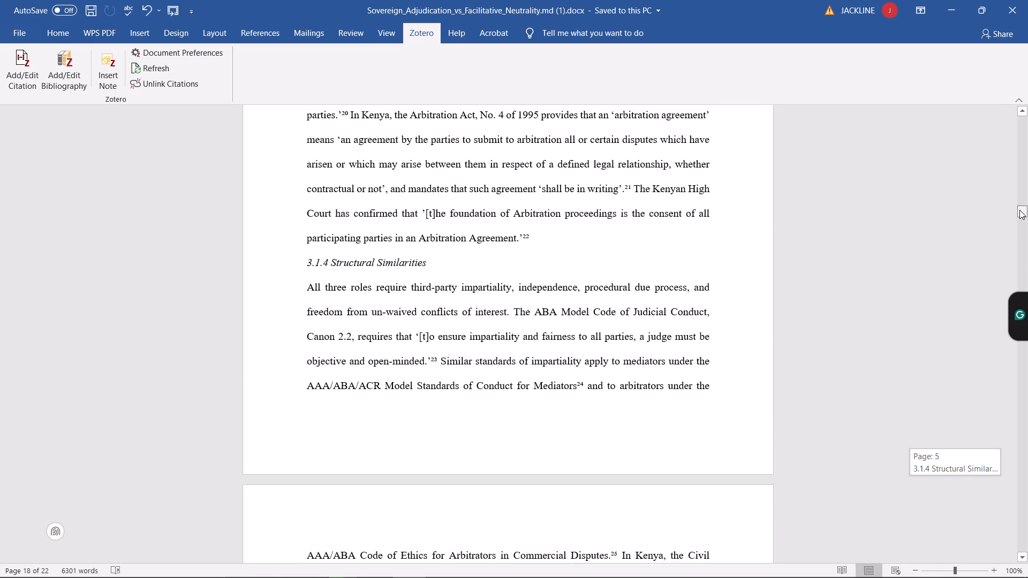
left_click_drag(1019, 210, 1023, 192)
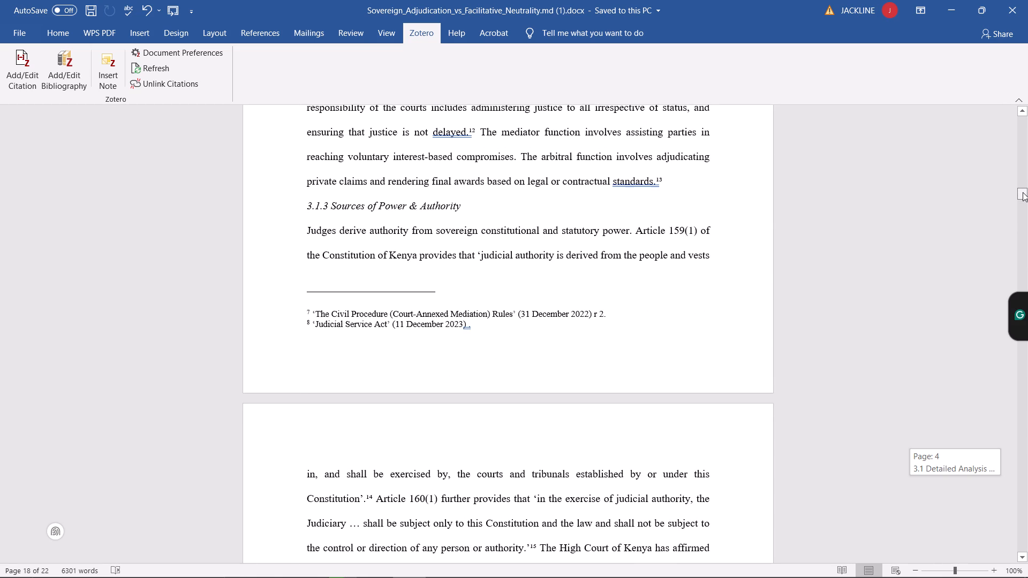
left_click_drag(1023, 192, 1024, 190)
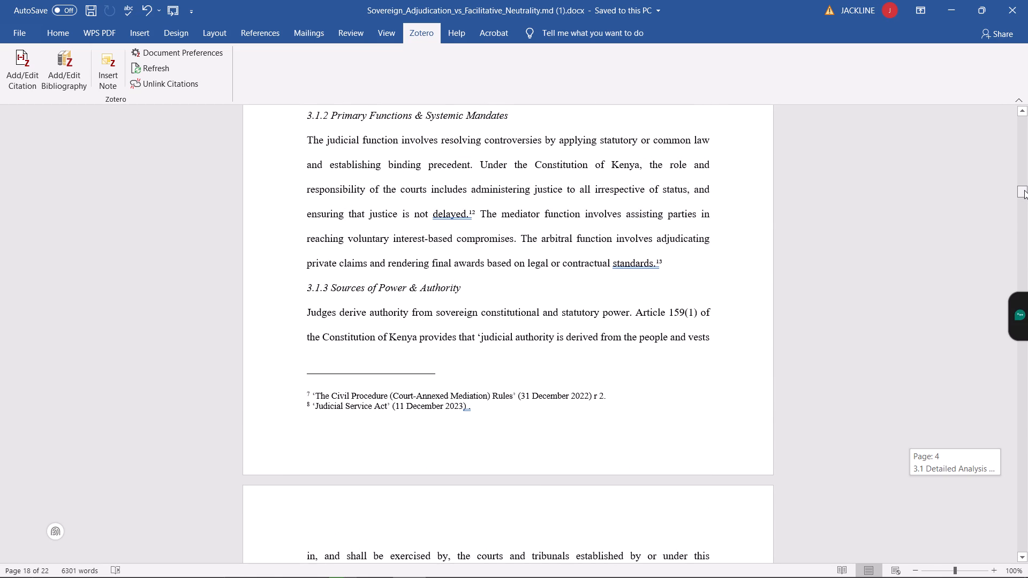
left_click_drag(1024, 190, 1023, 186)
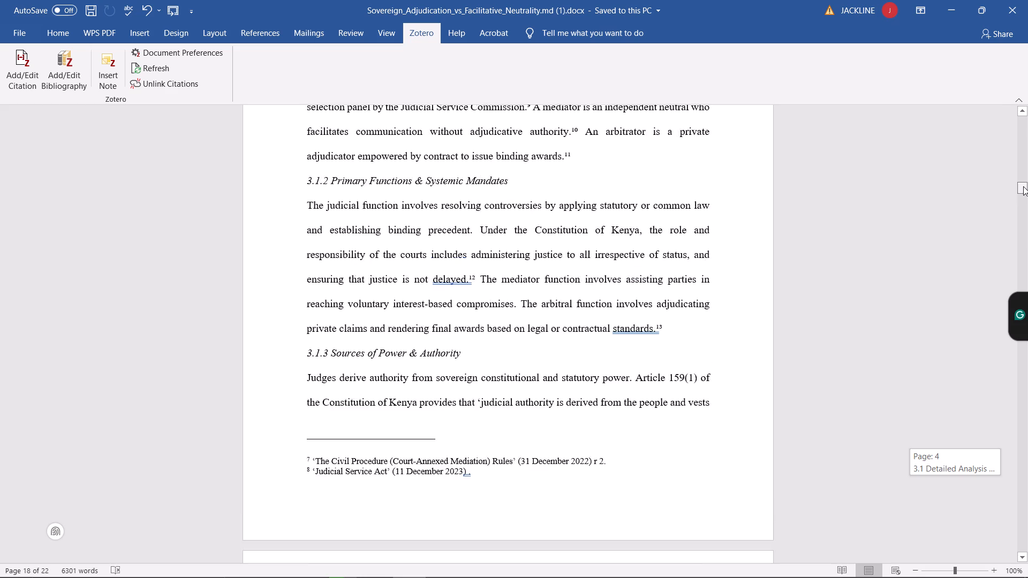
left_click_drag(1023, 186, 1023, 187)
scroll(519, 270, "up", 1)
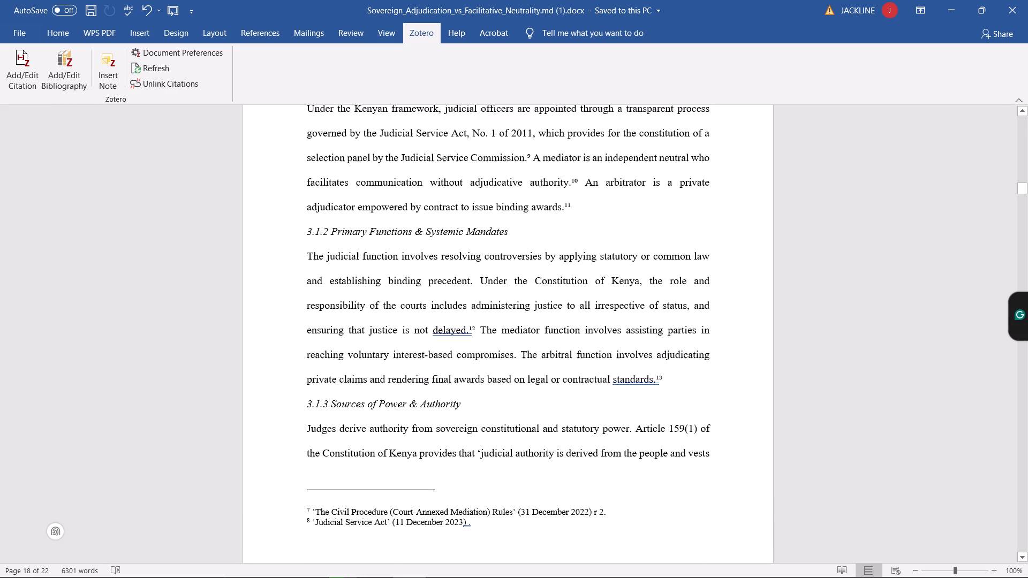
scroll(519, 270, "up", 2)
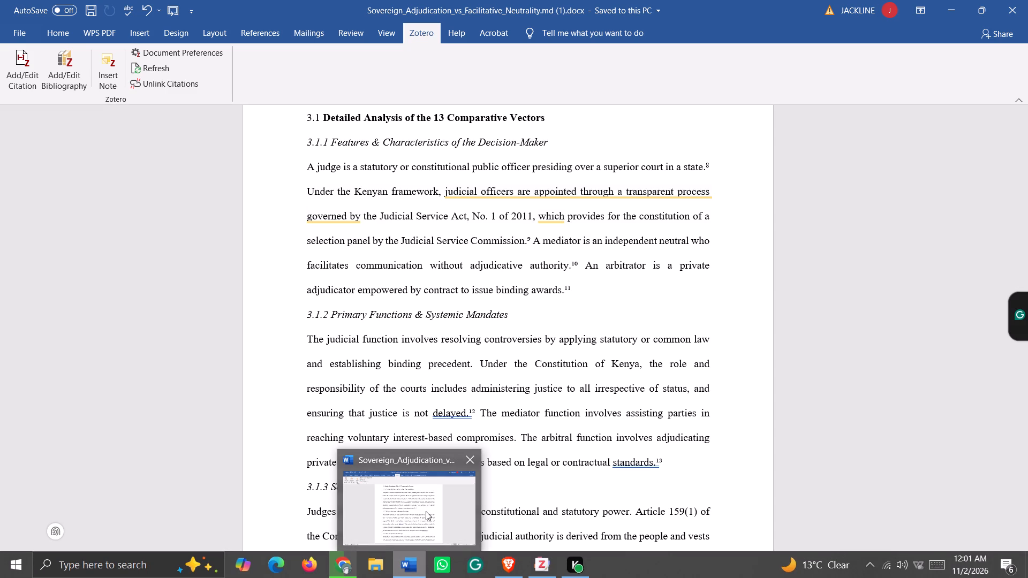
left_click(426, 511)
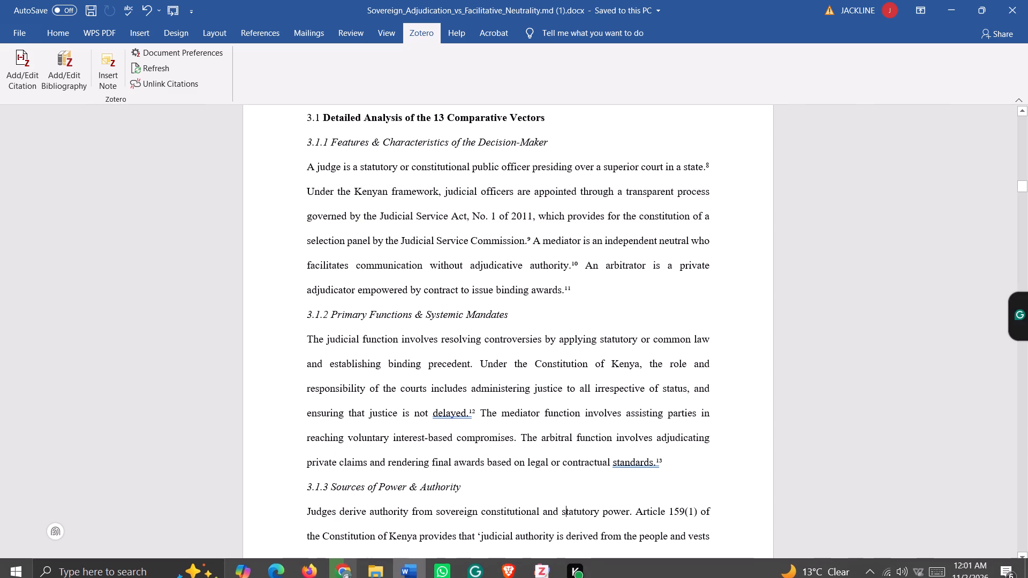
Examine the First Schedule's provisions on judicial vacancies and applications in Chrome against the note 9 sentence.
left_click(342, 571)
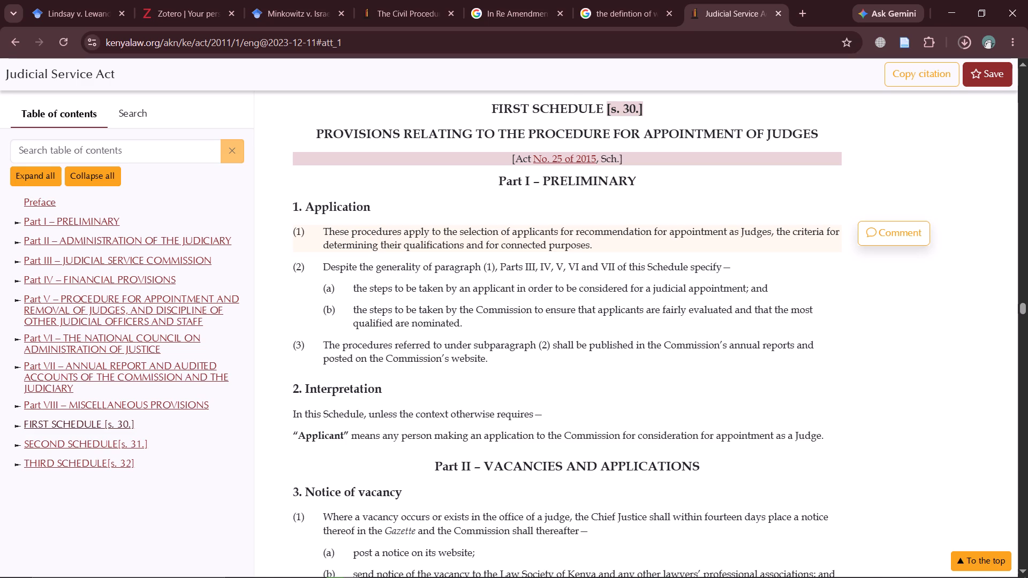
scroll(577, 263, "down", 2)
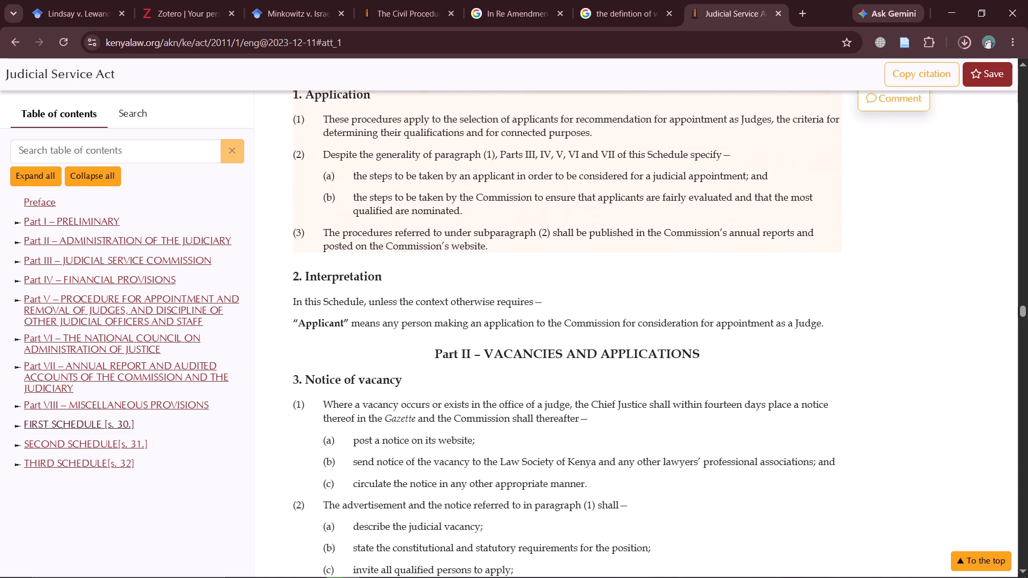
scroll(577, 265, "down", 4)
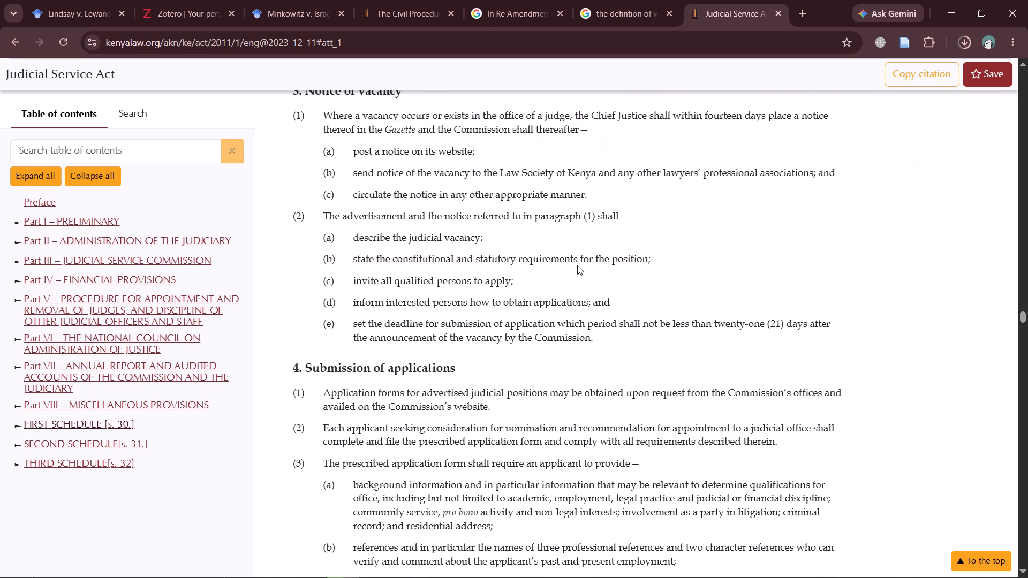
scroll(789, 166, "up", 2)
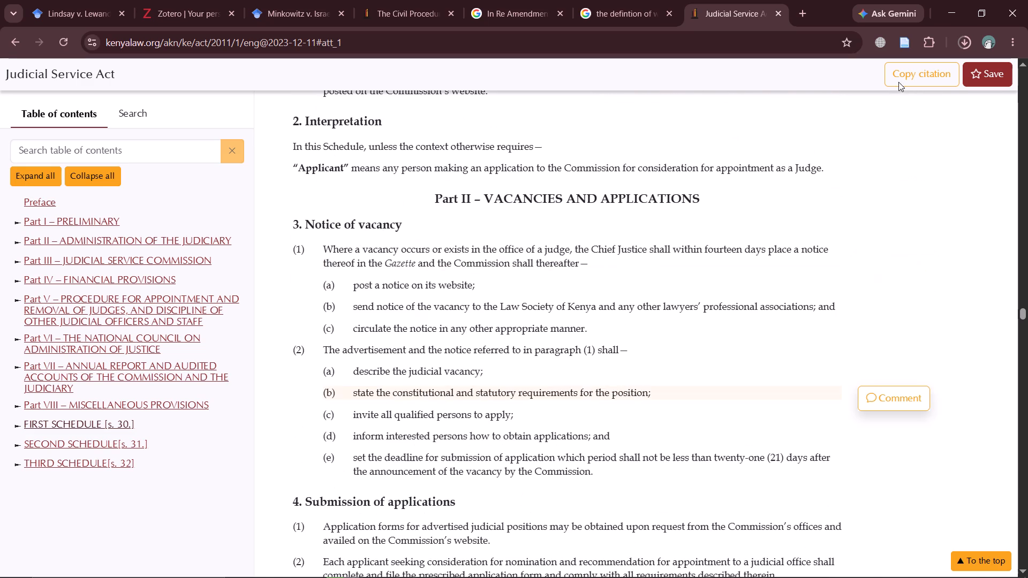
left_click(904, 40)
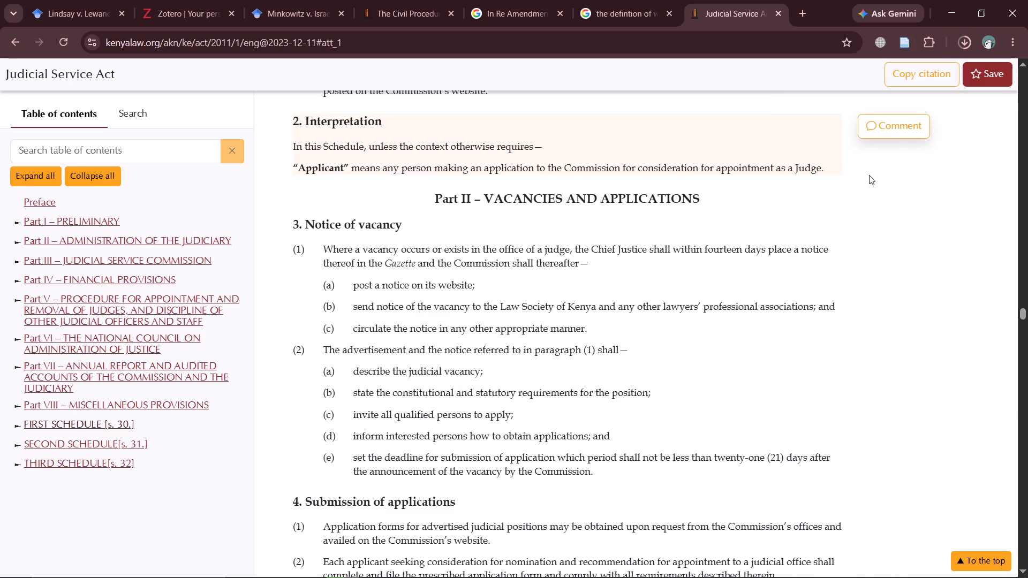
left_click(957, 10)
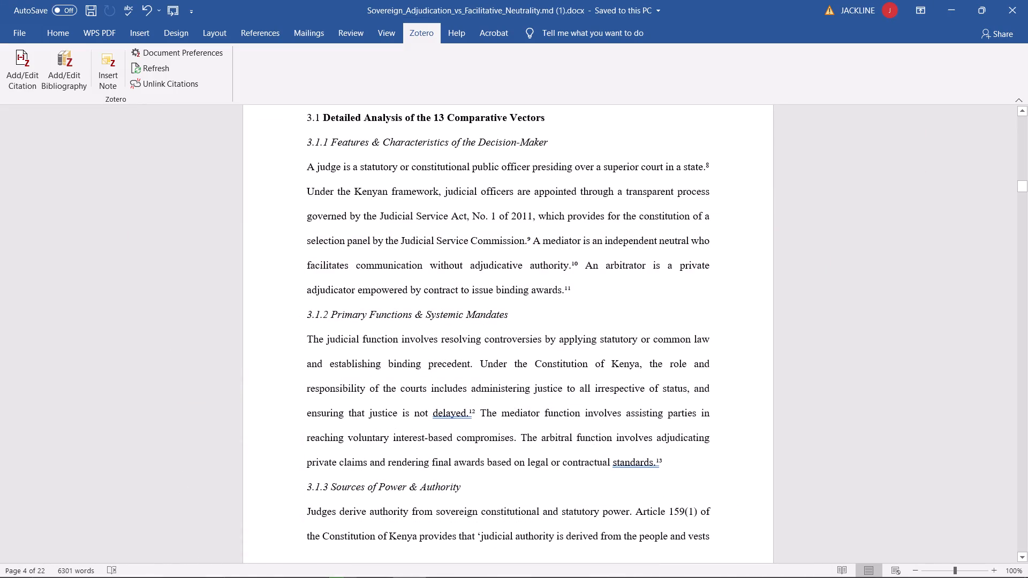
Replace the typed note number 9 after “Judicial Service Commission.” with a real footnote.
left_click(532, 245)
key("Left")
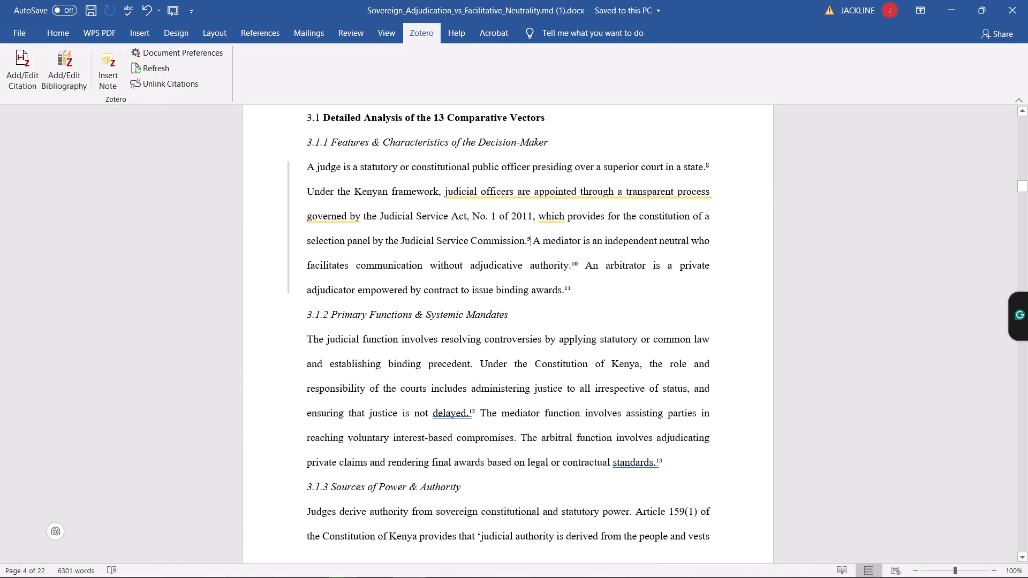
key("BackSpace")
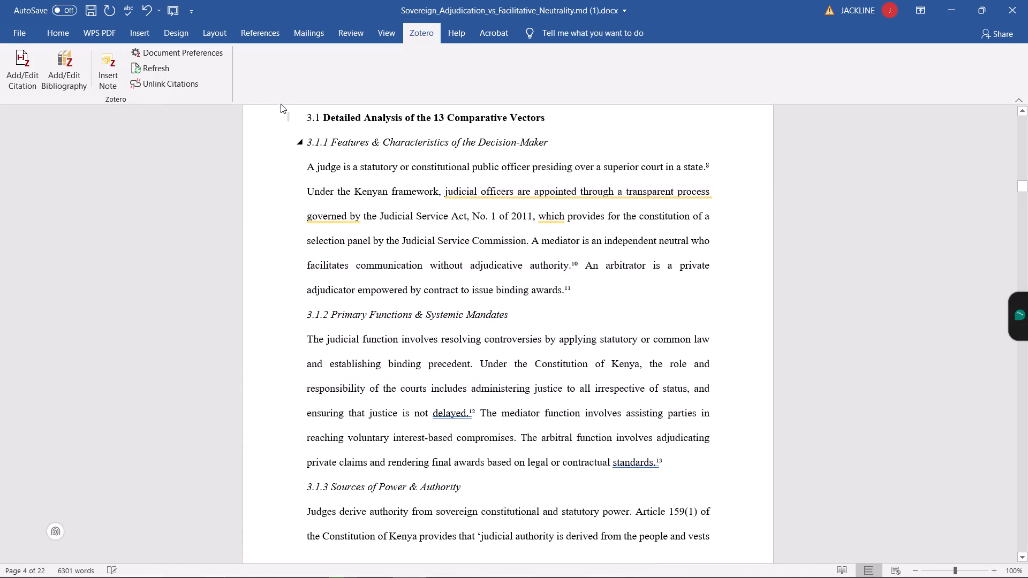
left_click(247, 33)
left_click(143, 78)
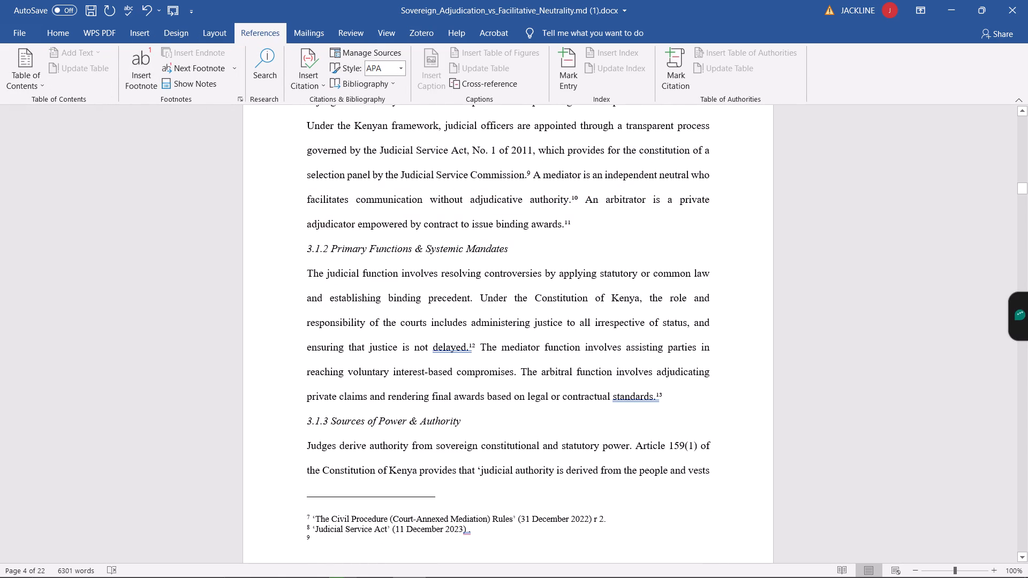
Cite the Judicial Service Act in footnote 9 through Zotero, with the suffix “FIRST SCHEDULE”.
left_click(421, 39)
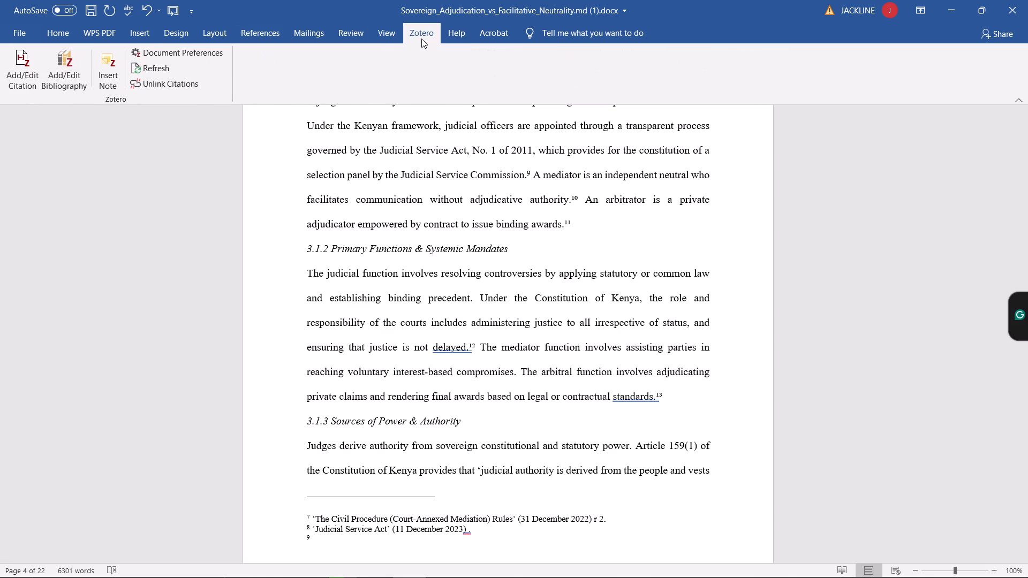
left_click(29, 69)
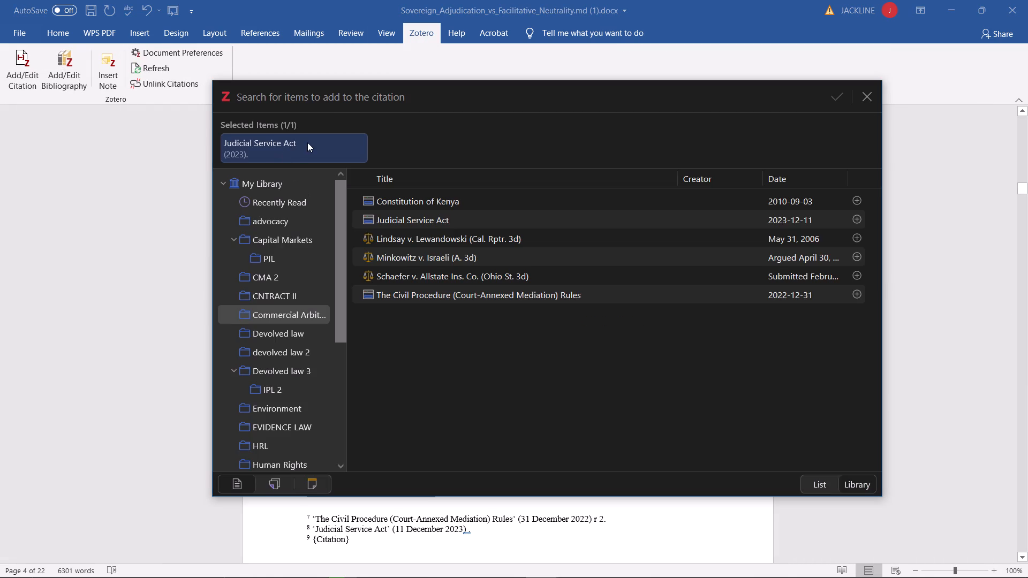
left_click(307, 142)
left_click(366, 94)
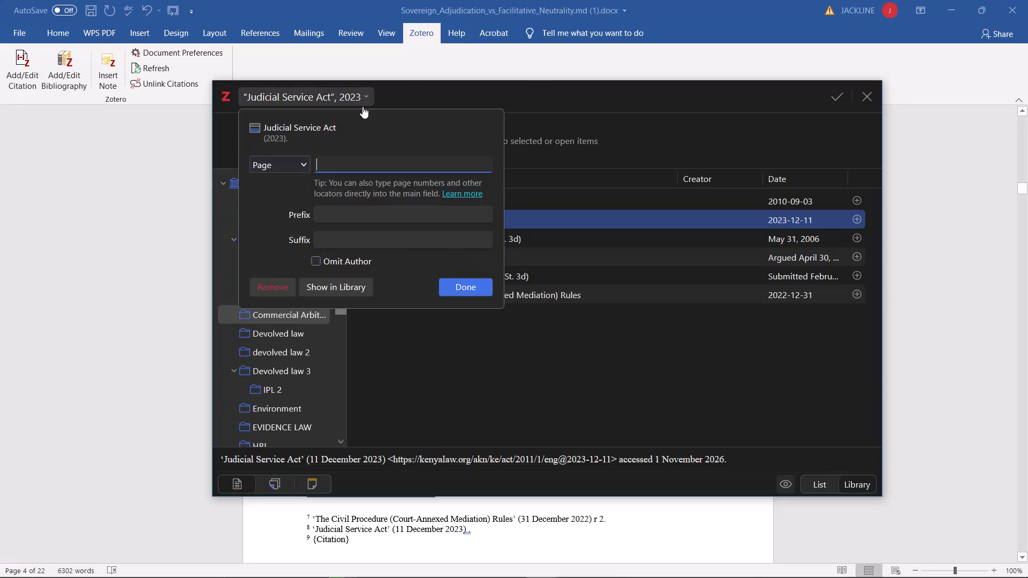
left_click(299, 162)
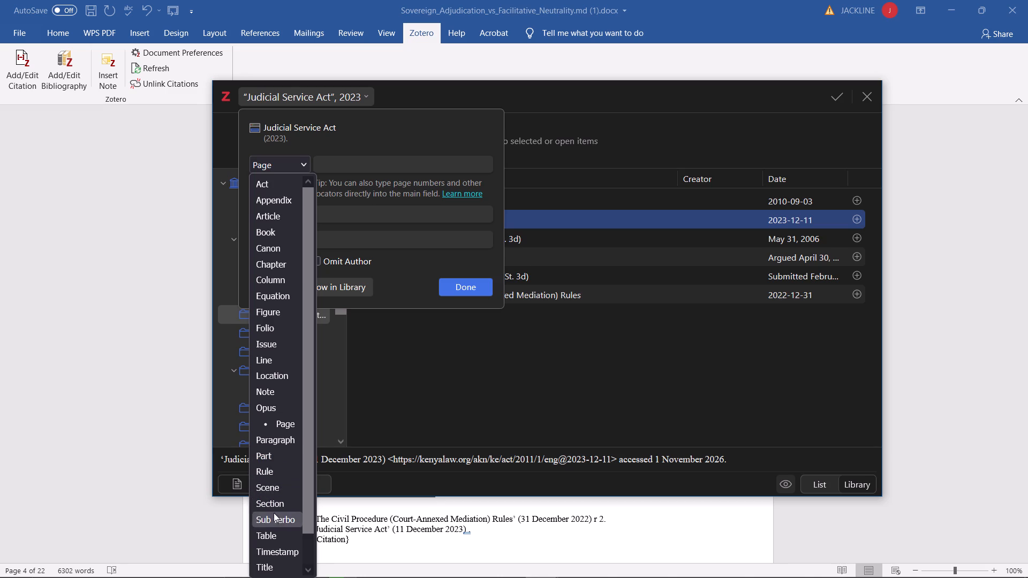
scroll(269, 530, "down", 3)
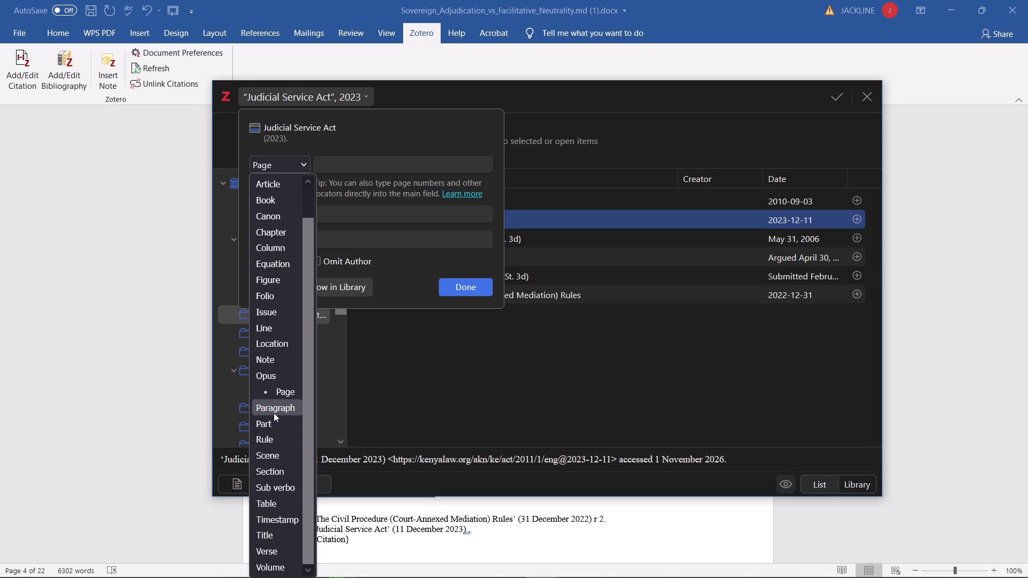
scroll(274, 413, "up", 4)
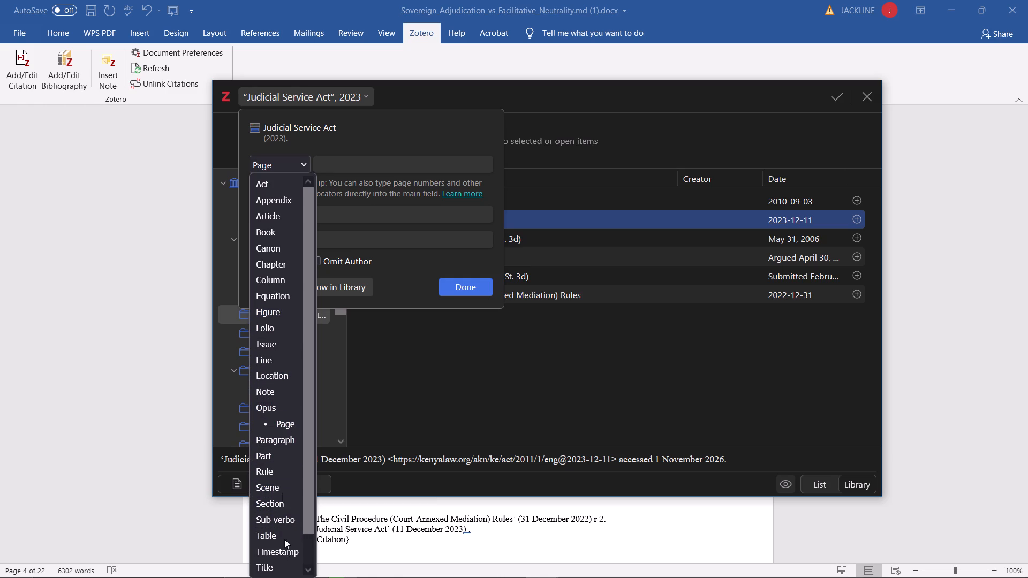
left_click(363, 154)
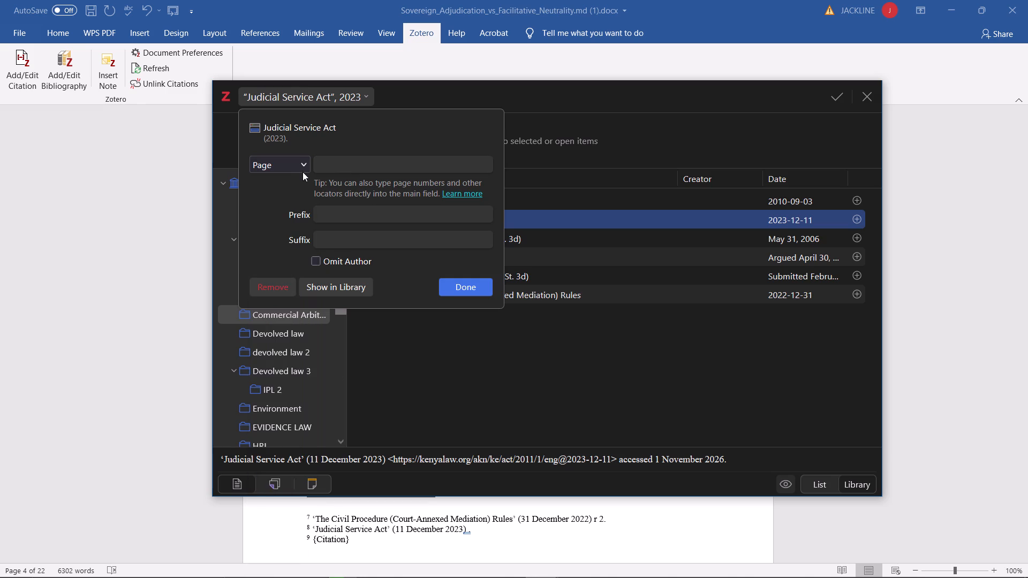
left_click(337, 243)
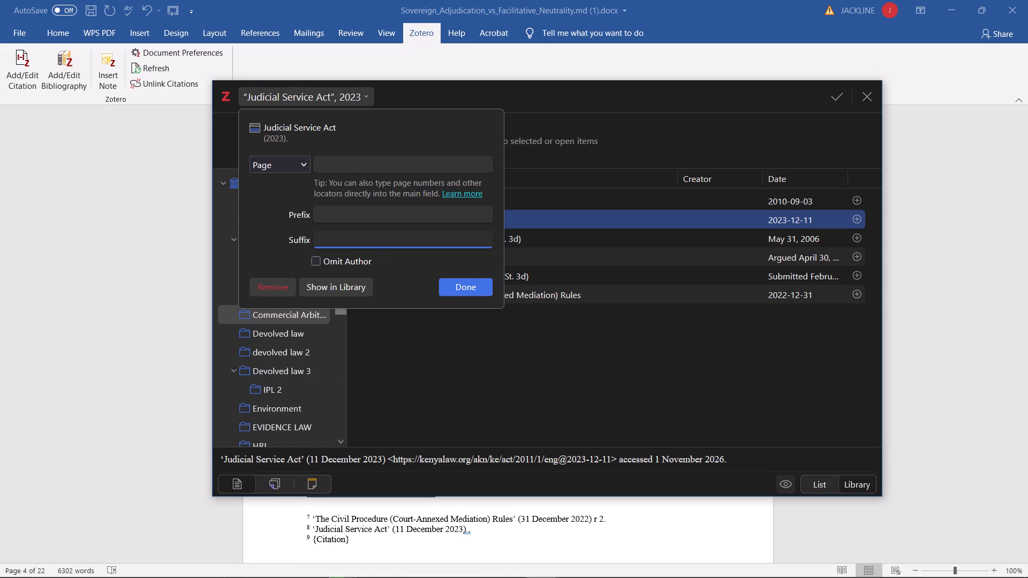
key("shift+f")
type("IRST")
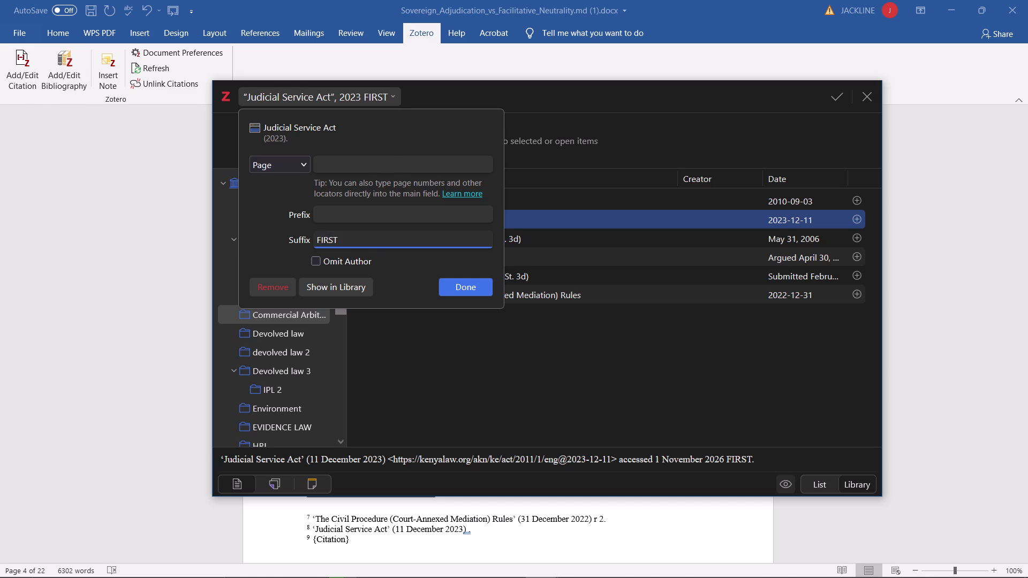
key("shift+space")
key("shift+s")
type("CHEDULE")
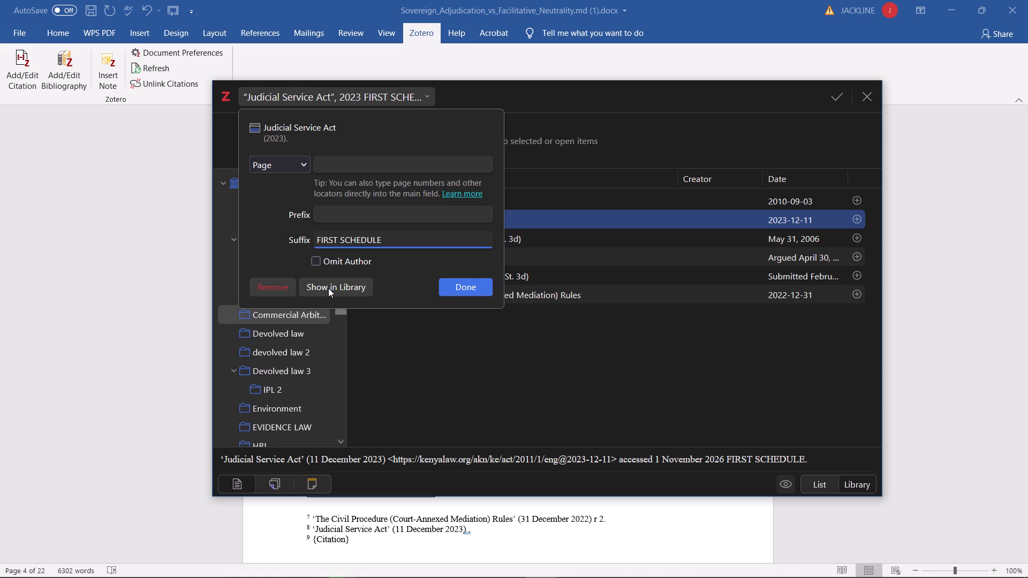
left_click(468, 288)
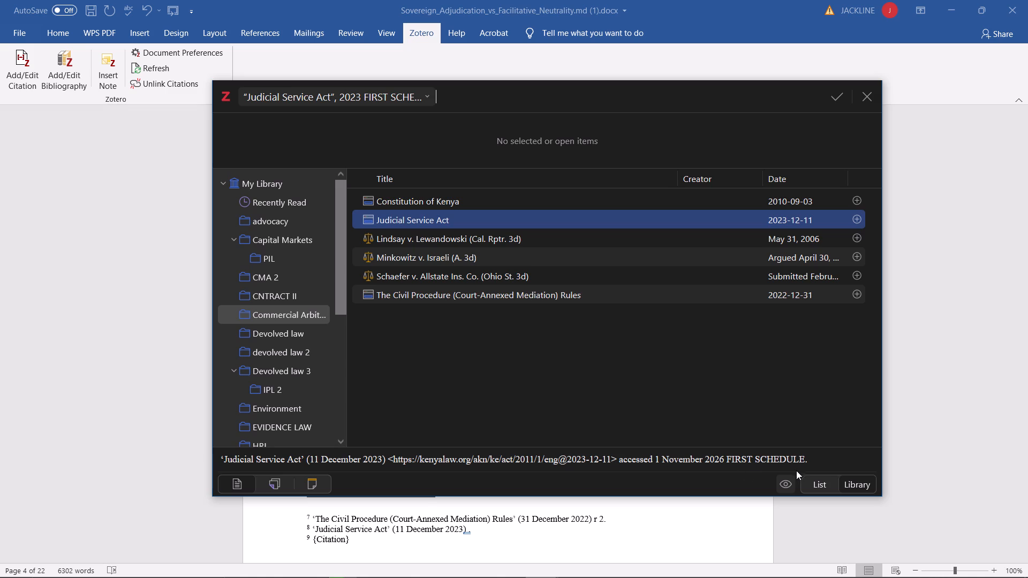
left_click(830, 93)
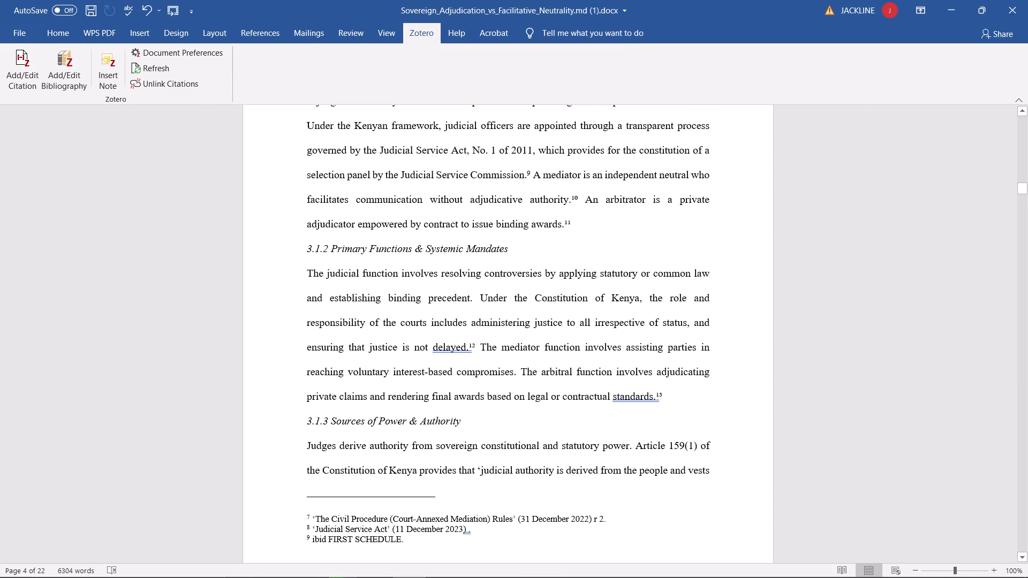
Save the paper.
scroll(511, 500, "down", 3)
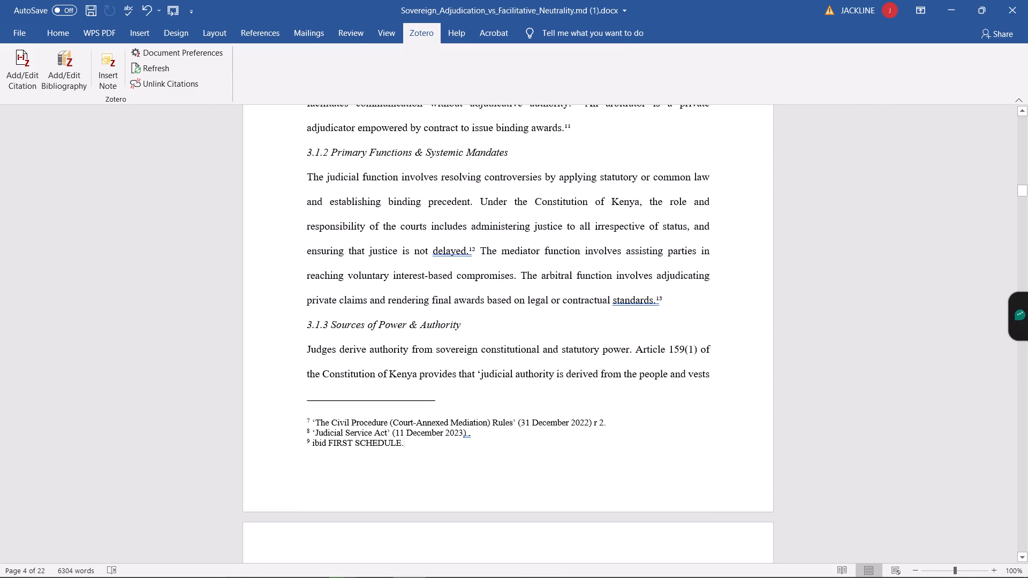
scroll(460, 476, "down", 2)
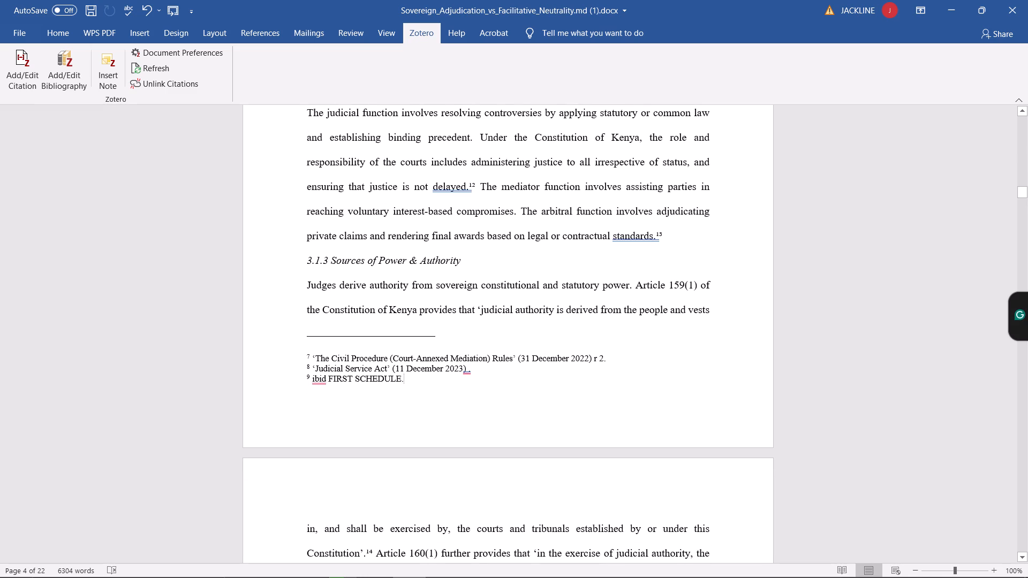
left_click(22, 32)
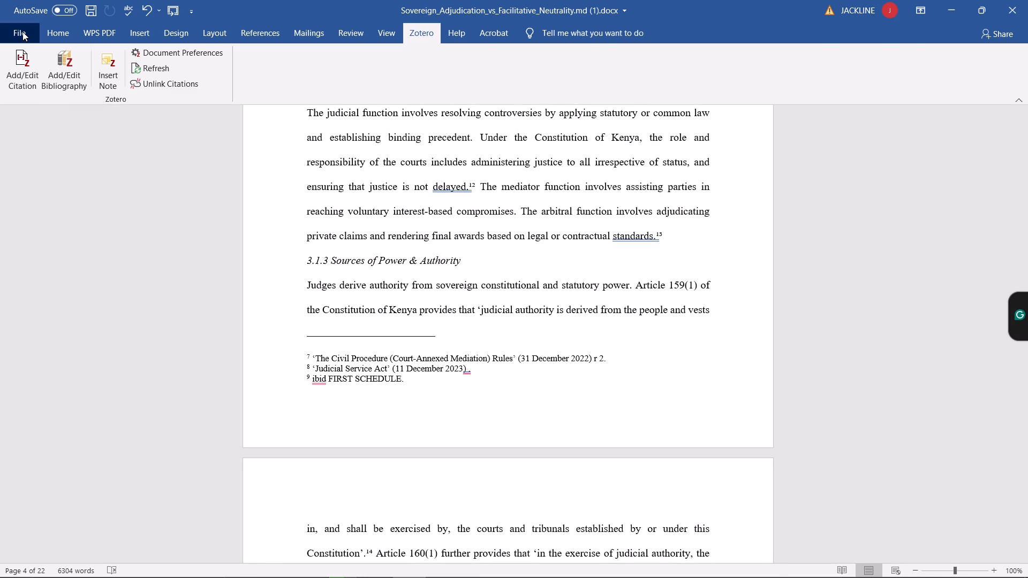
left_click(57, 249)
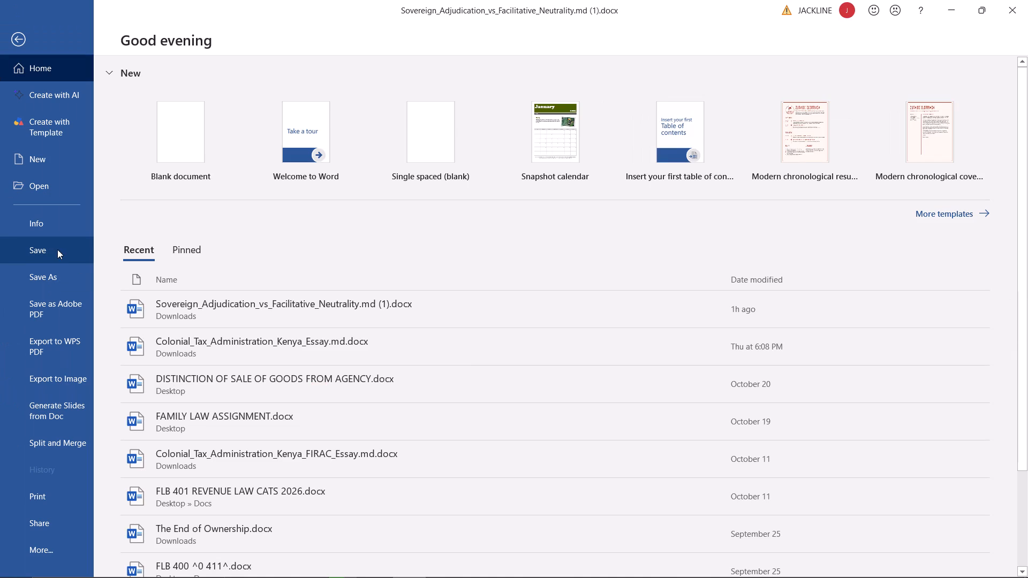
Find note 10's source in the typed FOOTNOTES list and copy the American Honda Motor and Coastal Flying Club entry without its number.
scroll(460, 261, "up", 2)
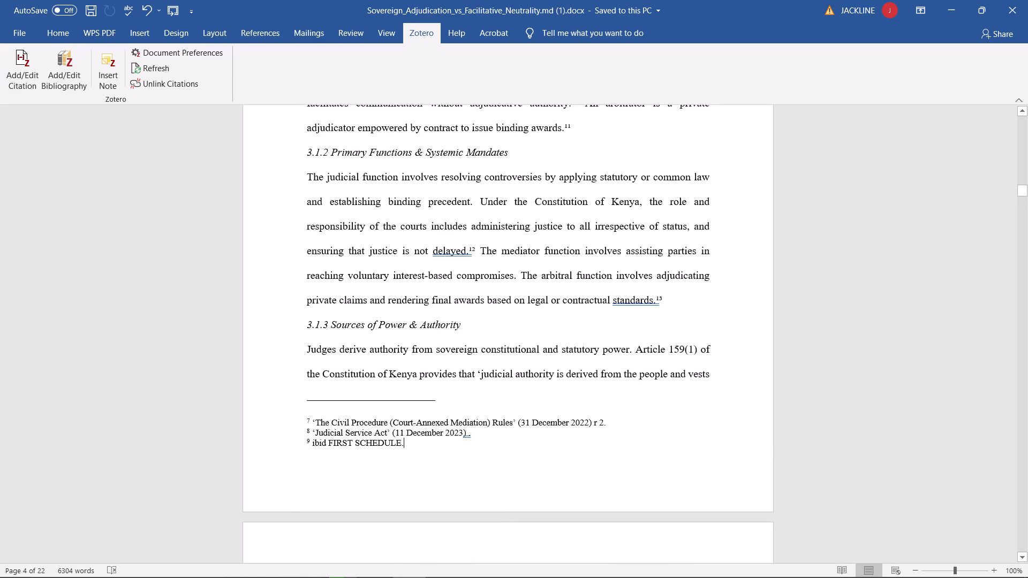
scroll(535, 202, "up", 3)
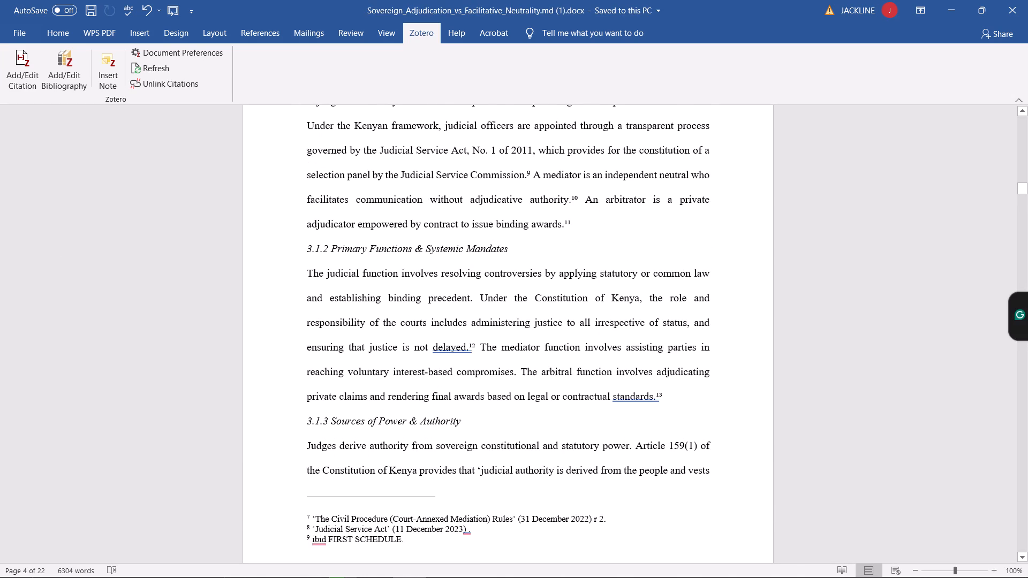
left_click(577, 202)
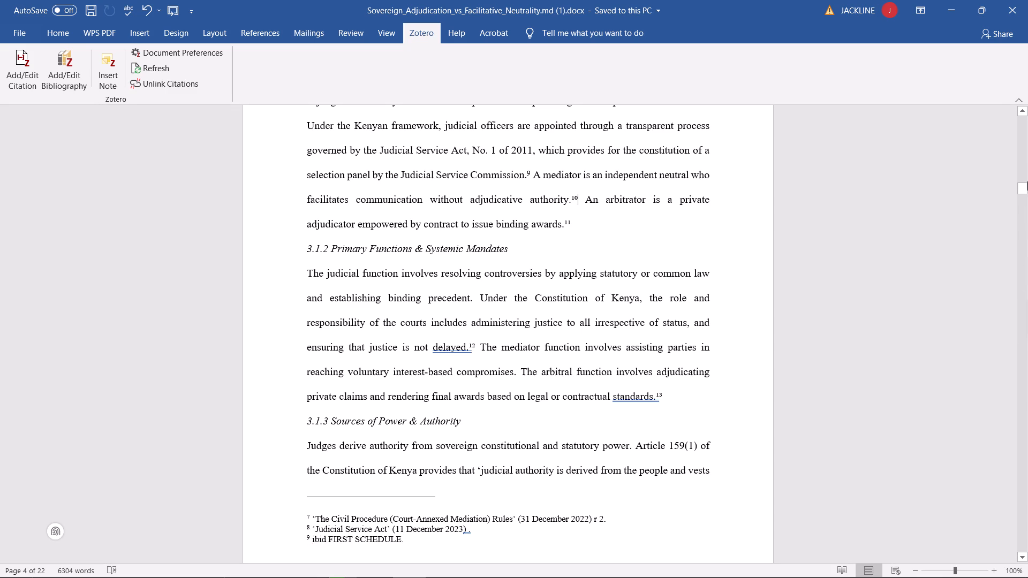
left_click_drag(1022, 192, 1027, 298)
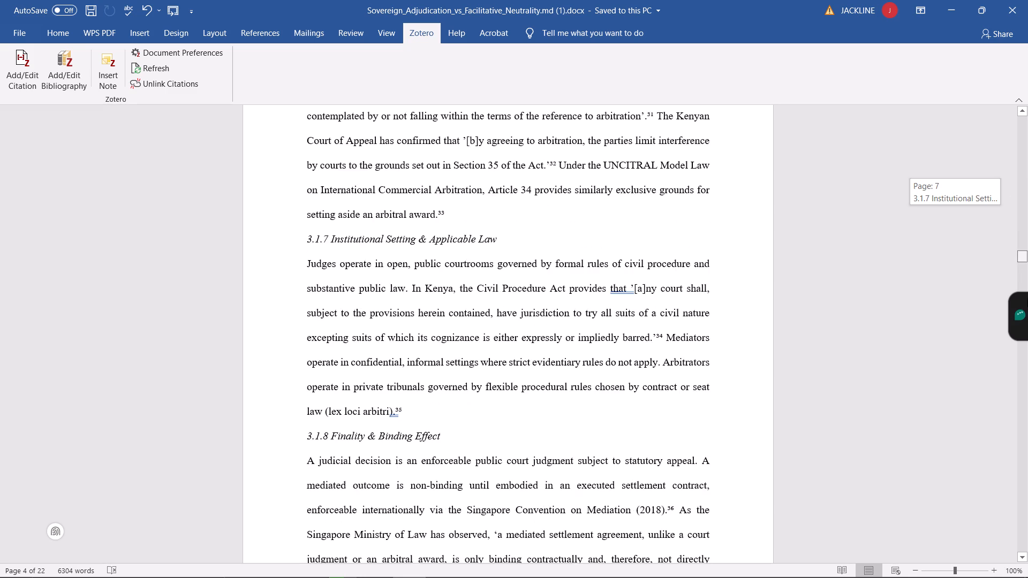
left_click_drag(1027, 298, 1027, 377)
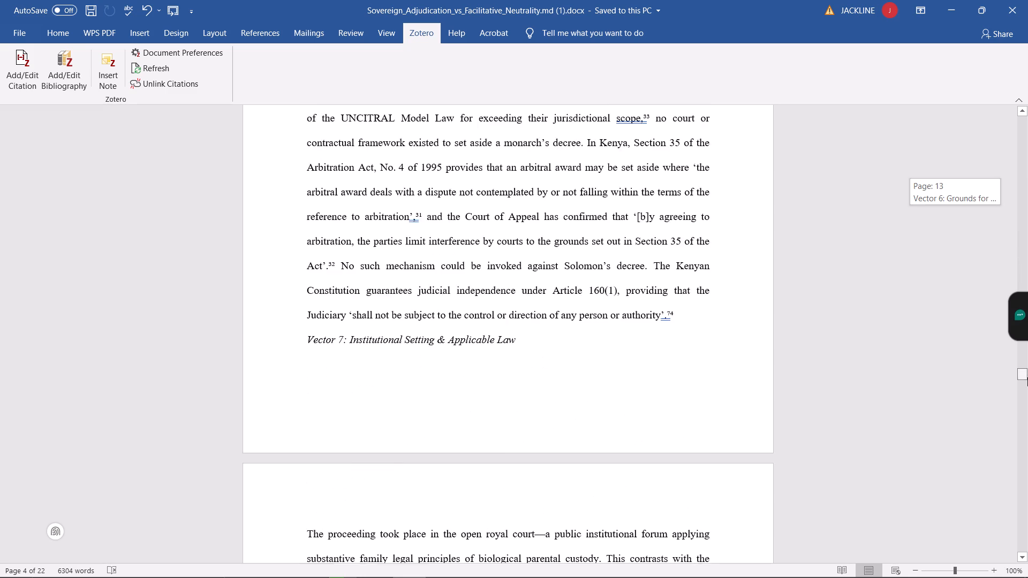
left_click_drag(1027, 377, 1027, 422)
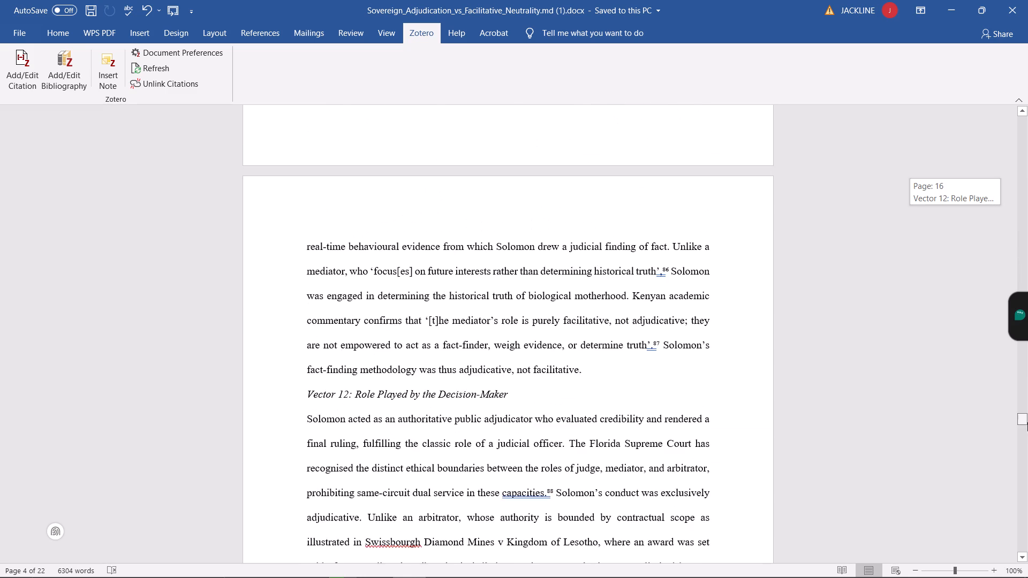
left_click_drag(1027, 422, 1027, 466)
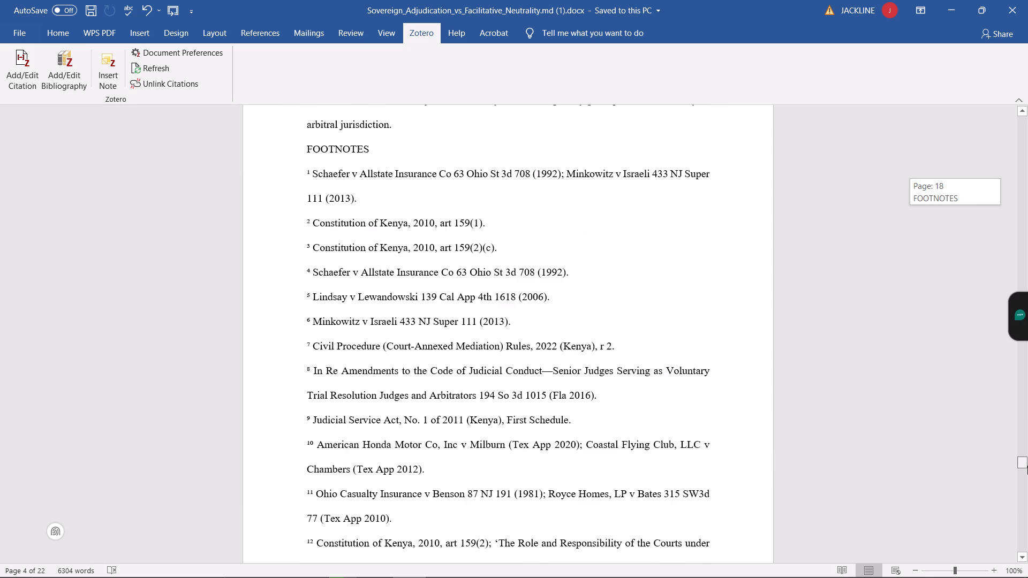
left_click_drag(1027, 466, 1027, 467)
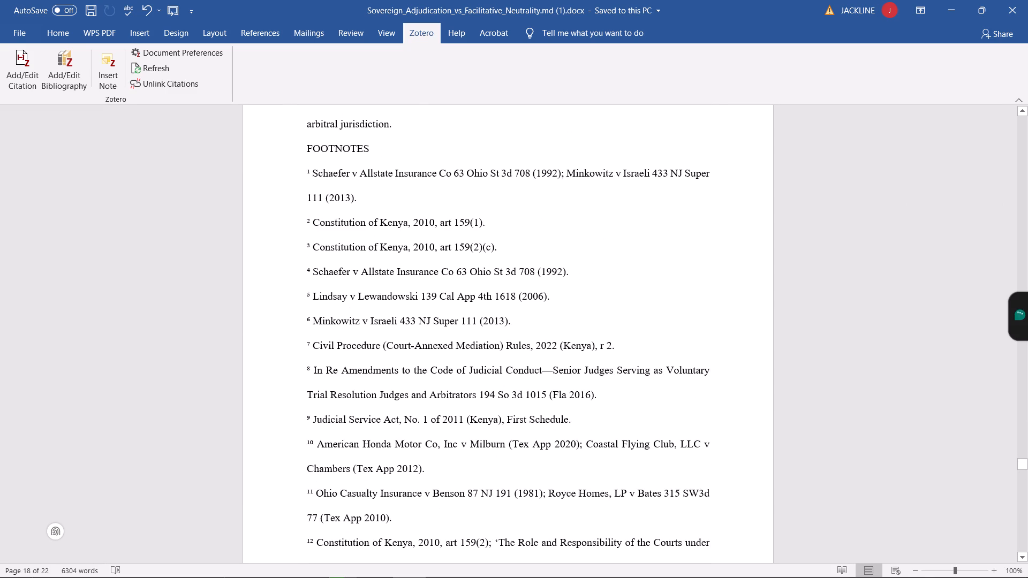
left_click_drag(427, 471, 332, 450)
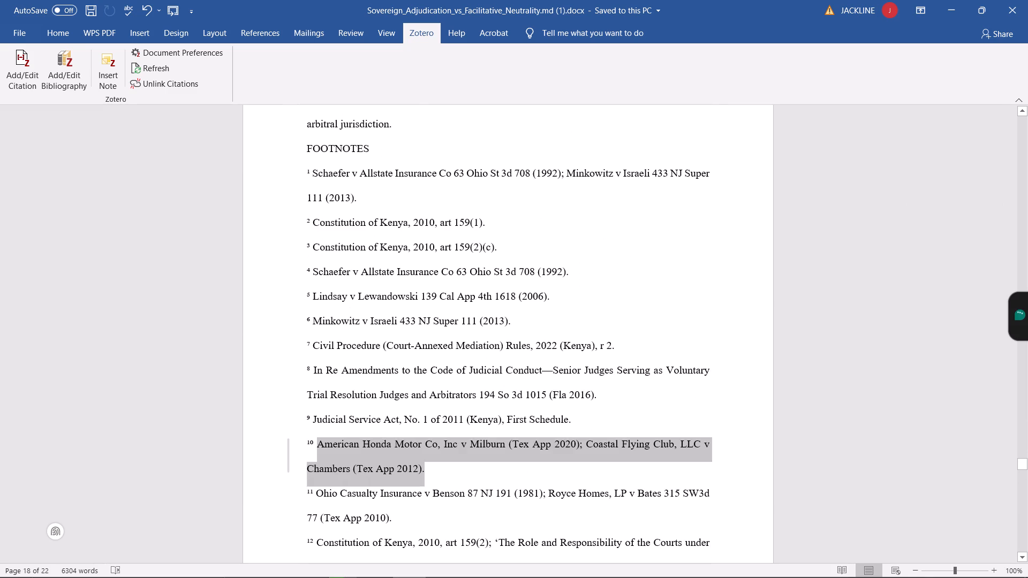
left_click_drag(332, 450, 325, 449)
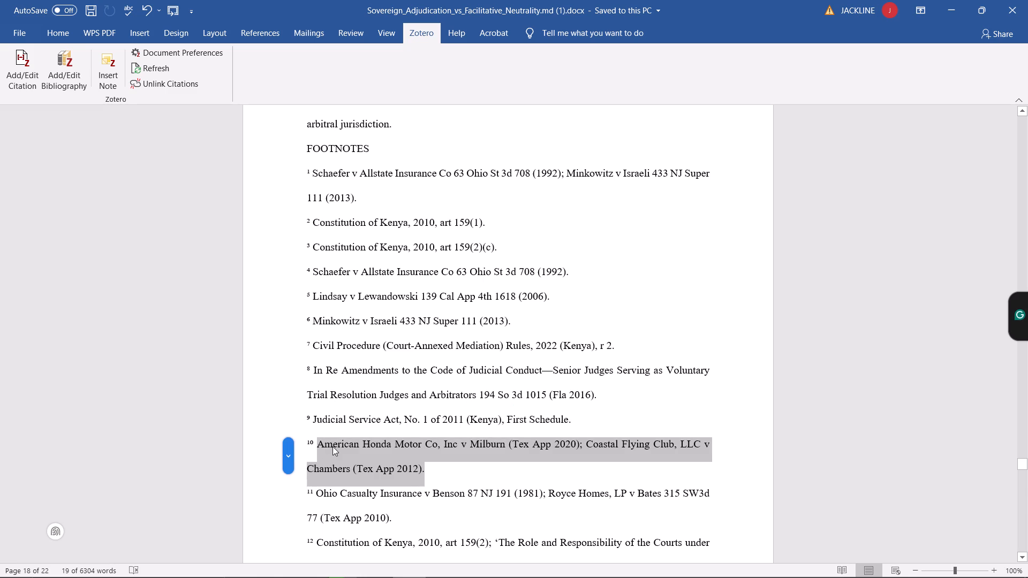
key("ctrl+c")
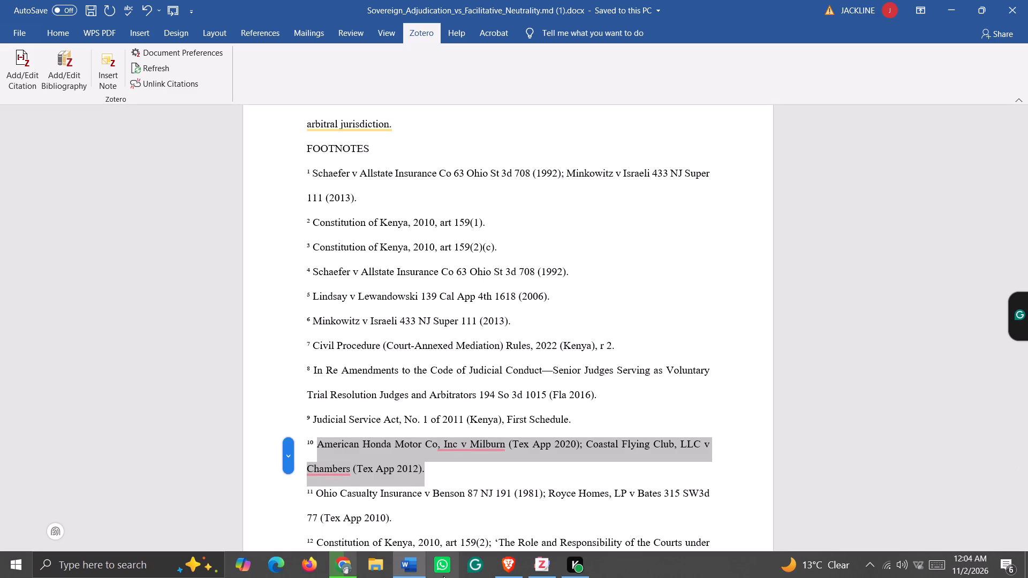
Look over the typed FOOTNOTES entries that follow note 10.
scroll(523, 477, "down", 3)
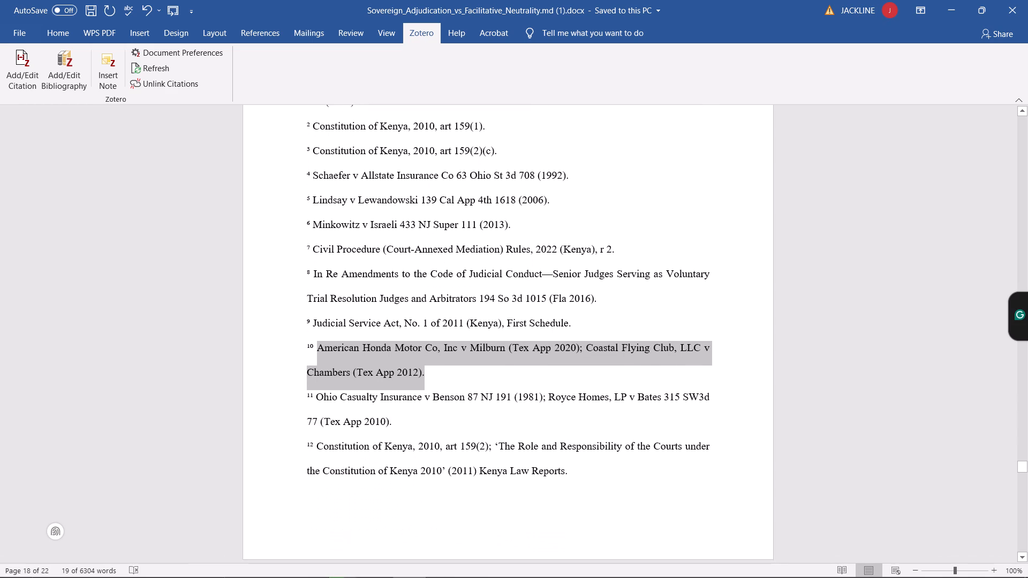
scroll(523, 477, "down", 8)
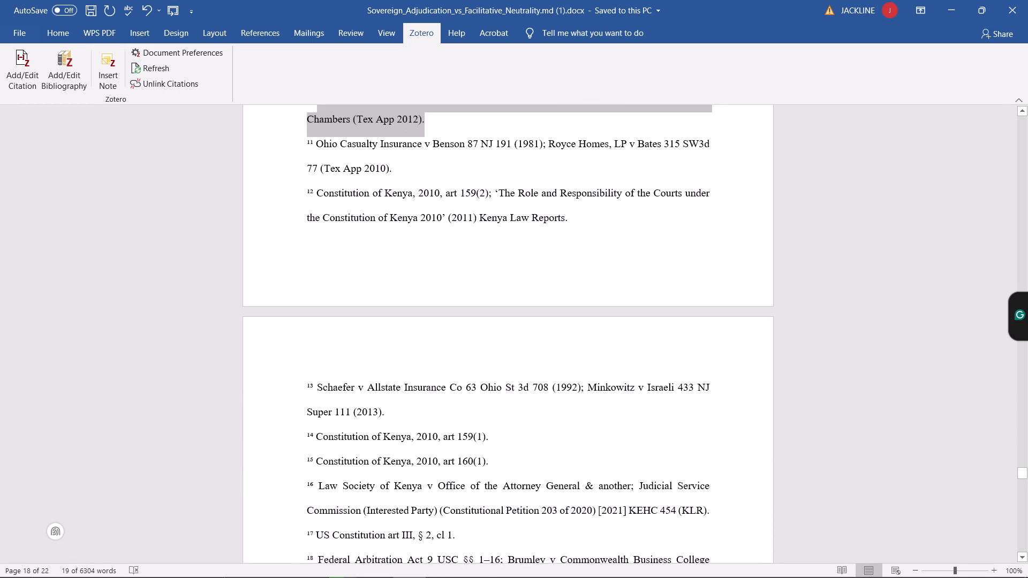
scroll(525, 475, "down", 4)
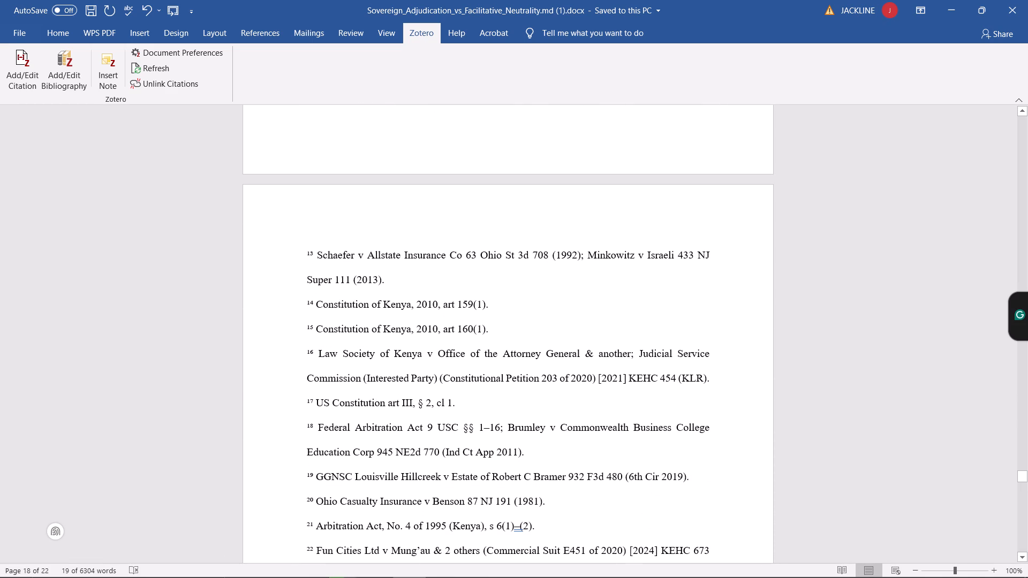
scroll(527, 471, "up", 7)
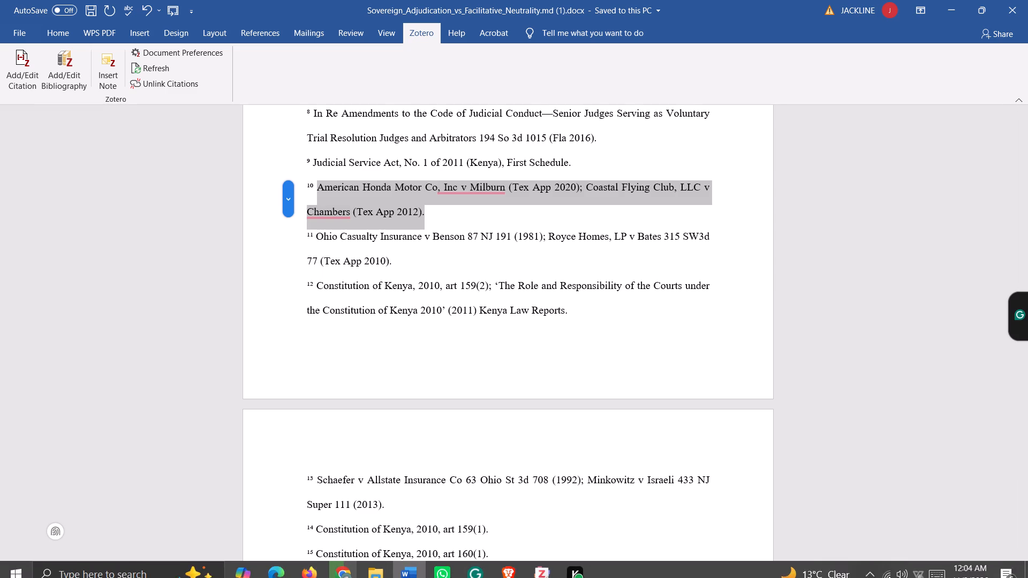
In Chrome, replace the old Google search with “do these two cases describe what a mediator is” plus the copied American Honda and Coastal Flying Club entry.
left_click(342, 572)
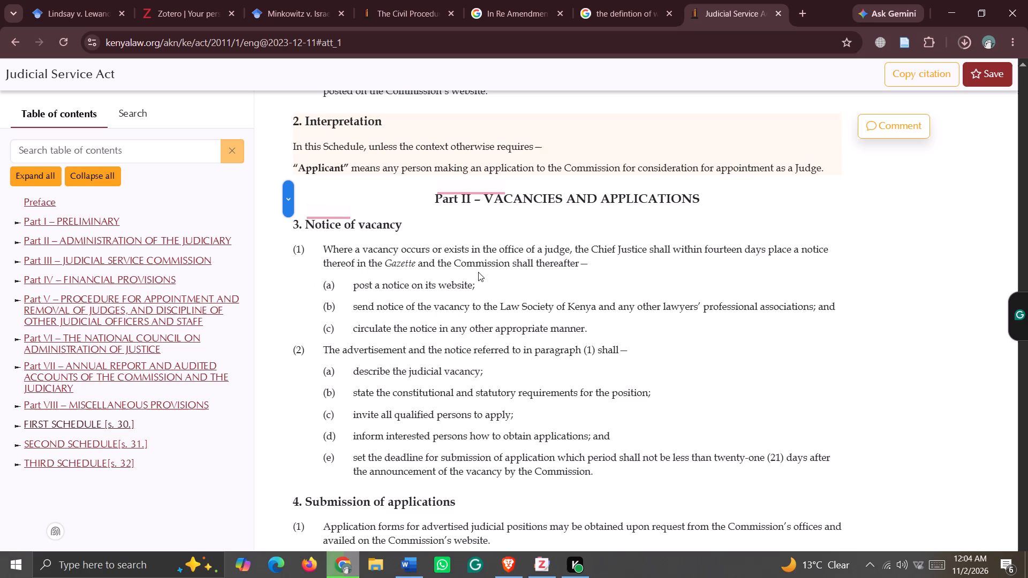
left_click(622, 11)
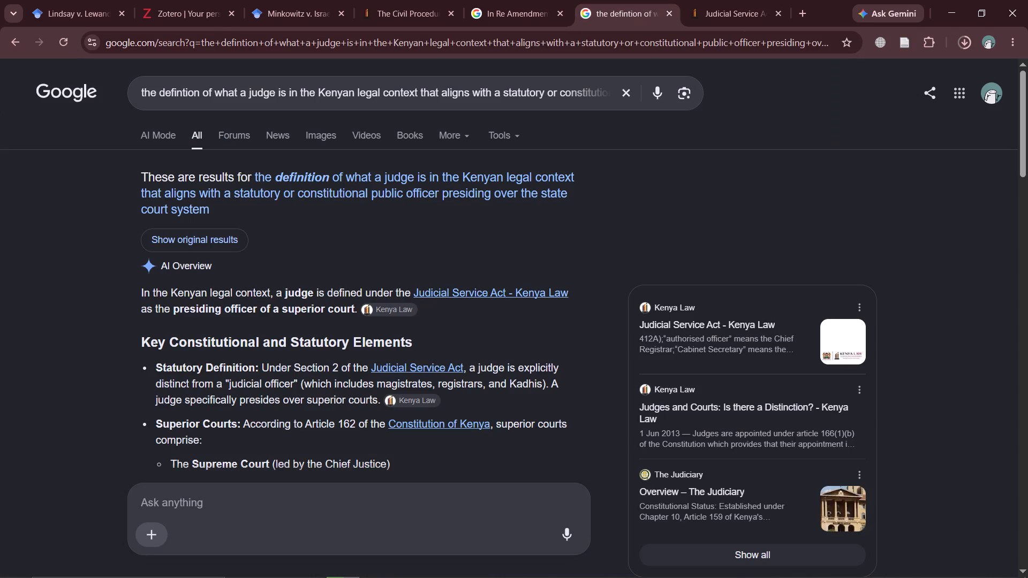
left_click(628, 93)
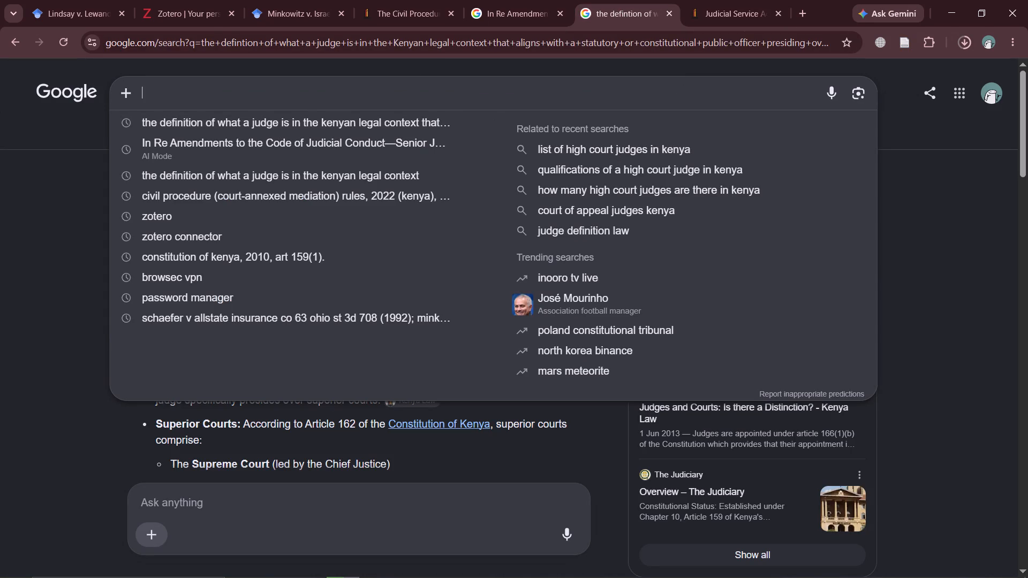
type("do these")
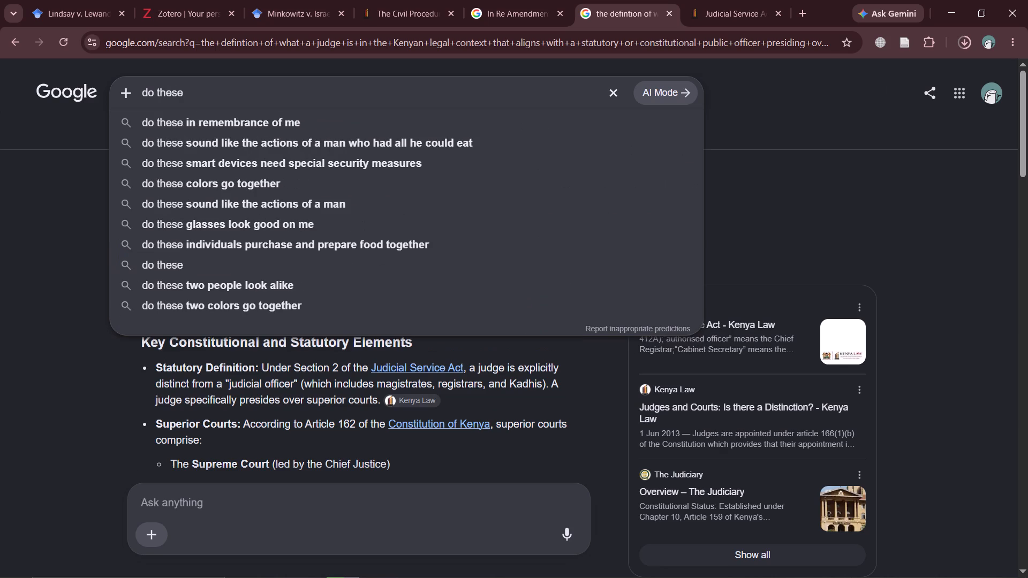
key("space")
key("t")
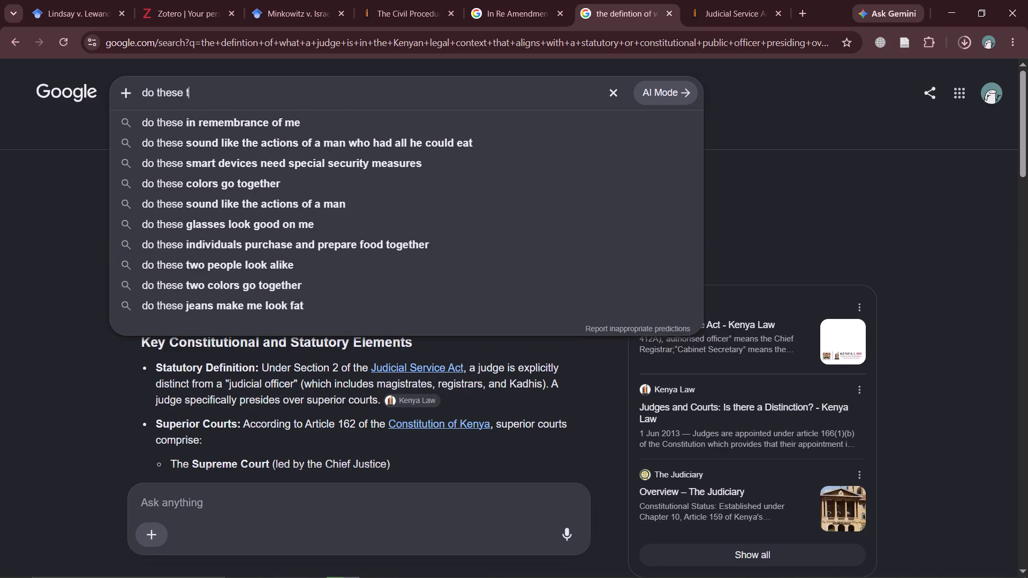
type("wo cases")
key("space")
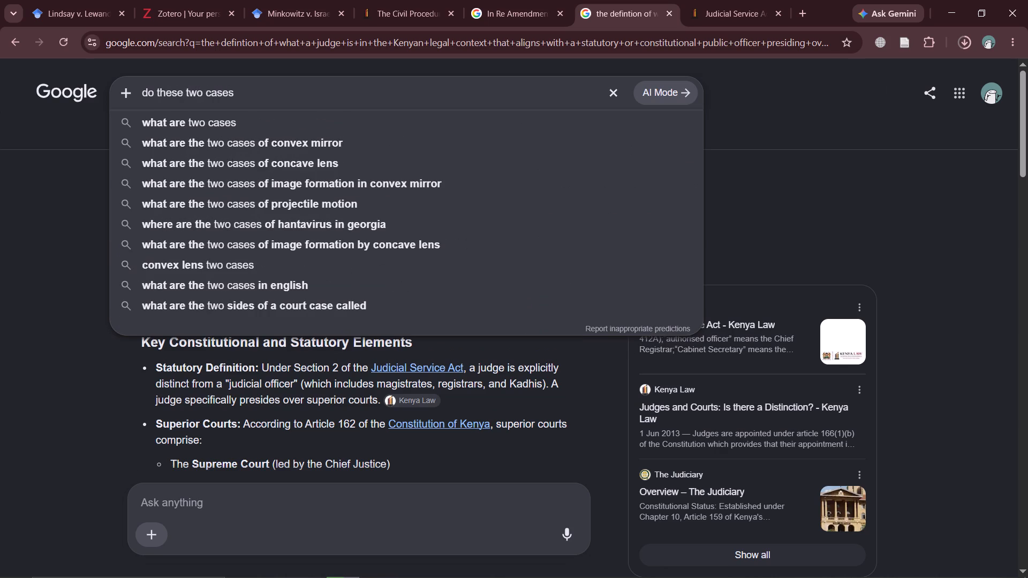
type("desc")
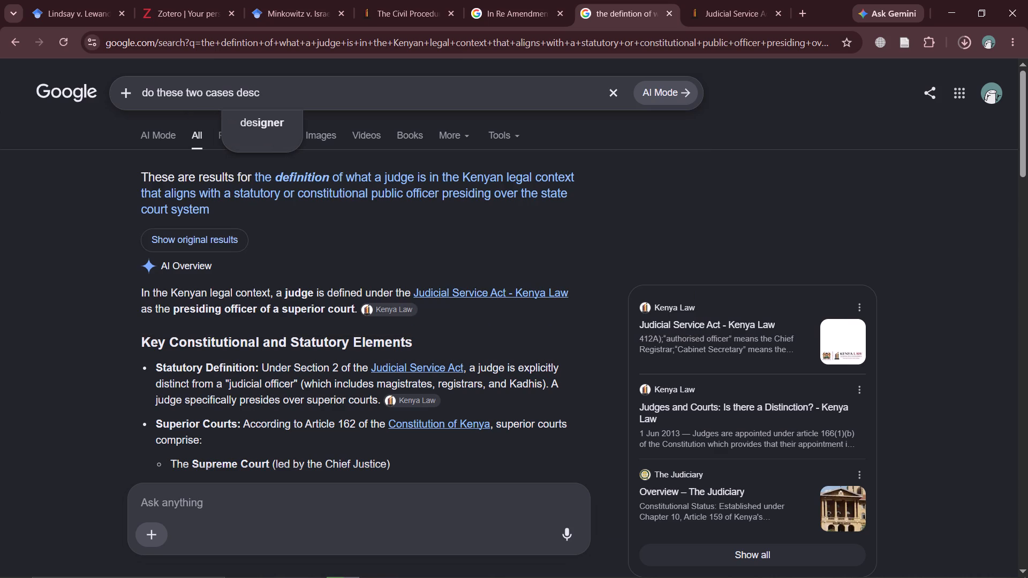
type("ribe")
key("space")
type("what a media")
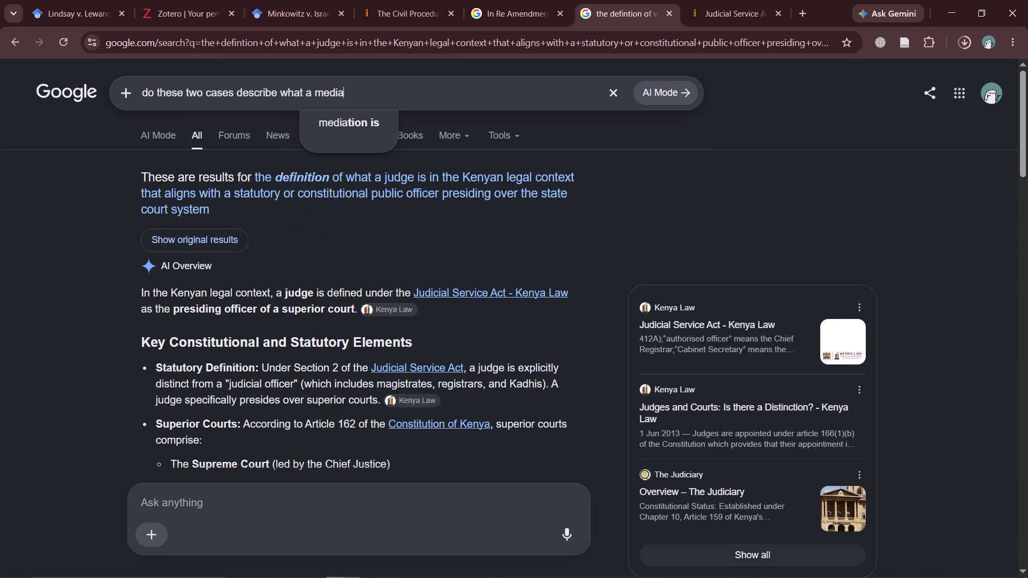
type("tor")
key("space")
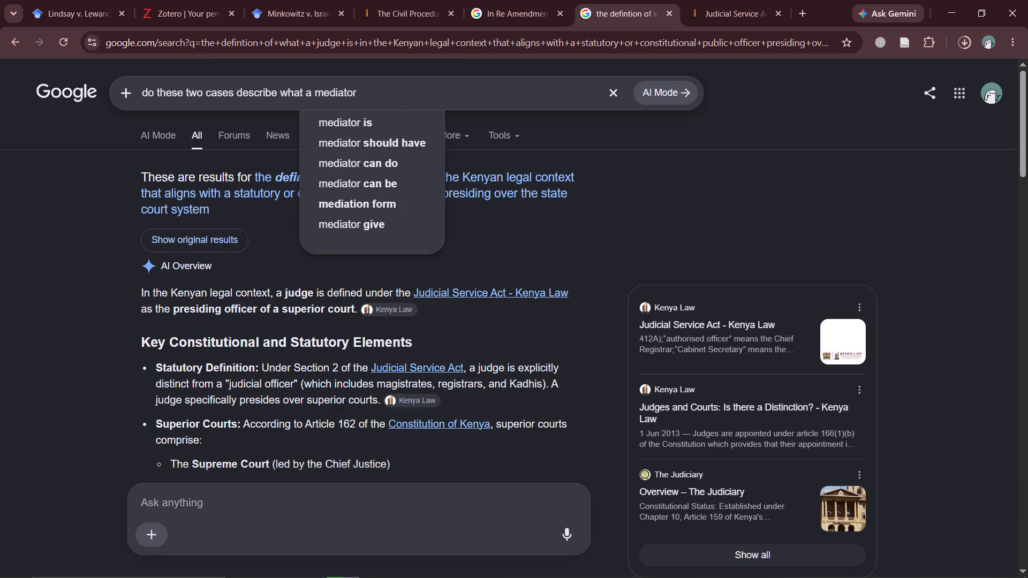
type("is")
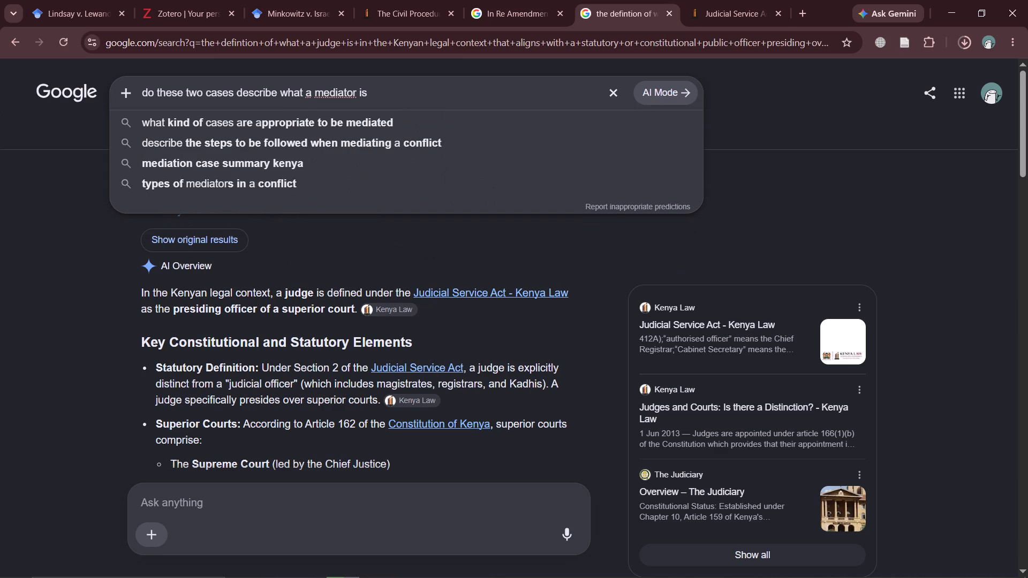
key("space")
key("ctrl+v")
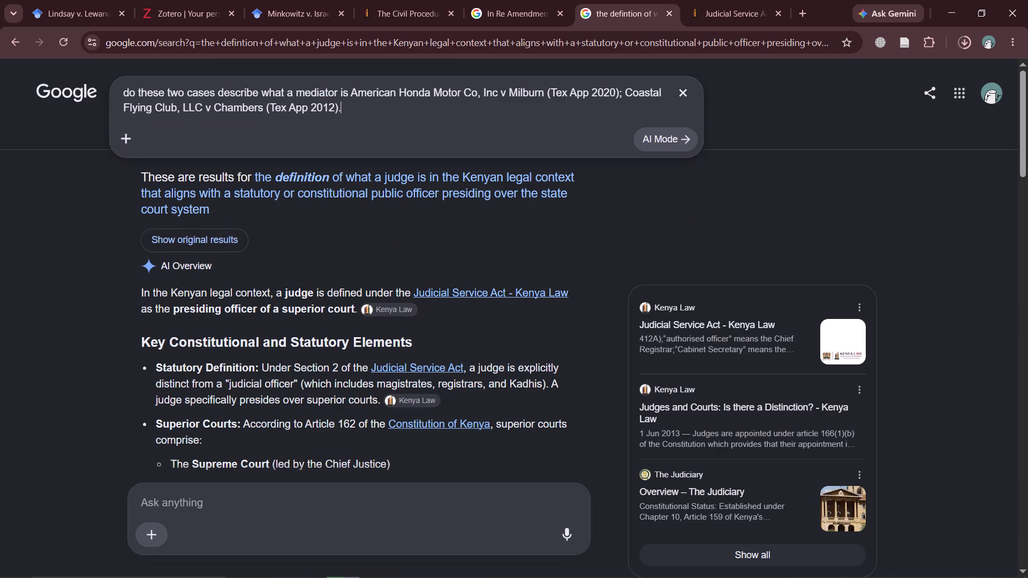
key("Return")
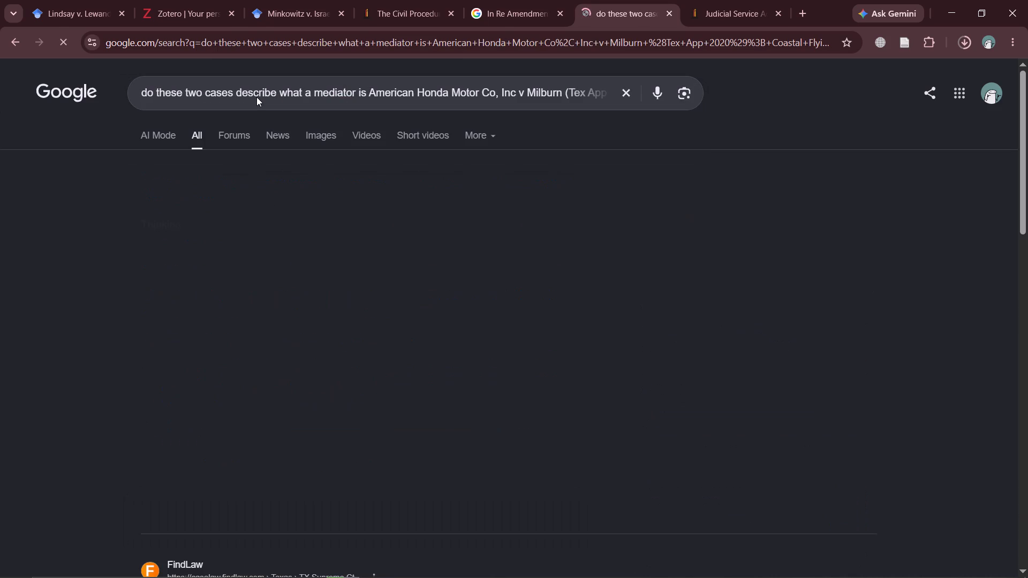
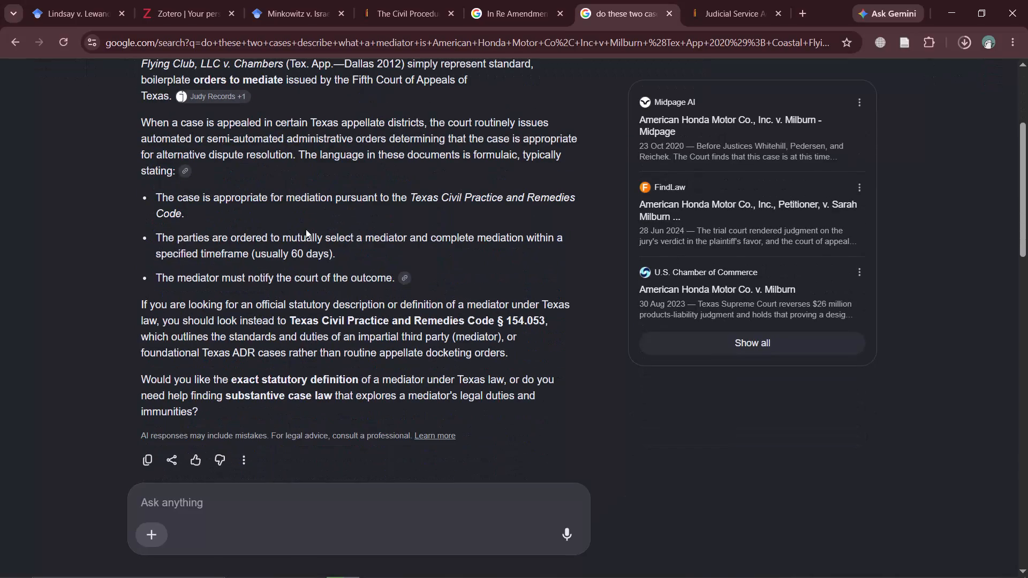
In Word, copy section 3.1.1's sentence “A mediator is an independent neutral who facilitates communication without adjudicative authority”, leaving out note number 10.
scroll(301, 254, "up", 1)
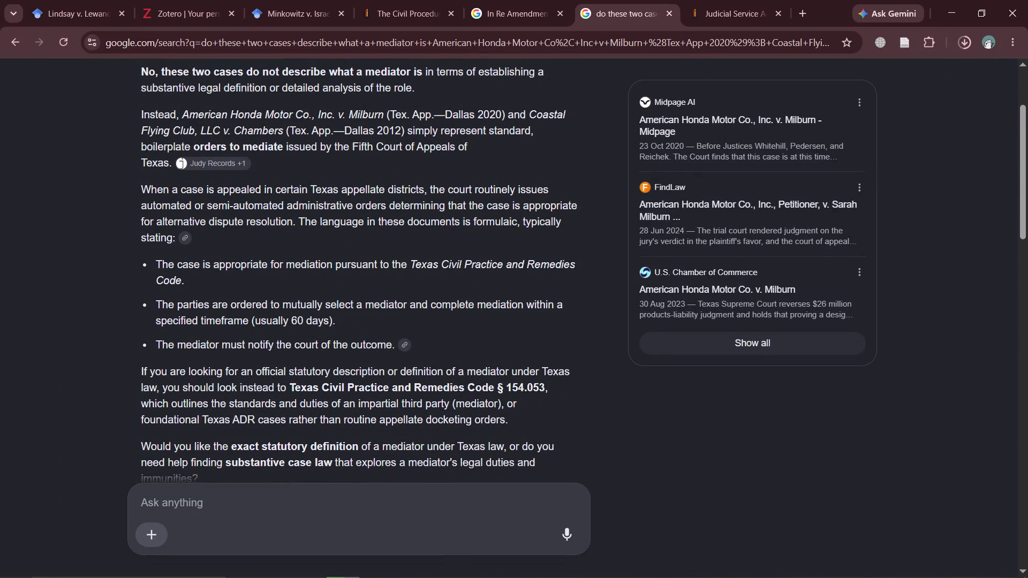
scroll(325, 219, "down", 1)
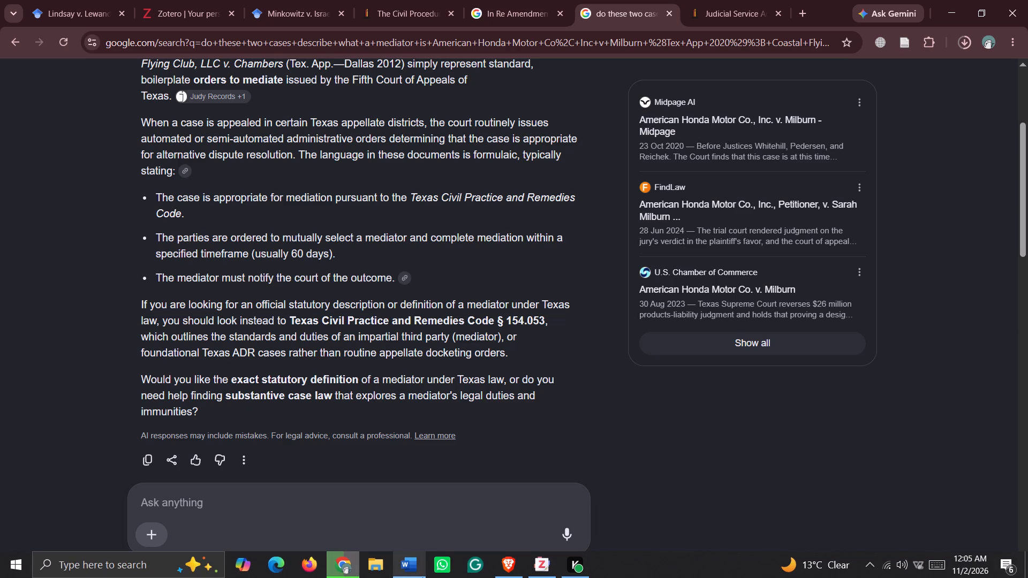
left_click(422, 577)
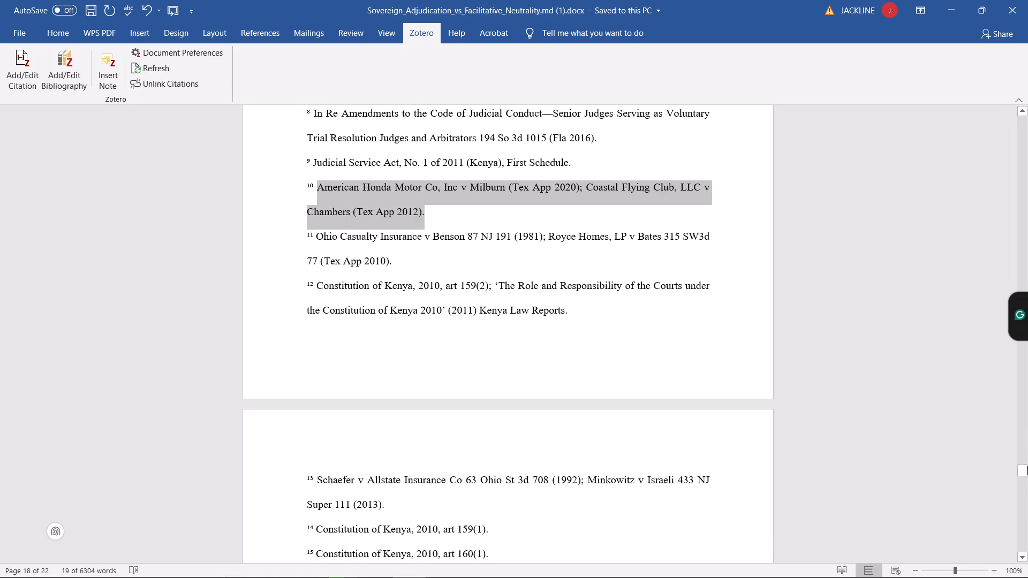
left_click_drag(1021, 474, 1008, 360)
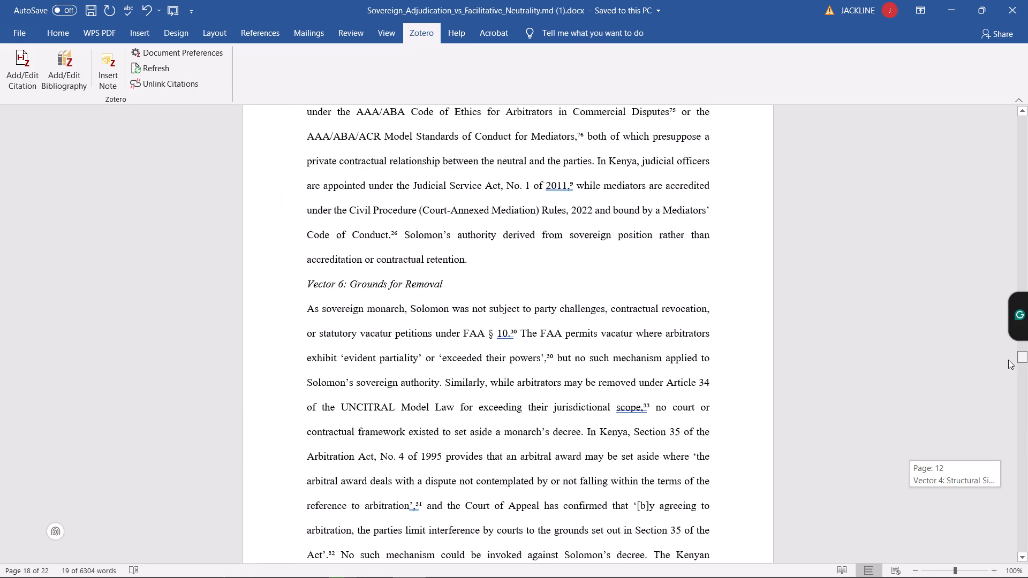
left_click_drag(1008, 360, 999, 316)
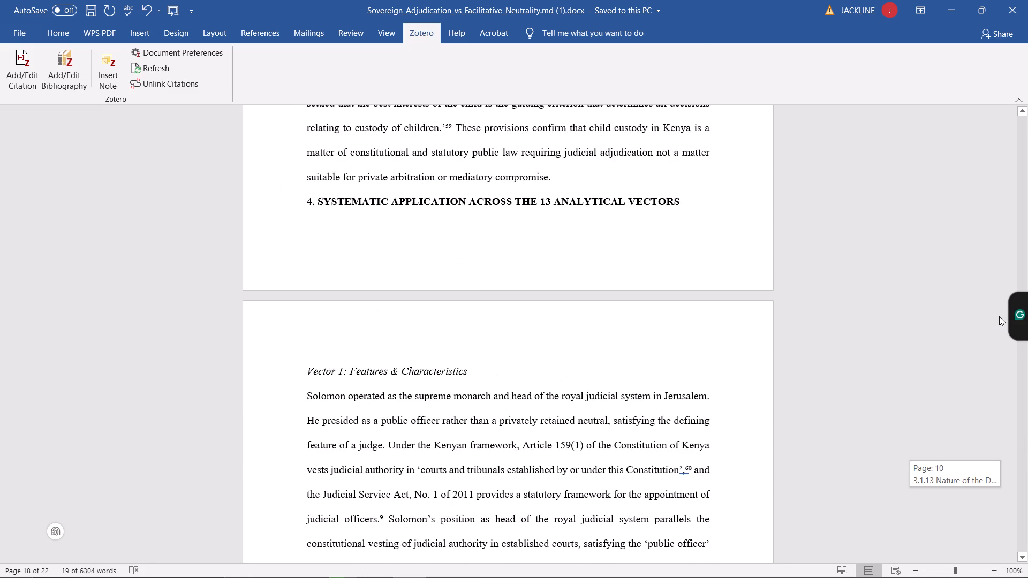
left_click_drag(999, 316, 999, 295)
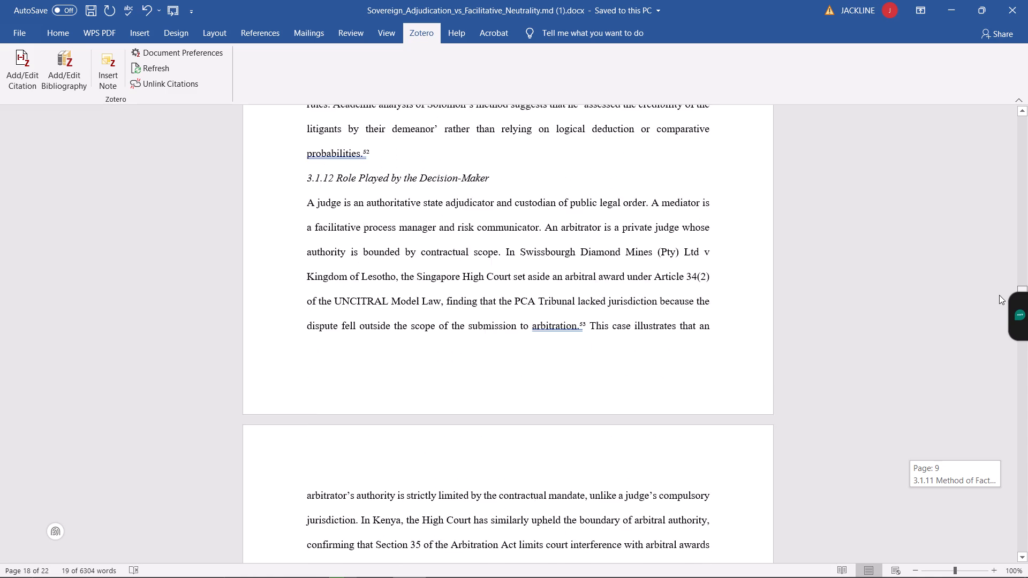
left_click_drag(999, 295, 1001, 272)
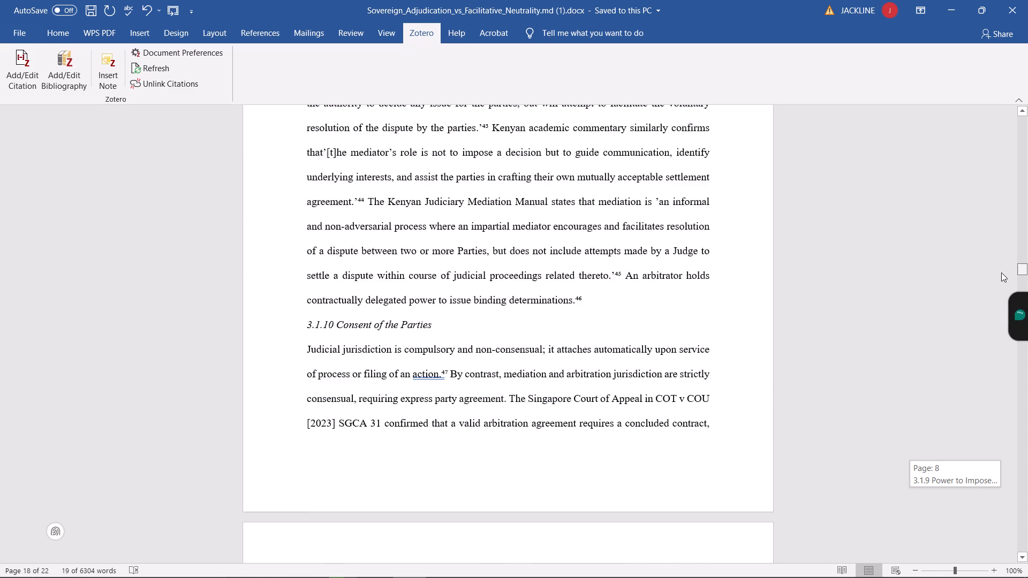
left_click_drag(1001, 272, 1001, 252)
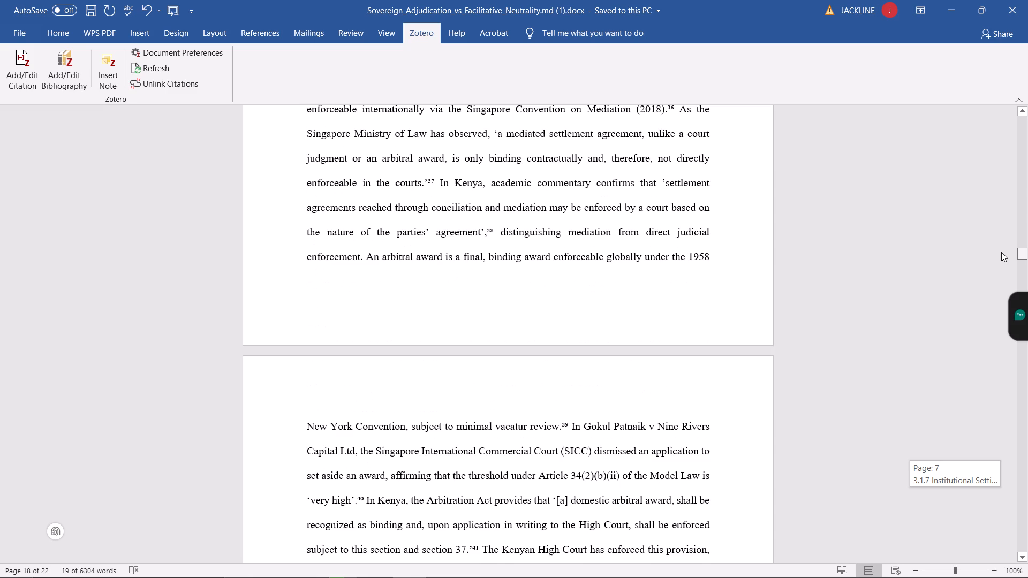
left_click_drag(1001, 252, 1002, 235)
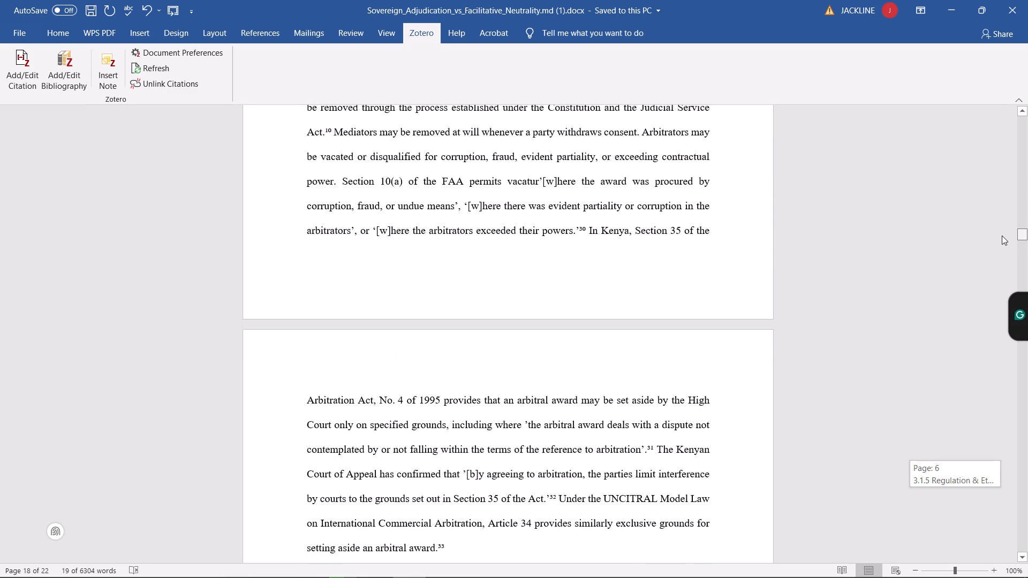
left_click_drag(1002, 235, 999, 215)
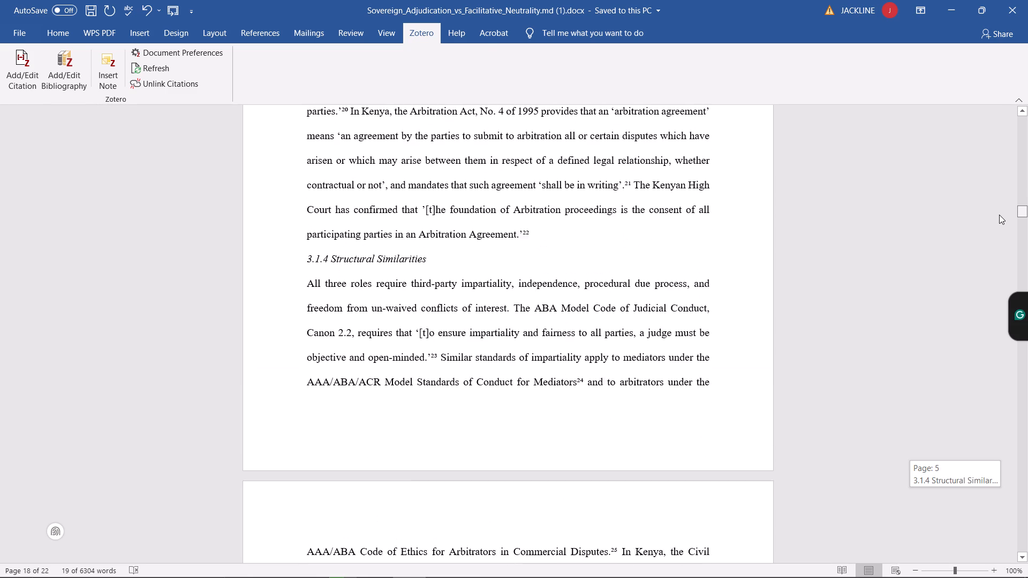
left_click_drag(999, 215, 997, 194)
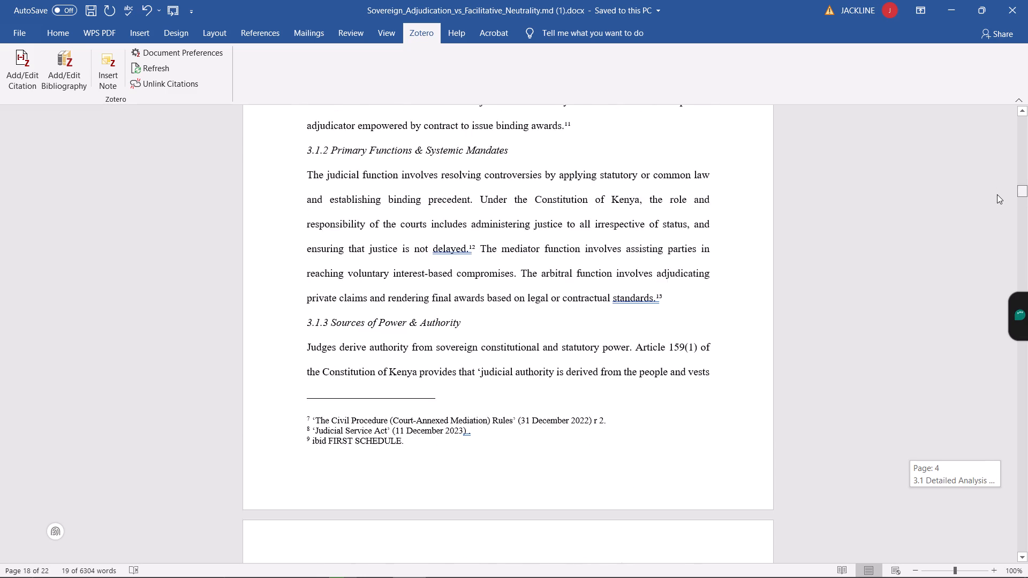
left_click_drag(997, 194, 999, 191)
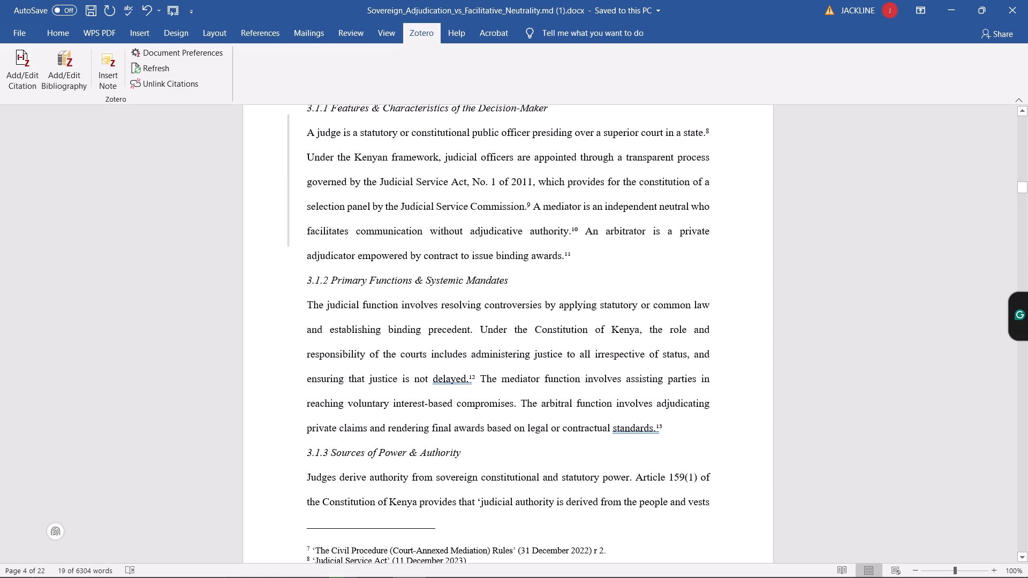
left_click_drag(570, 232, 540, 214)
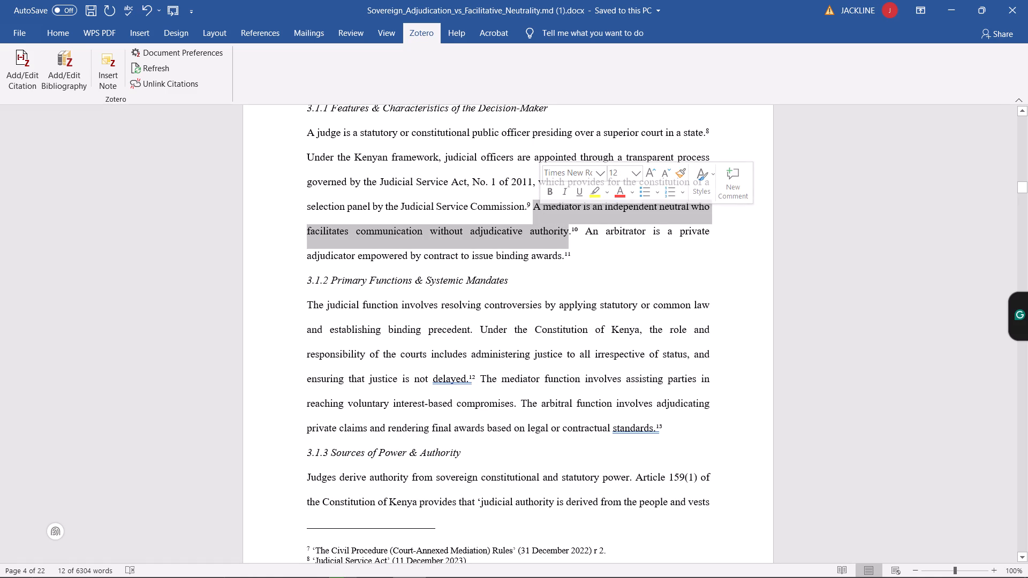
key("ctrl+c")
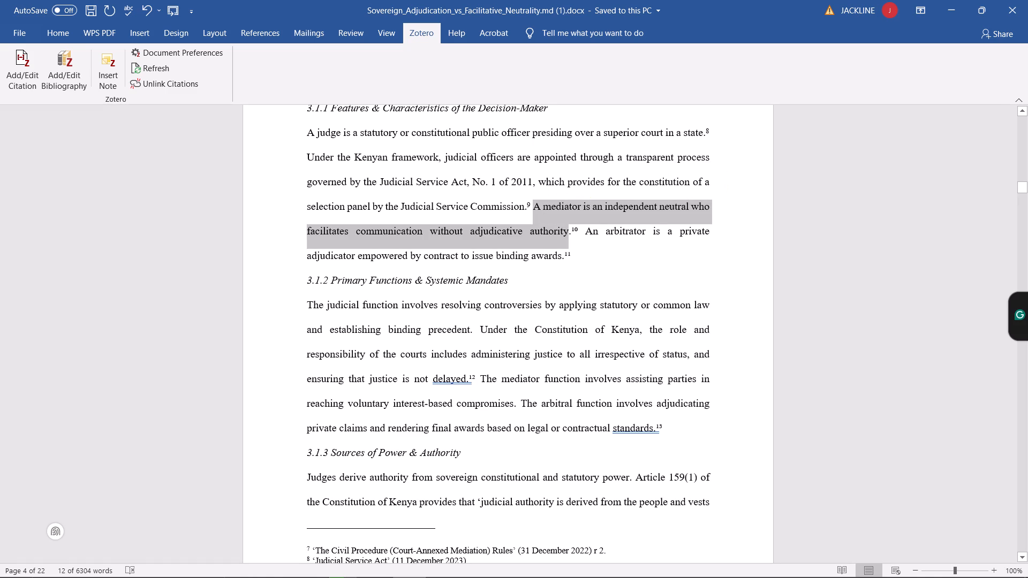
In Chrome, ask the follow-up “do the cases have the following ideas in it” plus the copied mediator sentence, and read the answer.
left_click(342, 560)
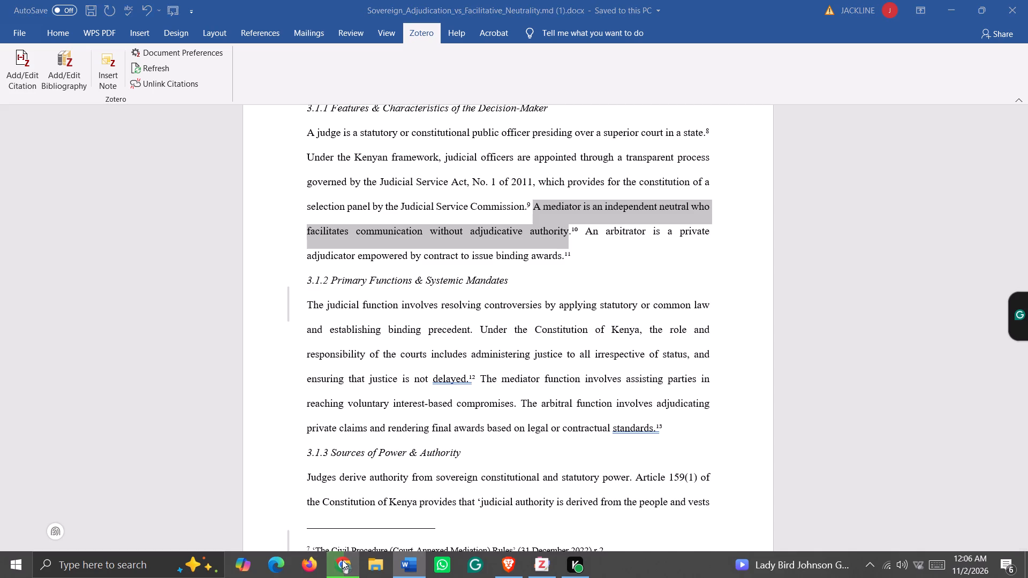
left_click(298, 498)
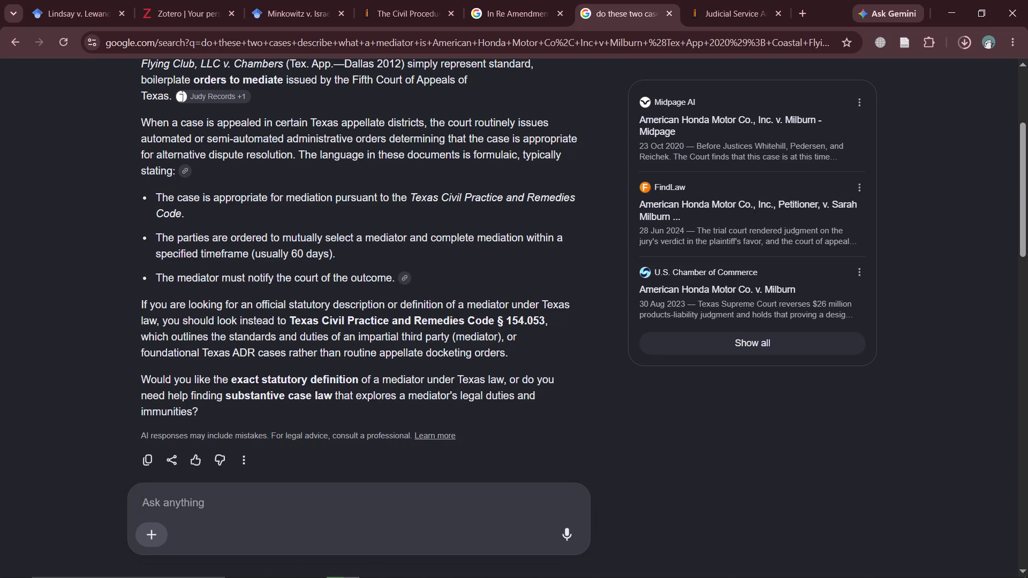
type("do th")
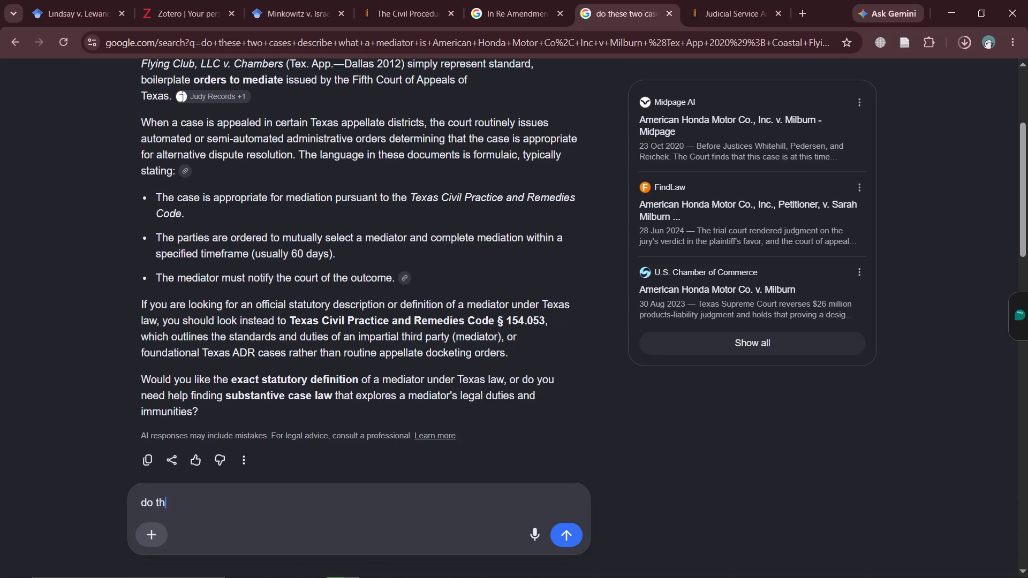
type("e")
key("space")
type("cases")
key("space")
type("have")
key("space")
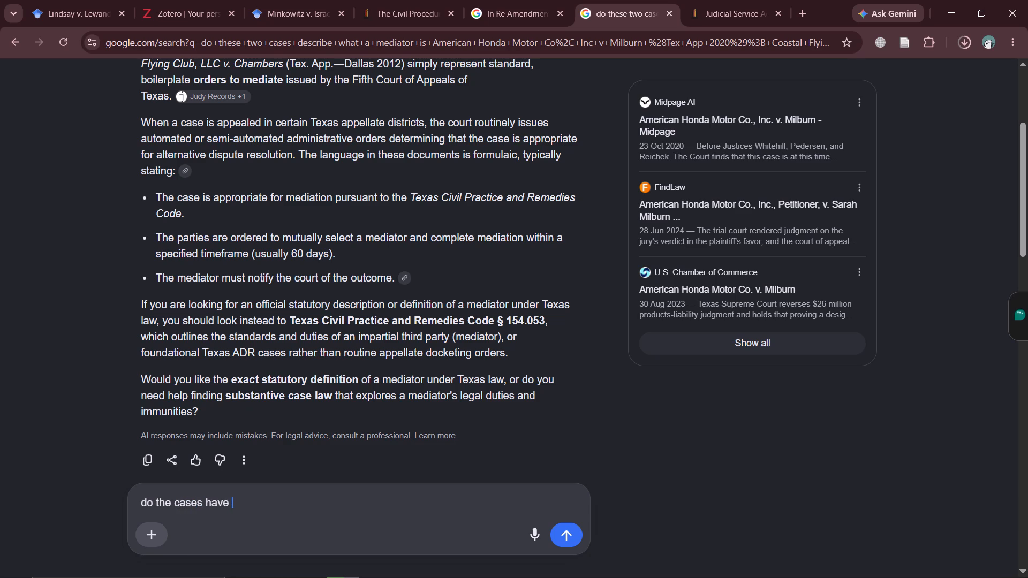
type("the follo")
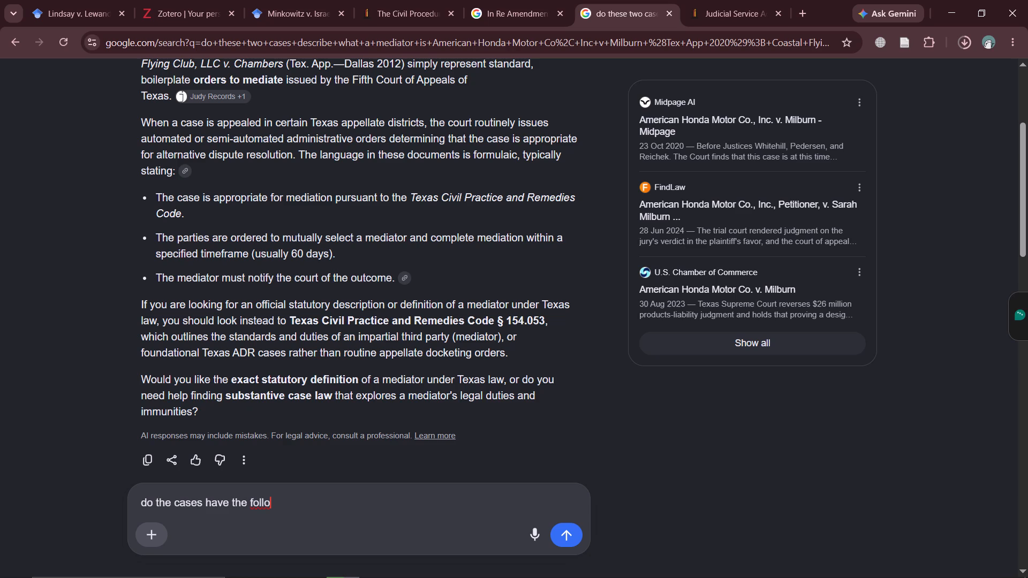
type("wing ideas")
key("space")
type("in it")
key("space")
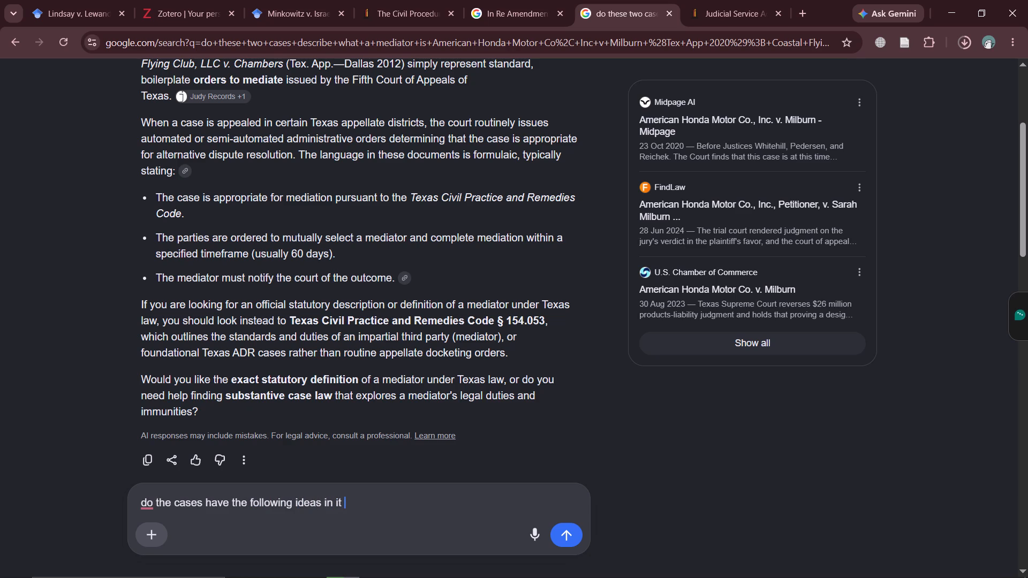
key("ctrl+v")
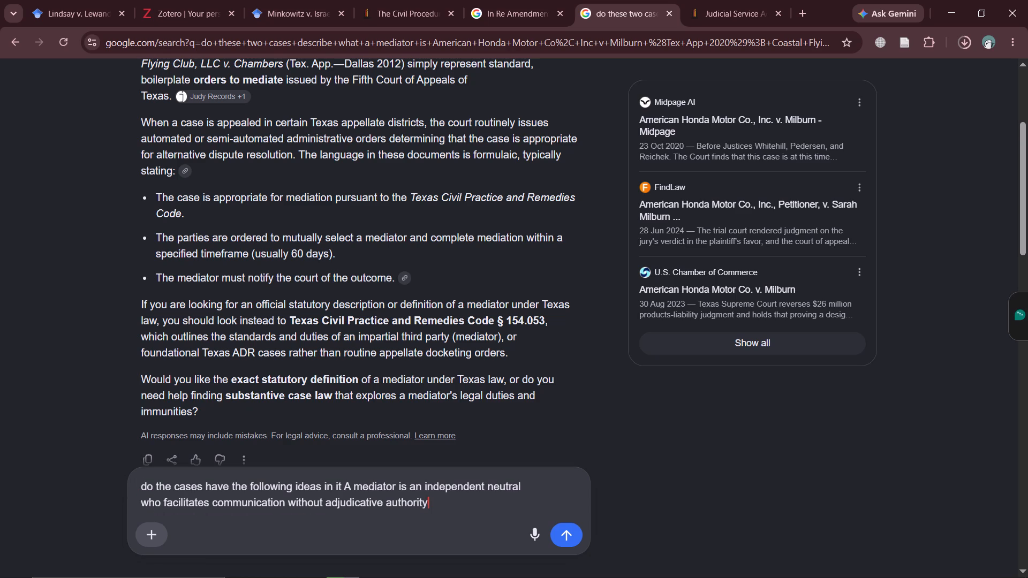
key("Return")
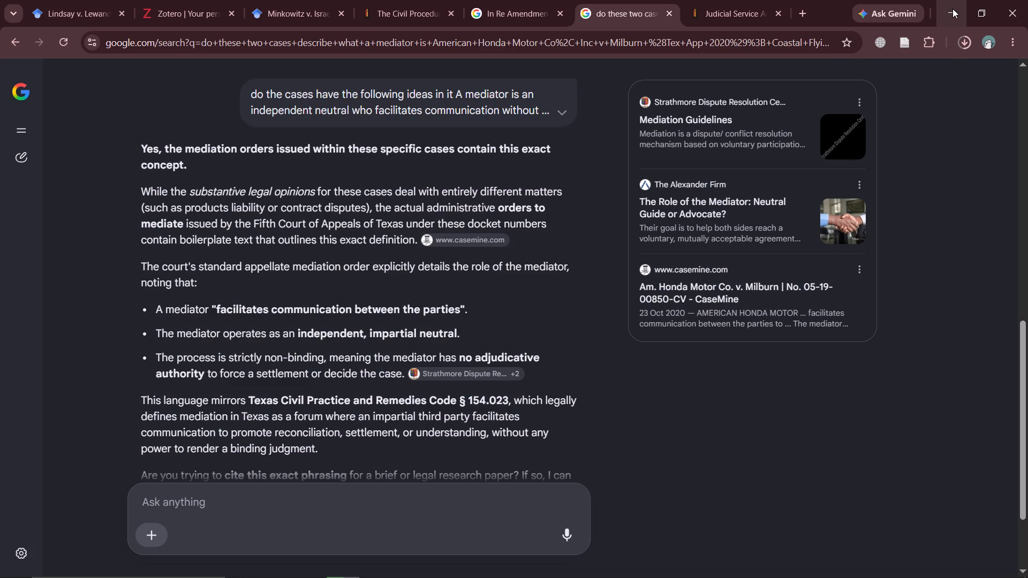
scroll(347, 188, "up", 5)
Return from the Lindsay v. Lewandowski opinion to the Google Scholar case law results and clear the old search query.
left_click(81, 5)
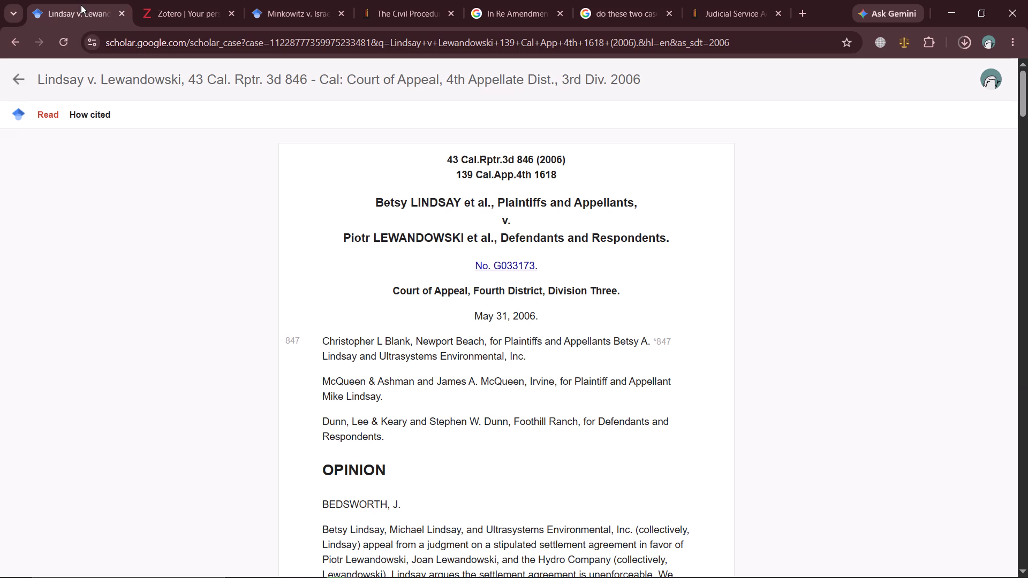
left_click(21, 39)
left_click(457, 88)
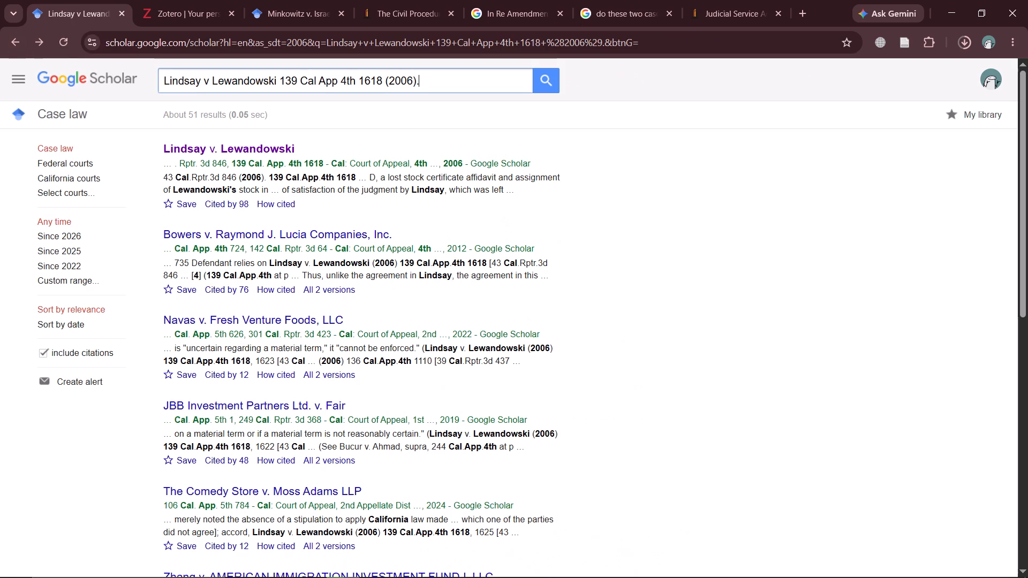
key("BackSpace")
key("BackSpace")
key("BackSpace")
key("BackSpace")
key("BackSpace")
key("BackSpace")
key("BackSpace")
key("BackSpace")
key("BackSpace")
key("BackSpace")
key("BackSpace")
key("BackSpace")
key("BackSpace")
key("BackSpace")
key("BackSpace")
key("BackSpace")
key("BackSpace")
key("BackSpace")
key("BackSpace")
key("BackSpace")
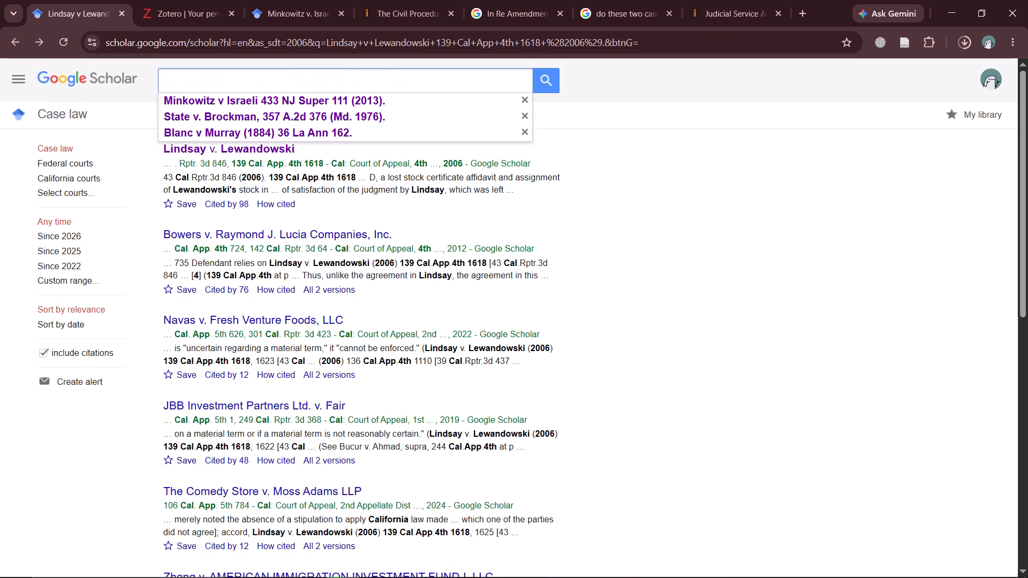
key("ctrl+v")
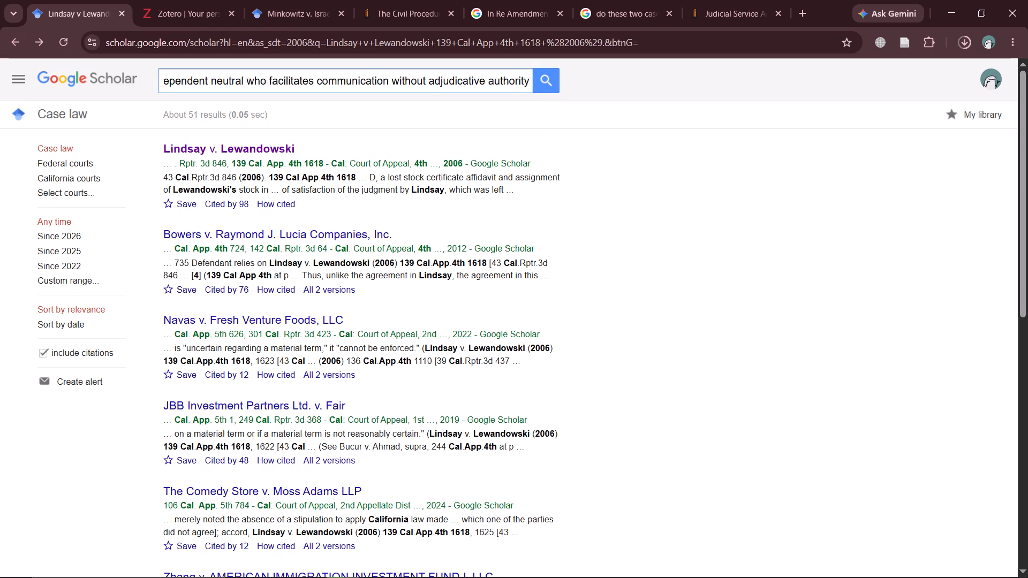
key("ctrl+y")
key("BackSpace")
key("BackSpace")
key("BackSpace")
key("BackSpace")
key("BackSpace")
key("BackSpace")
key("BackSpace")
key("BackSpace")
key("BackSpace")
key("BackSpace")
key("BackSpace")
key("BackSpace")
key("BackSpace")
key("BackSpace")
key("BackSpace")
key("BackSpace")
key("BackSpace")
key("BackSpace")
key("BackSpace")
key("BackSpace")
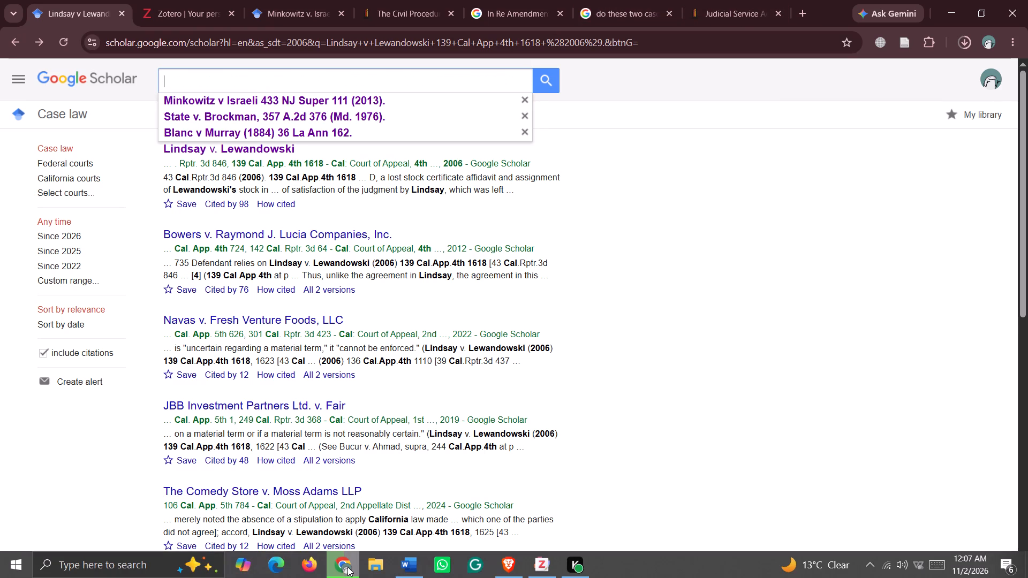
In Word, copy the full note 10 entry, American Honda Motor Co plus Coastal Flying Club, from the FOOTNOTES list.
left_click(420, 573)
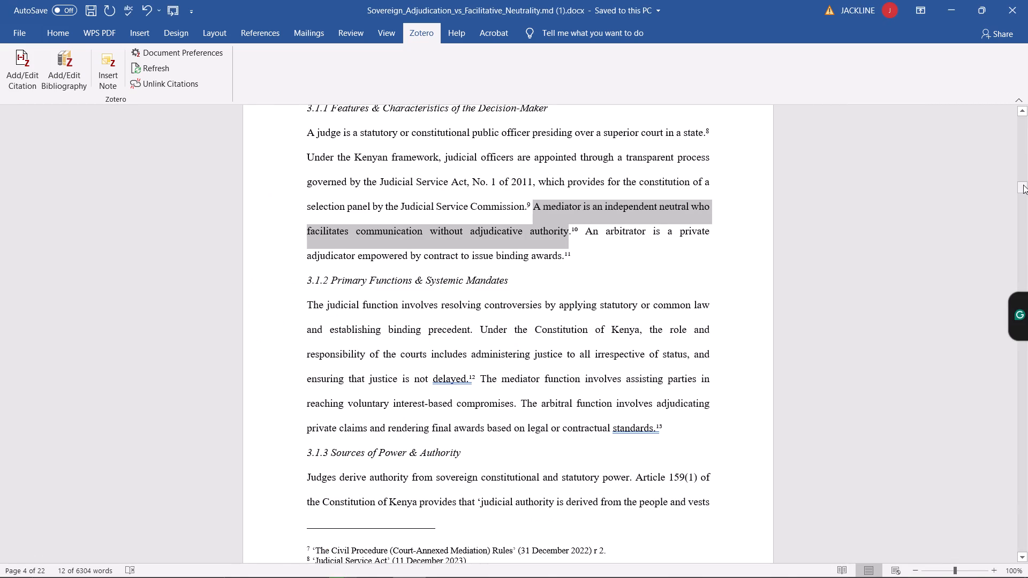
left_click_drag(1023, 185, 1023, 285)
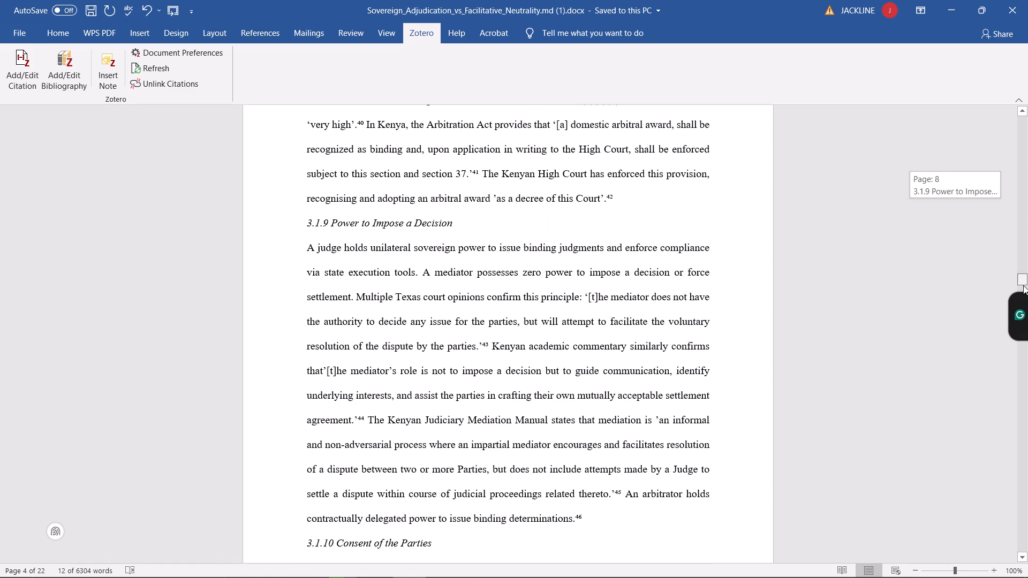
left_click_drag(1023, 285, 1027, 453)
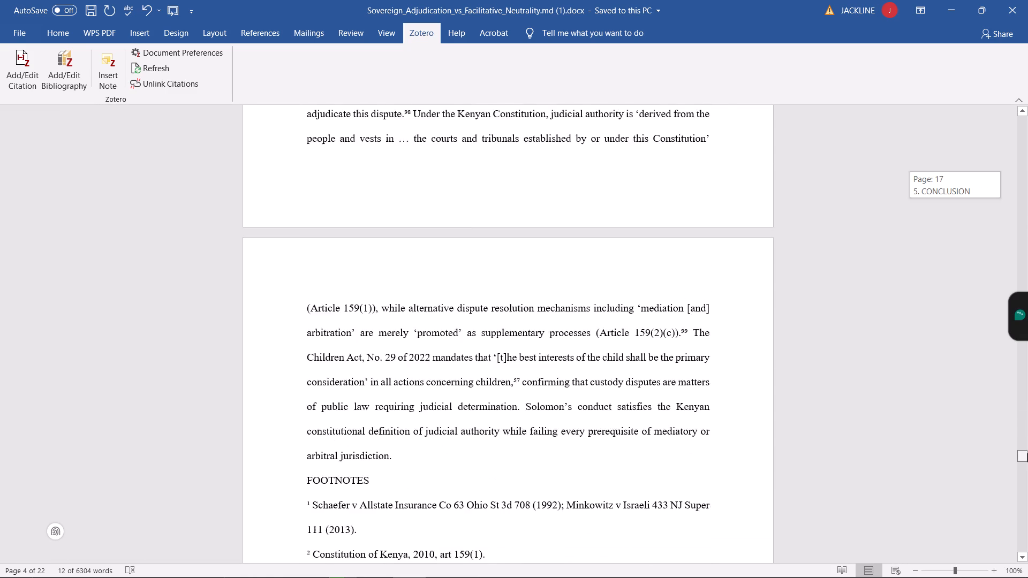
left_click_drag(1027, 453, 1027, 463)
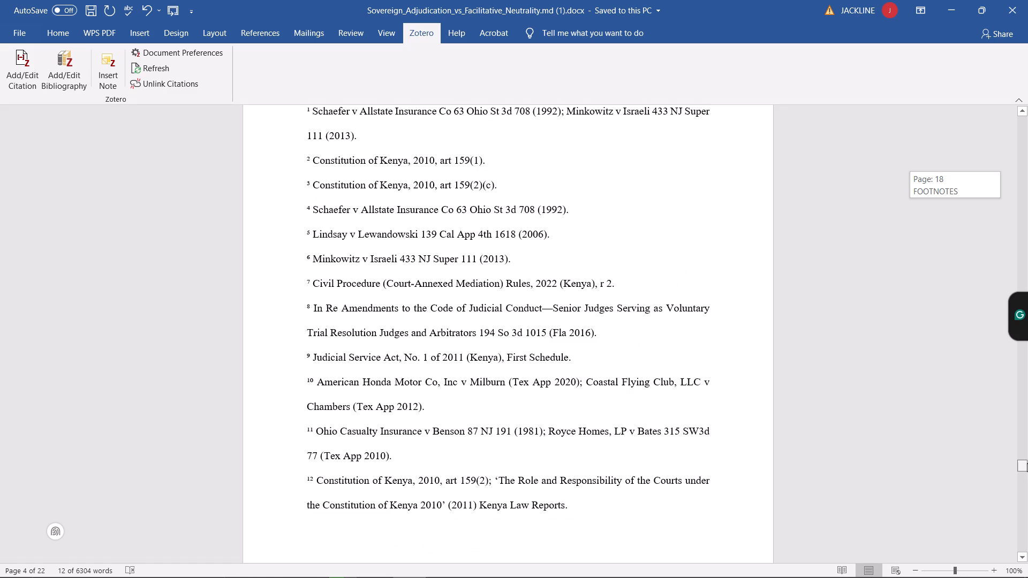
left_click_drag(1027, 463, 1027, 463)
left_click_drag(432, 405, 342, 385)
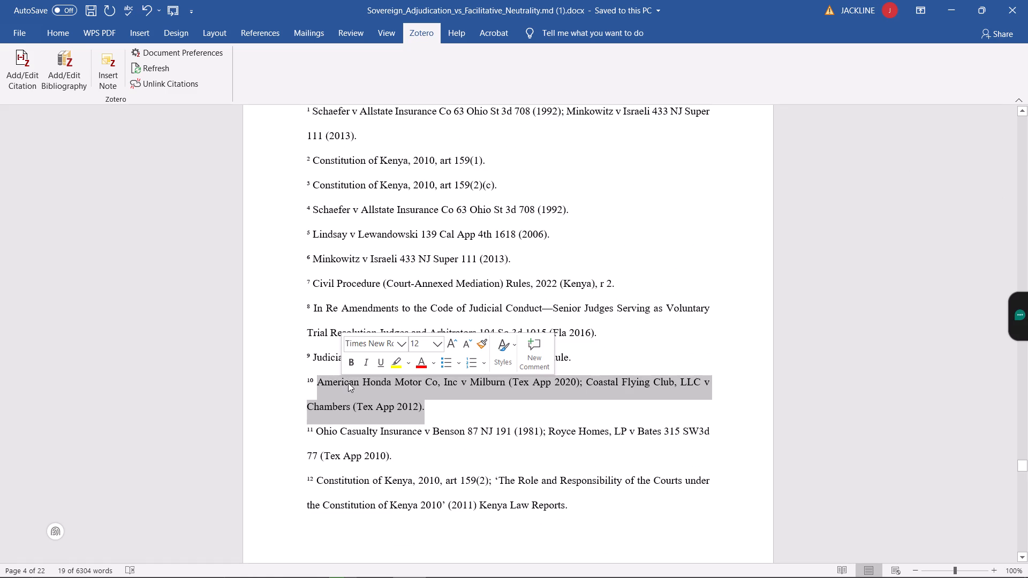
key("ctrl+c")
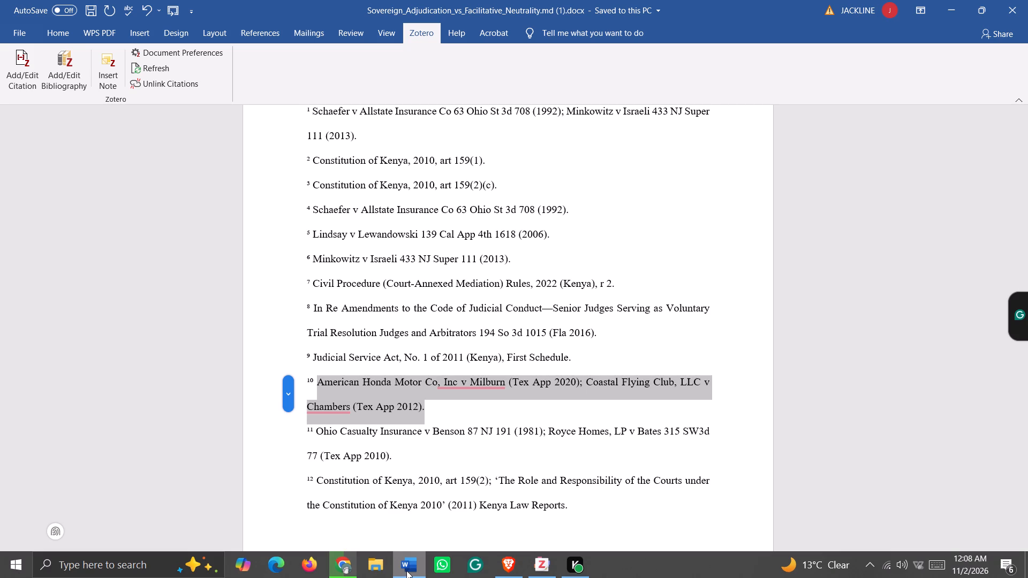
In Chrome, search Google Scholar case law for “American Honda Motor Co, Inc v Milburn (Tex App 2020)”, trimmed from the copied entry.
left_click(347, 564)
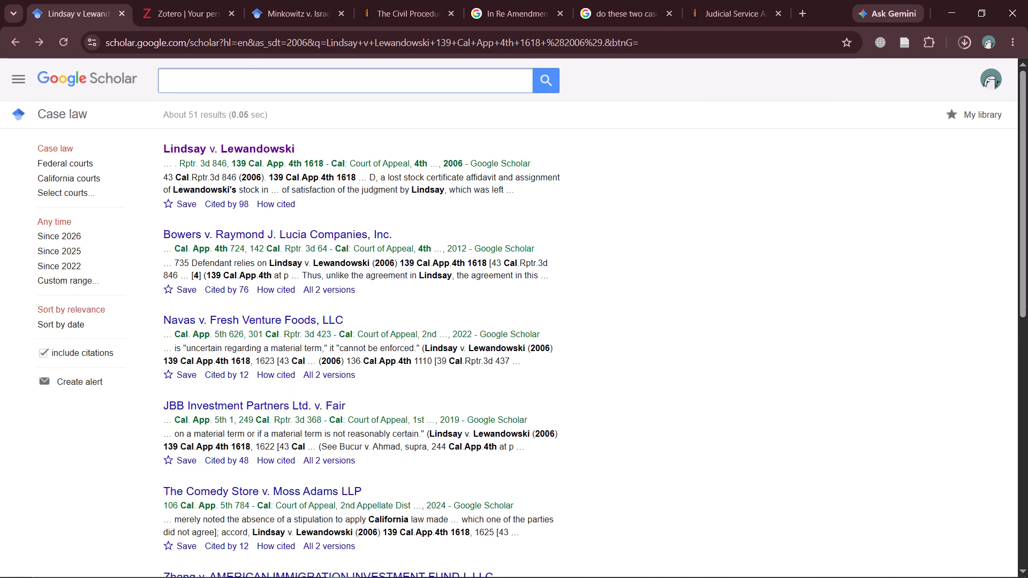
key("ctrl+v")
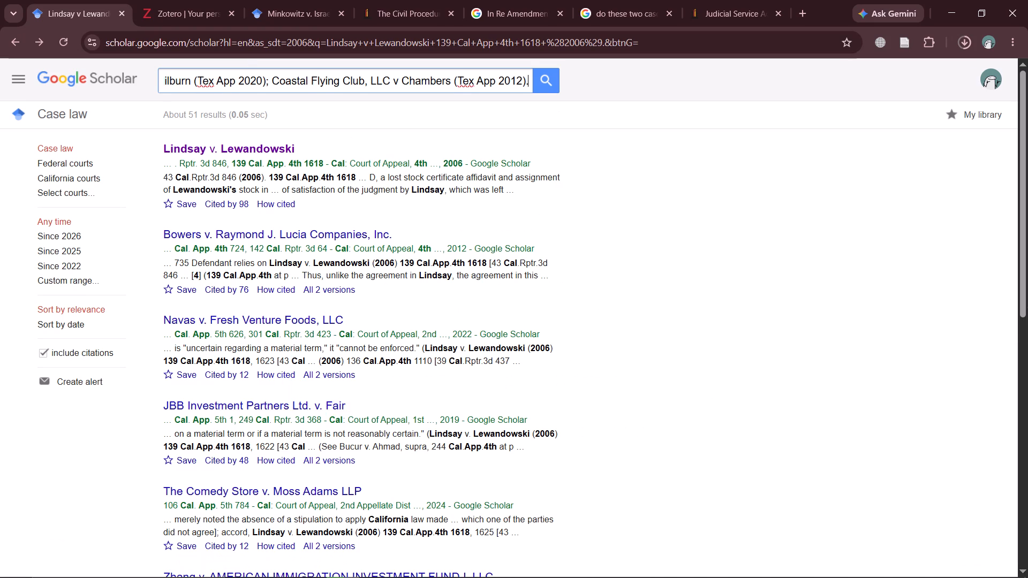
key("BackSpace")
key("BackSpace")
key("BackSpace")
key("BackSpace")
key("BackSpace")
key("BackSpace")
key("BackSpace")
key("BackSpace")
key("BackSpace")
key("BackSpace")
key("BackSpace")
key("BackSpace")
key("BackSpace")
key("BackSpace")
key("BackSpace")
key("BackSpace")
key("BackSpace")
key("BackSpace")
key("BackSpace")
key("BackSpace")
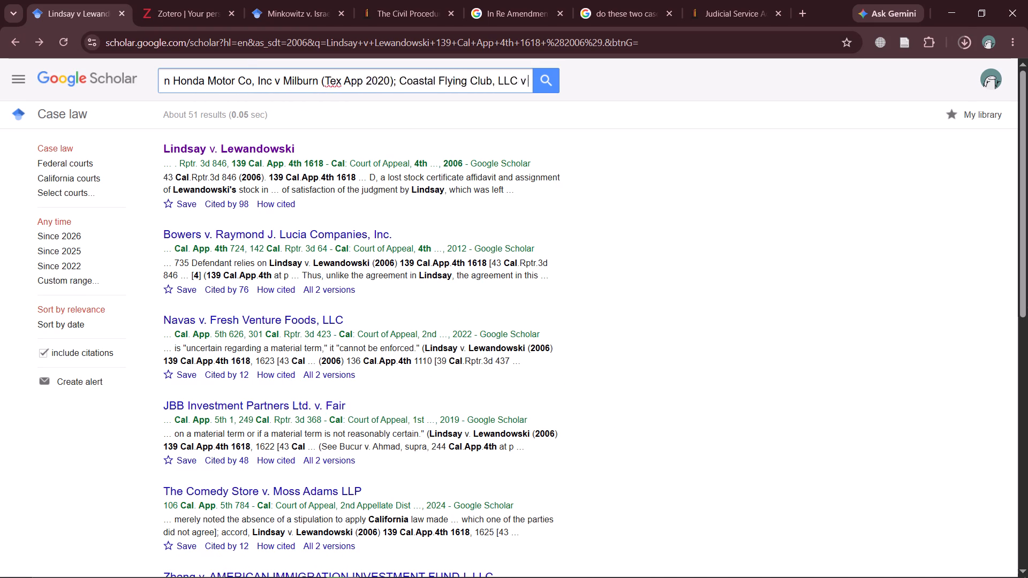
key("BackSpace")
key("BackSpace")
key("BackSpace")
key("BackSpace")
key("BackSpace")
key("BackSpace")
key("BackSpace")
key("BackSpace")
key("BackSpace")
key("BackSpace")
key("BackSpace")
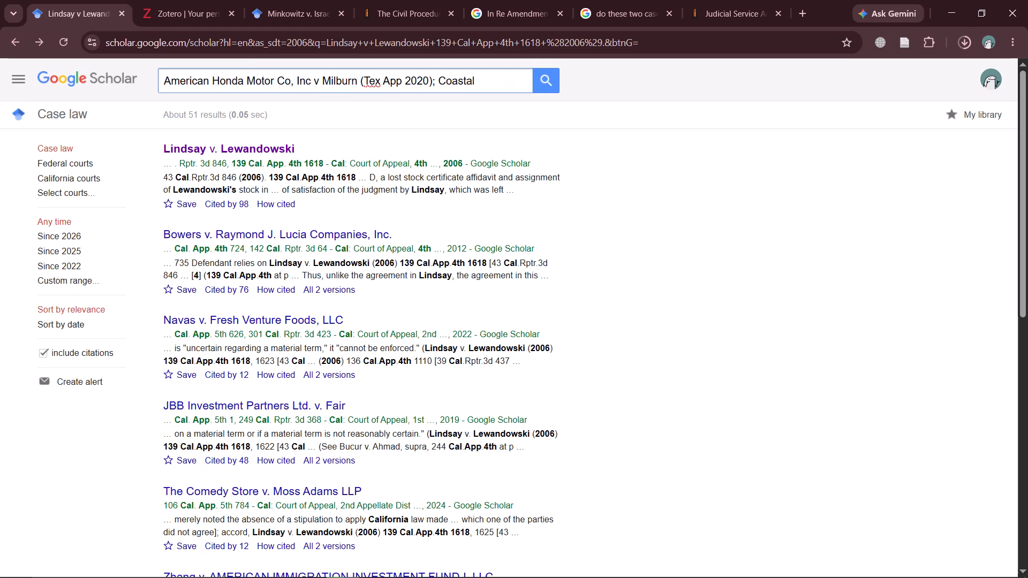
key("BackSpace")
key("BackSpace")
key("BackSpace")
key("BackSpace")
key("BackSpace")
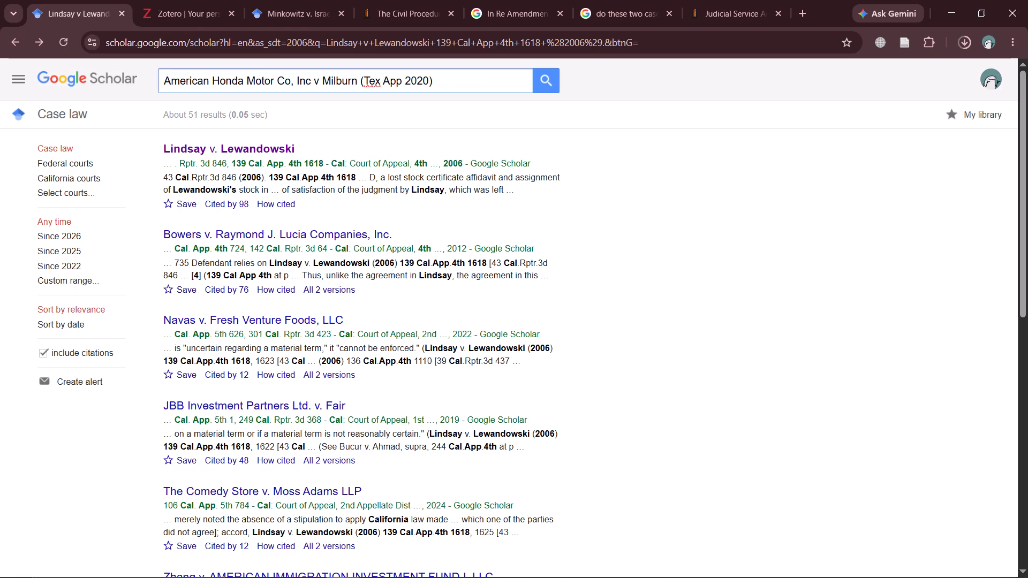
key("Return")
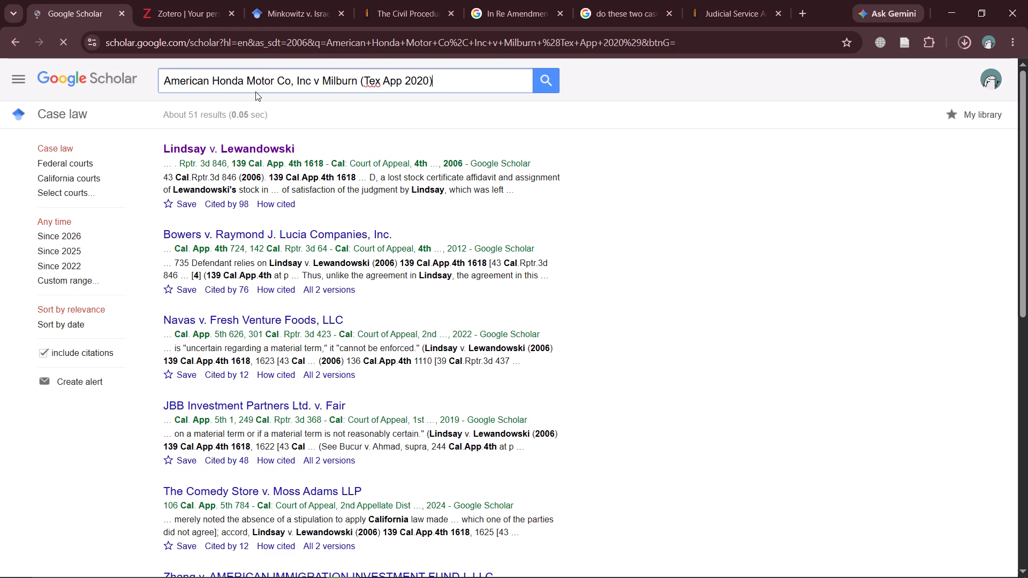
Open the American Honda Motor Co., Inc. v. Milburn opinion and save it to Zotero's Commercial Arbitration collection.
left_click(215, 151)
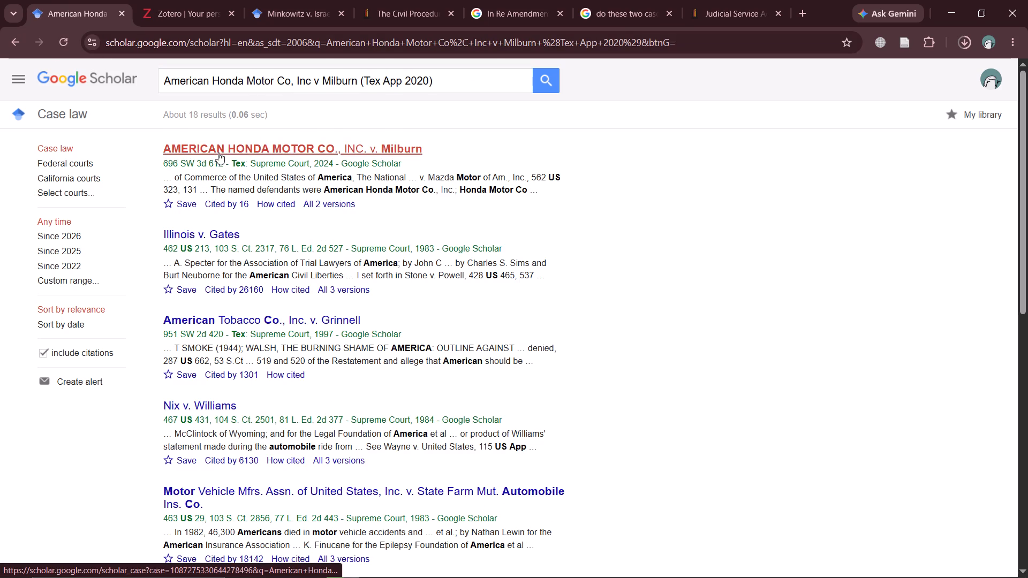
left_click(314, 149)
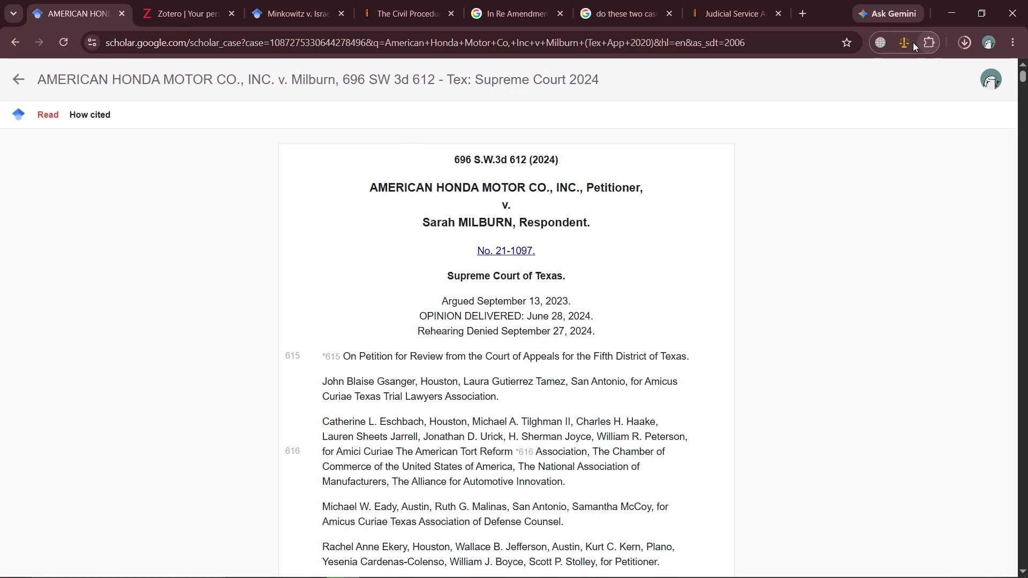
left_click(911, 42)
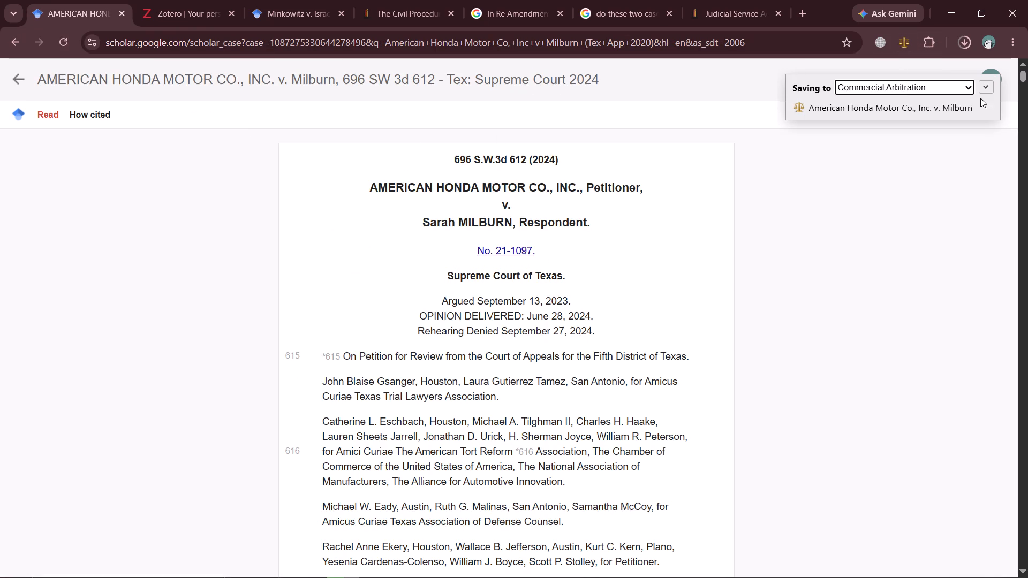
left_click(986, 86)
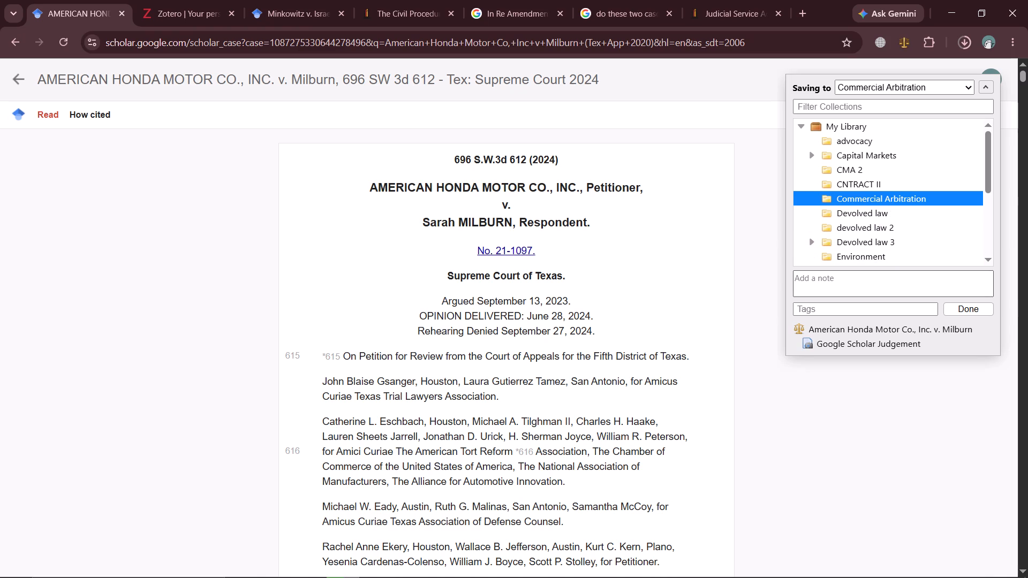
left_click(973, 308)
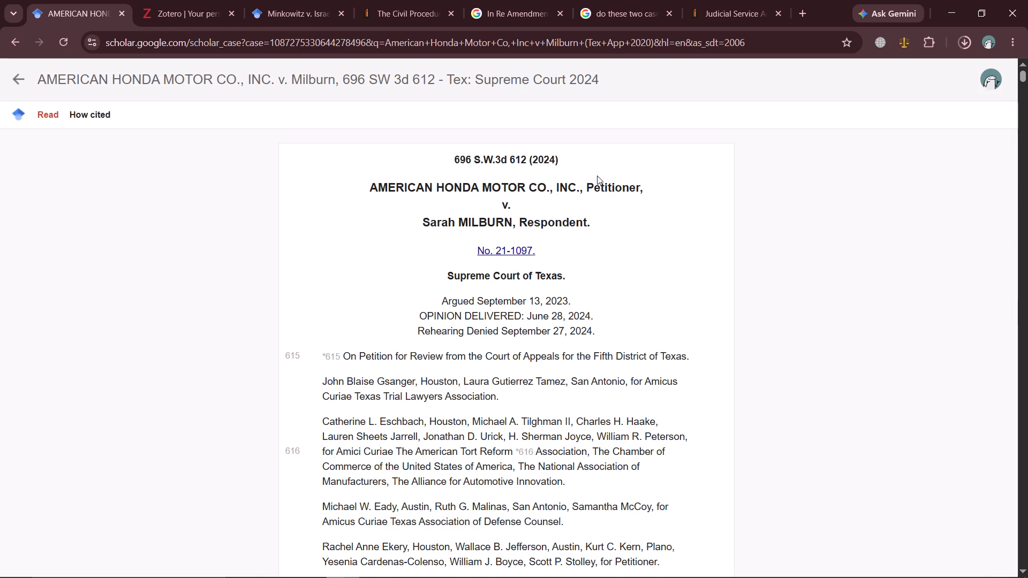
Return to the Scholar results and search for “Coastal Flying Club, LLC v Chambers (Tex App 2012).”, trimmed from the copied entry.
left_click(20, 44)
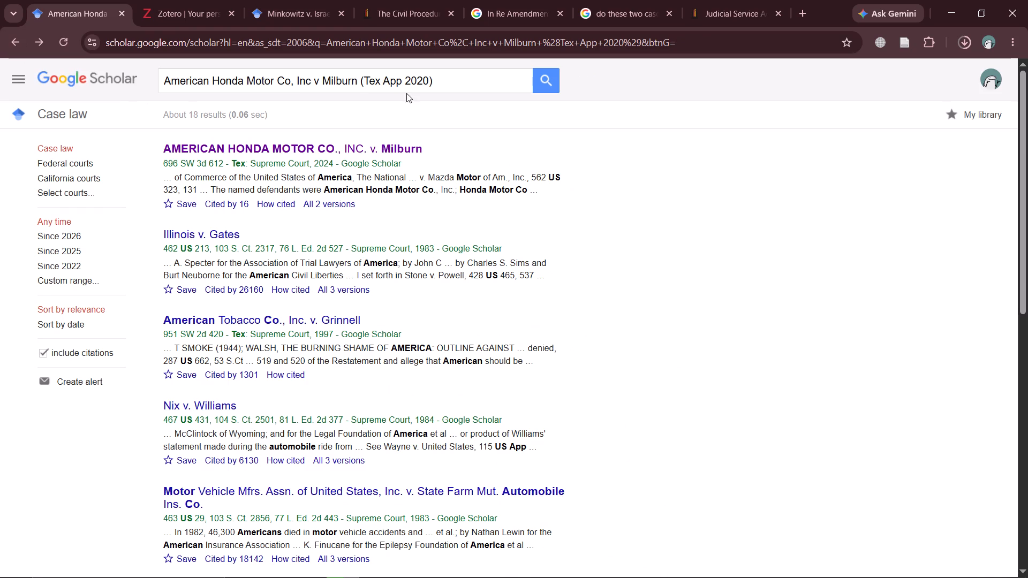
left_click(435, 78)
key("BackSpace")
key("BackSpace")
key("BackSpace")
key("BackSpace")
key("BackSpace")
key("BackSpace")
key("BackSpace")
key("BackSpace")
key("BackSpace")
key("BackSpace")
key("BackSpace")
key("BackSpace")
key("BackSpace")
key("BackSpace")
key("BackSpace")
key("BackSpace")
key("BackSpace")
key("BackSpace")
key("BackSpace")
key("BackSpace")
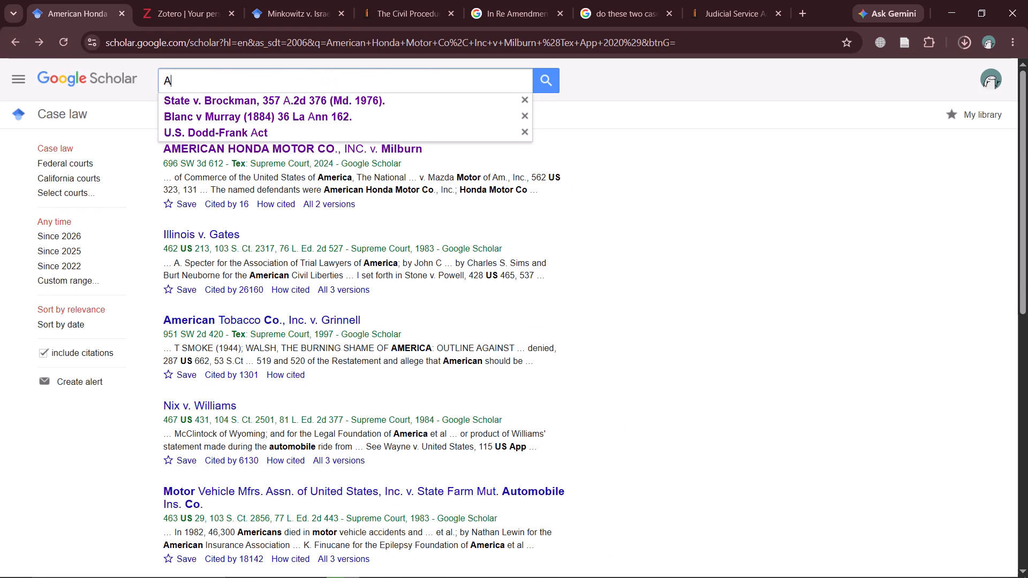
key("ctrl+v")
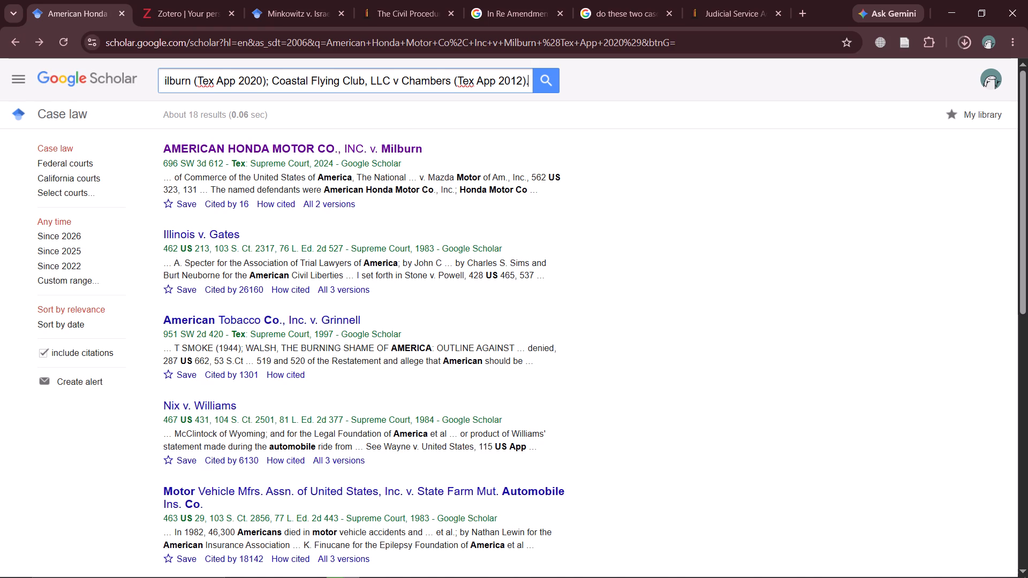
left_click(271, 86)
key("BackSpace")
key("BackSpace")
key("BackSpace")
key("BackSpace")
key("BackSpace")
key("BackSpace")
key("BackSpace")
key("BackSpace")
key("BackSpace")
key("BackSpace")
key("BackSpace")
key("BackSpace")
key("BackSpace")
key("BackSpace")
key("BackSpace")
key("BackSpace")
key("BackSpace")
key("BackSpace")
key("BackSpace")
key("BackSpace")
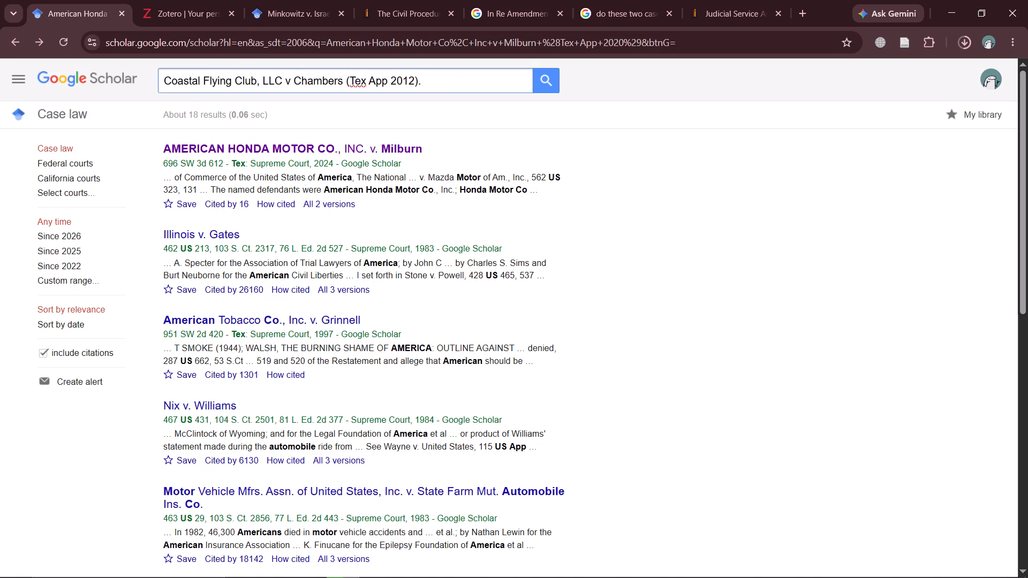
key("Return")
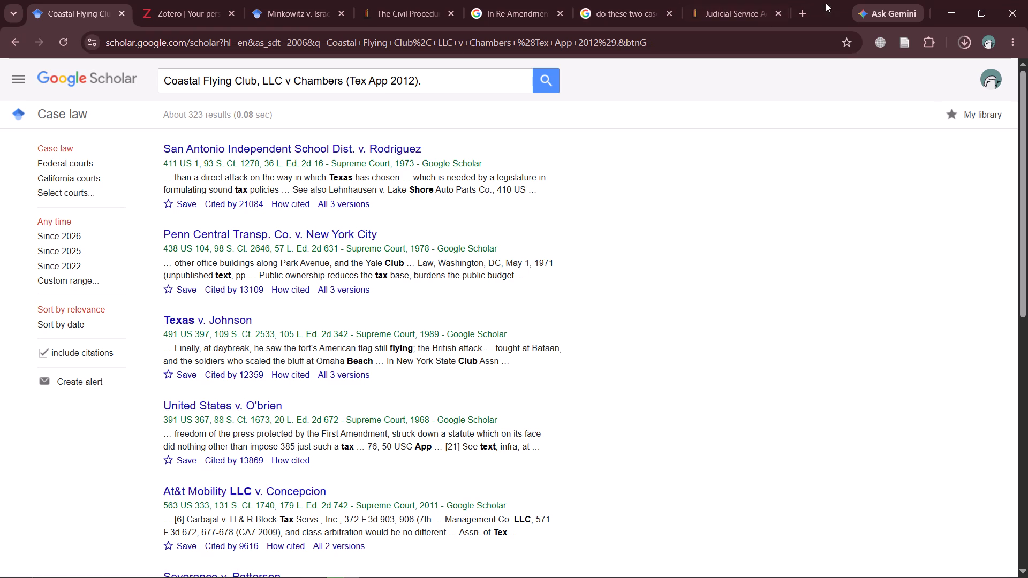
Search Google in a new tab for “Coastal Flying Club, LLC v Chambers (Tex App 2012).” and look through the results.
left_click(805, 4)
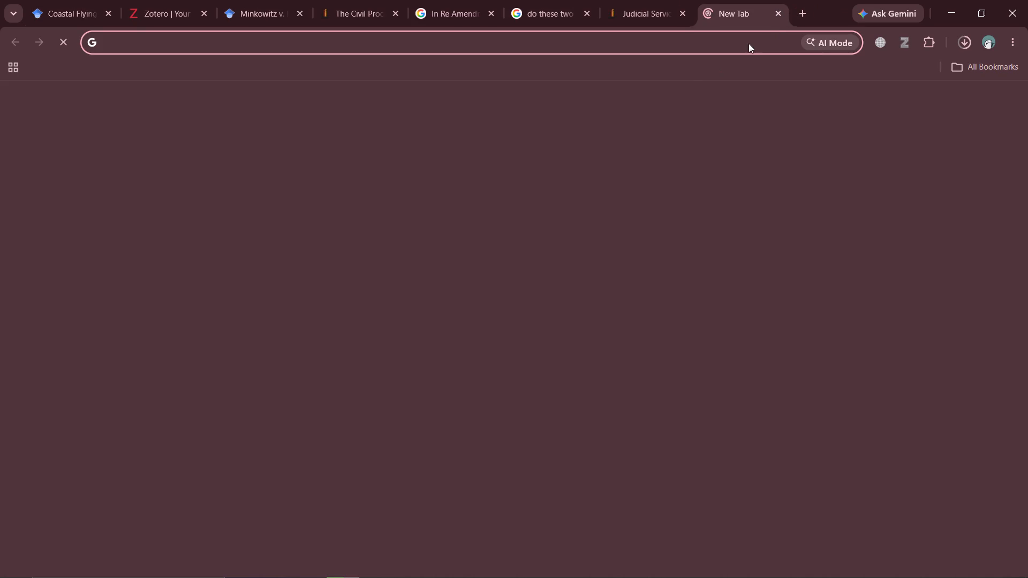
left_click(447, 272)
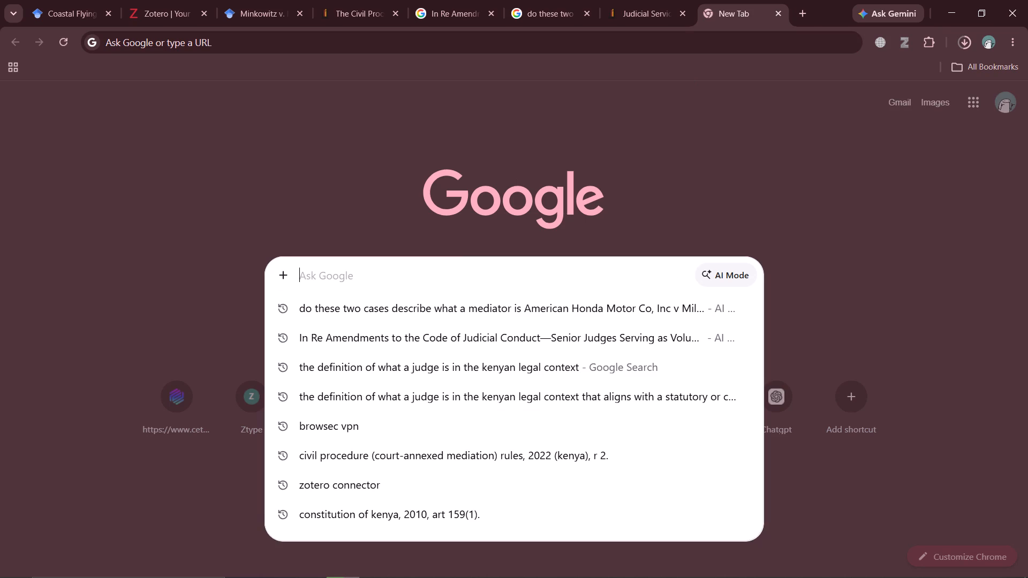
key("ctrl+v")
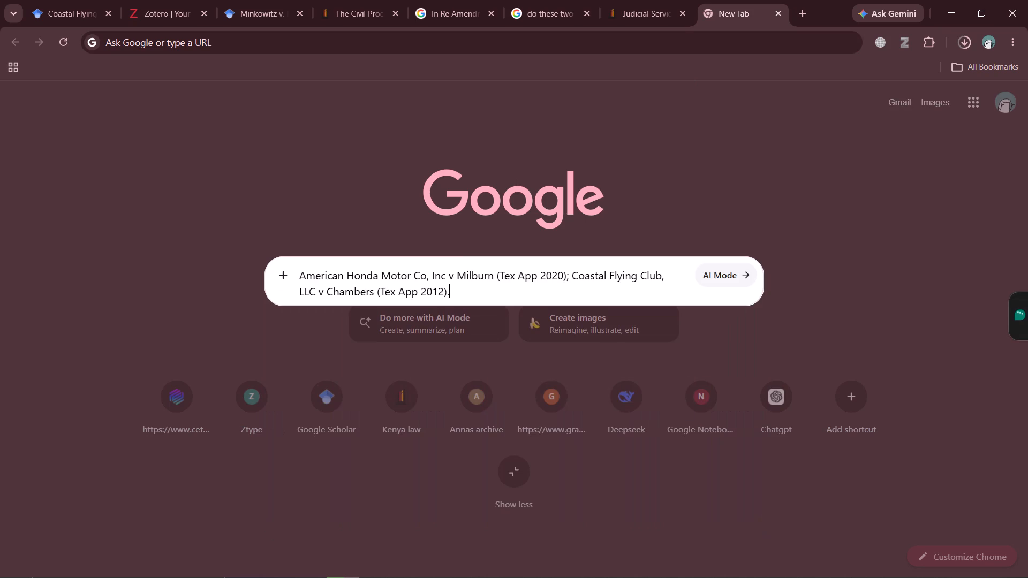
left_click(574, 280)
key("BackSpace")
key("BackSpace")
key("BackSpace")
key("BackSpace")
key("BackSpace")
key("BackSpace")
key("BackSpace")
key("BackSpace")
key("BackSpace")
key("BackSpace")
key("BackSpace")
key("BackSpace")
key("BackSpace")
key("BackSpace")
key("BackSpace")
key("BackSpace")
key("BackSpace")
key("BackSpace")
key("BackSpace")
key("BackSpace")
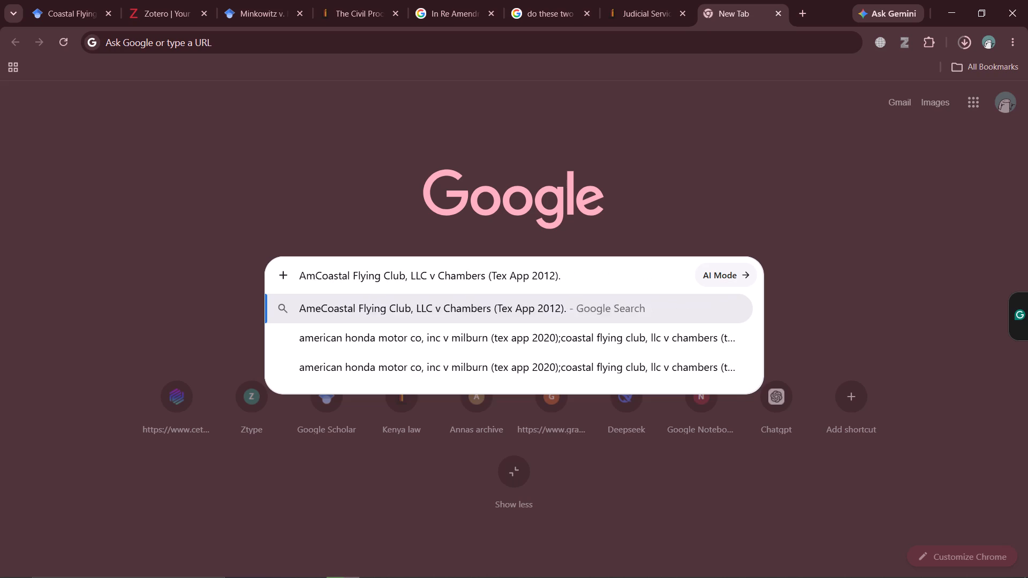
key("Return")
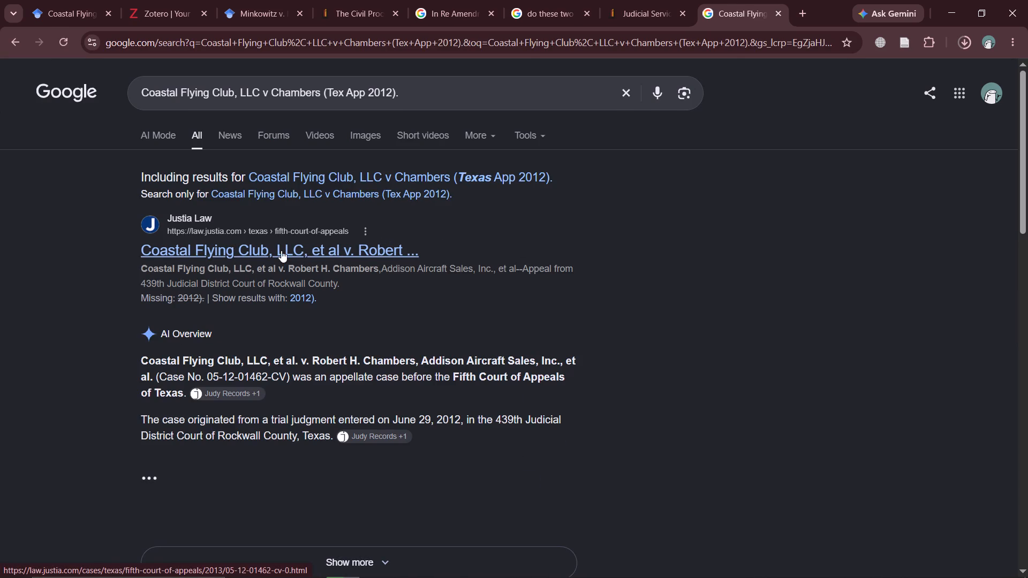
scroll(311, 257, "down", 4)
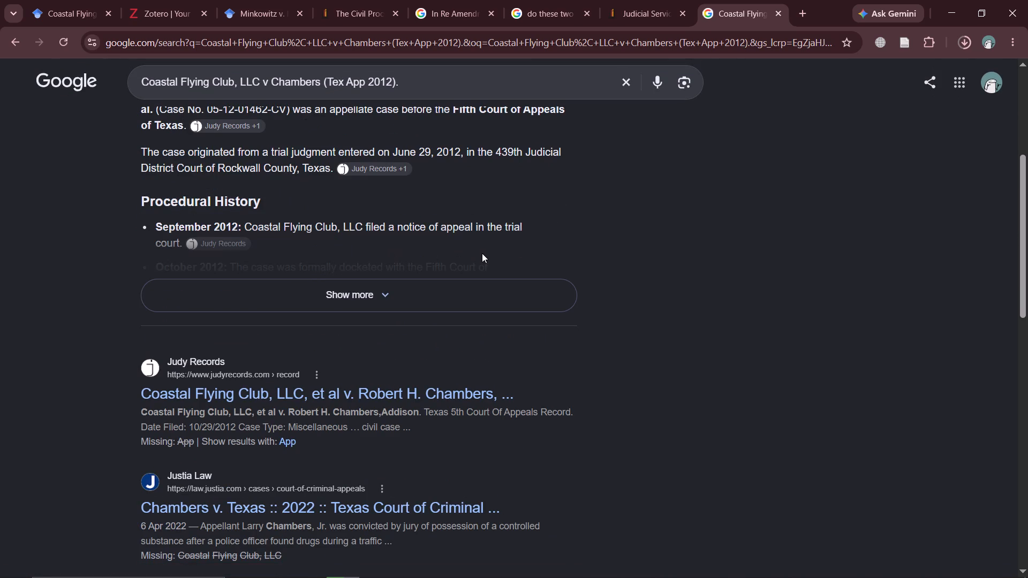
scroll(482, 253, "up", 6)
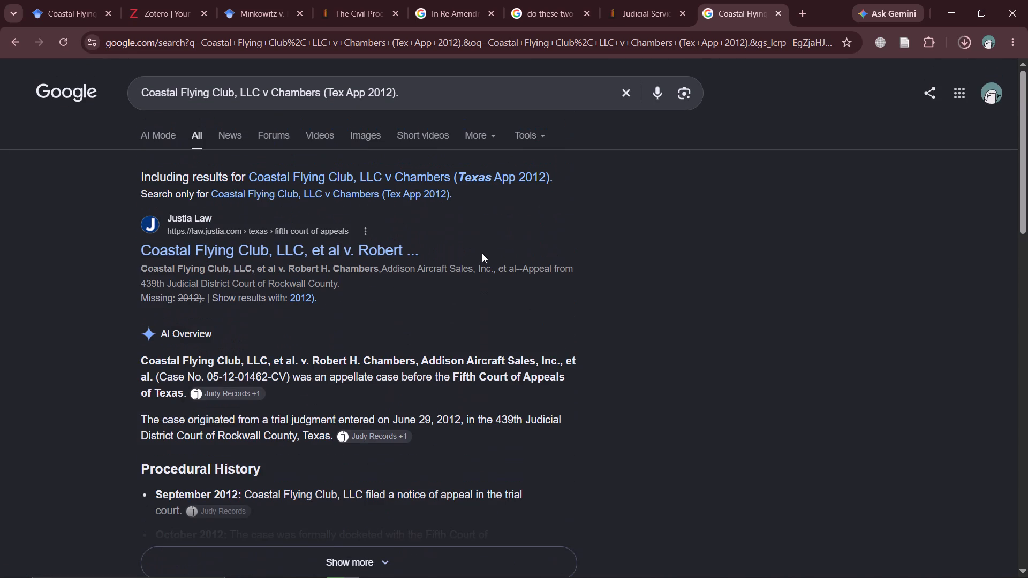
left_click(749, 13)
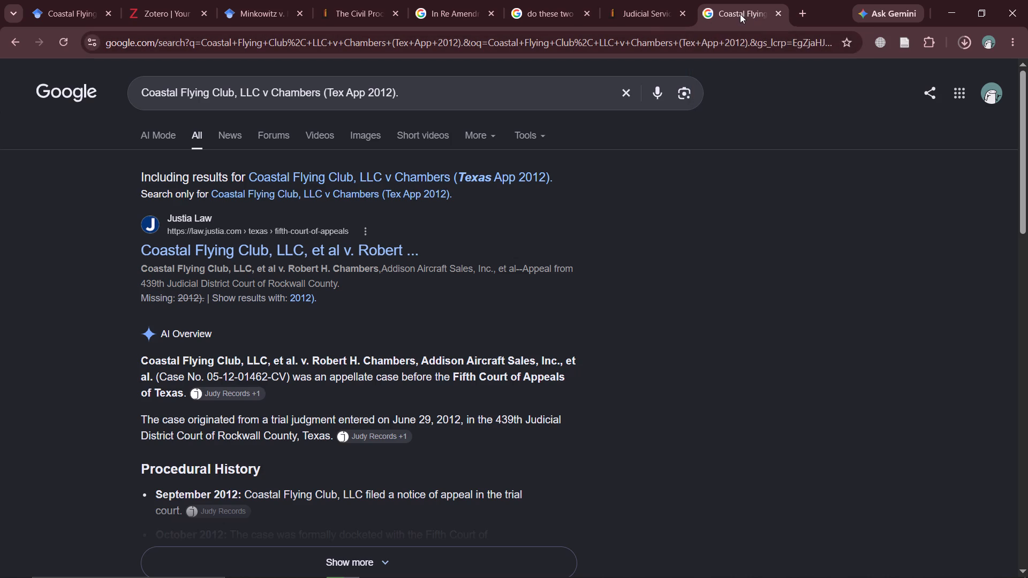
Rerun the Google Scholar case-law search with Chambers's first name and middle initial added before the surname, and look through the results.
left_click(50, 19)
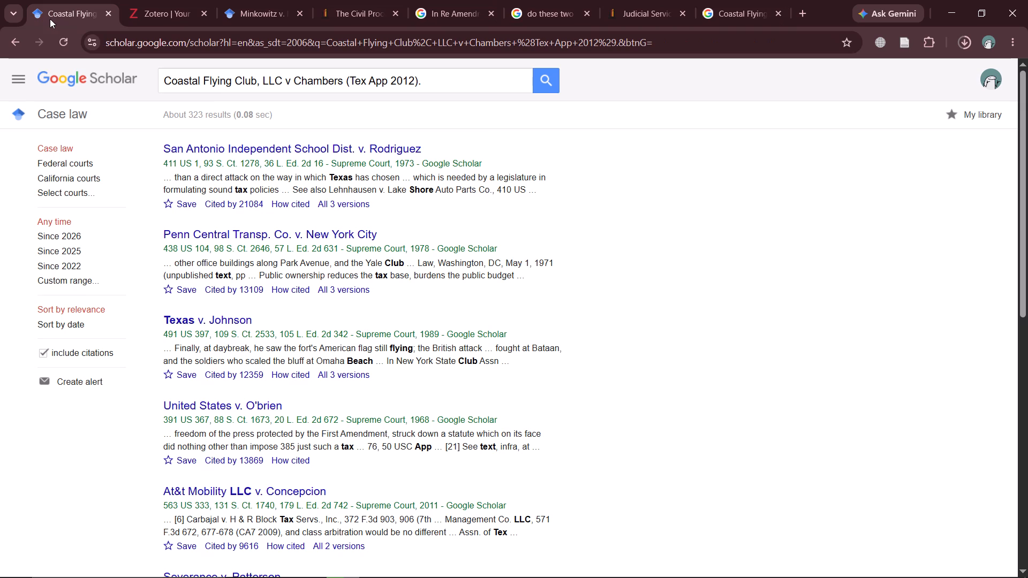
left_click(294, 82)
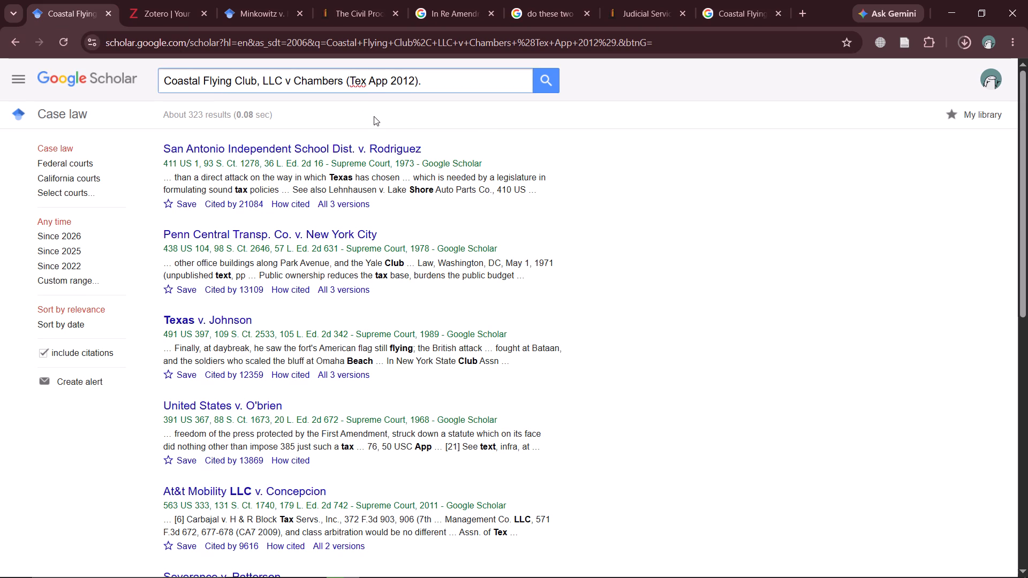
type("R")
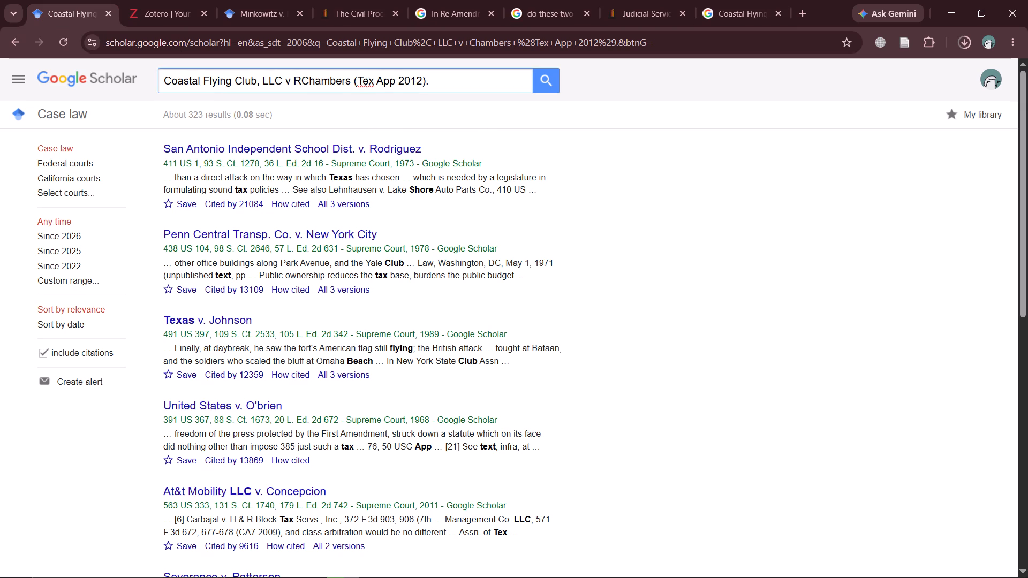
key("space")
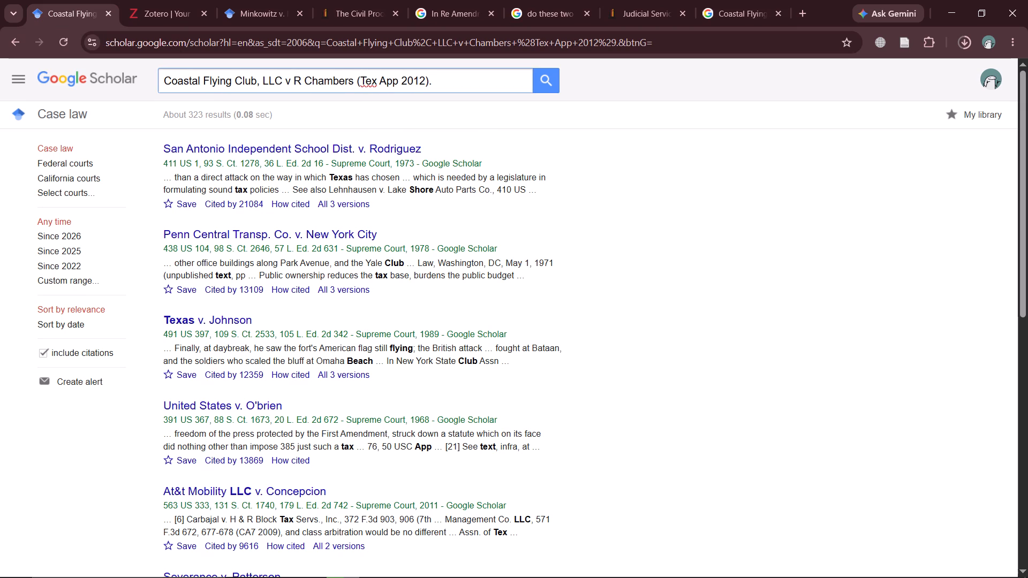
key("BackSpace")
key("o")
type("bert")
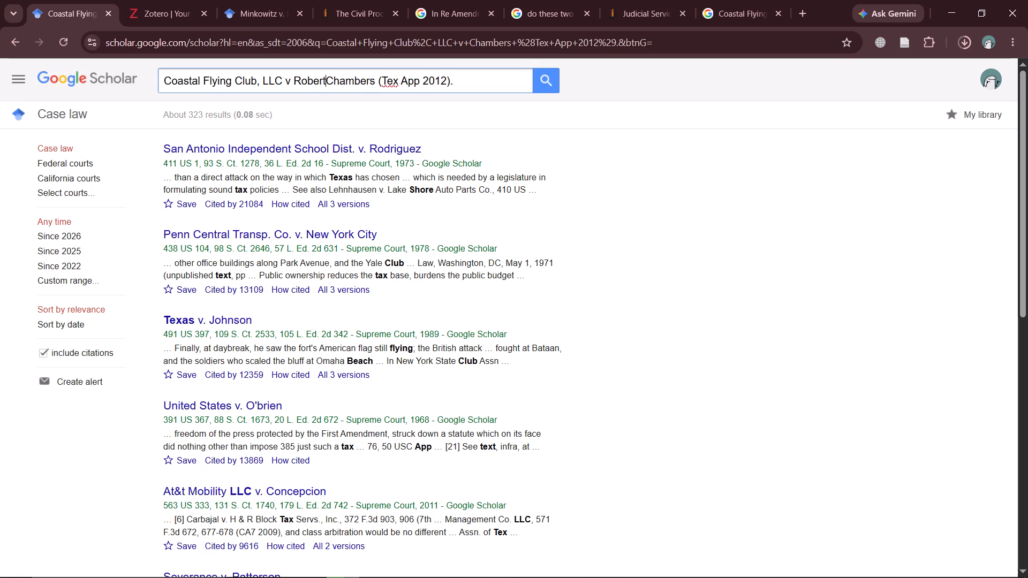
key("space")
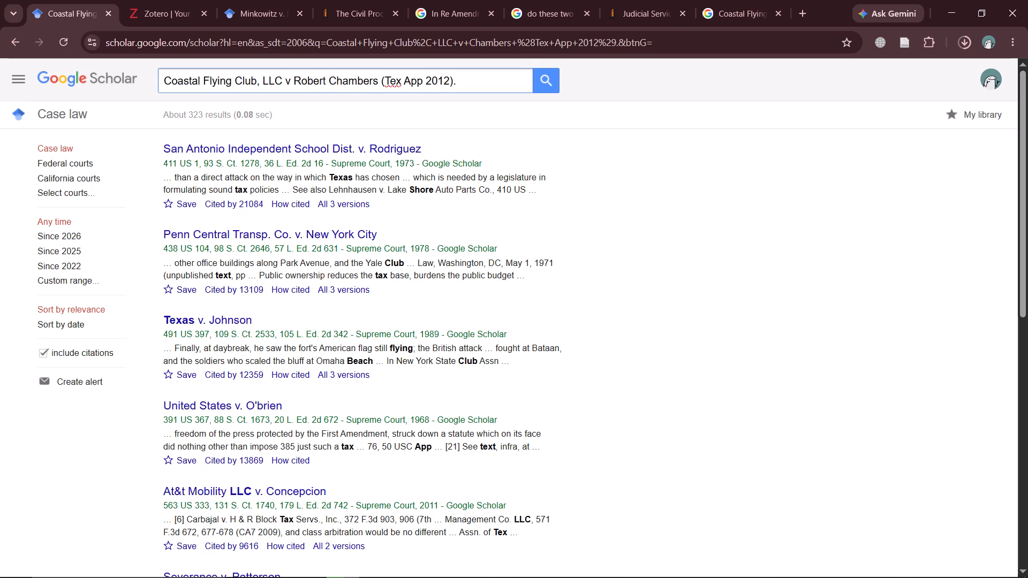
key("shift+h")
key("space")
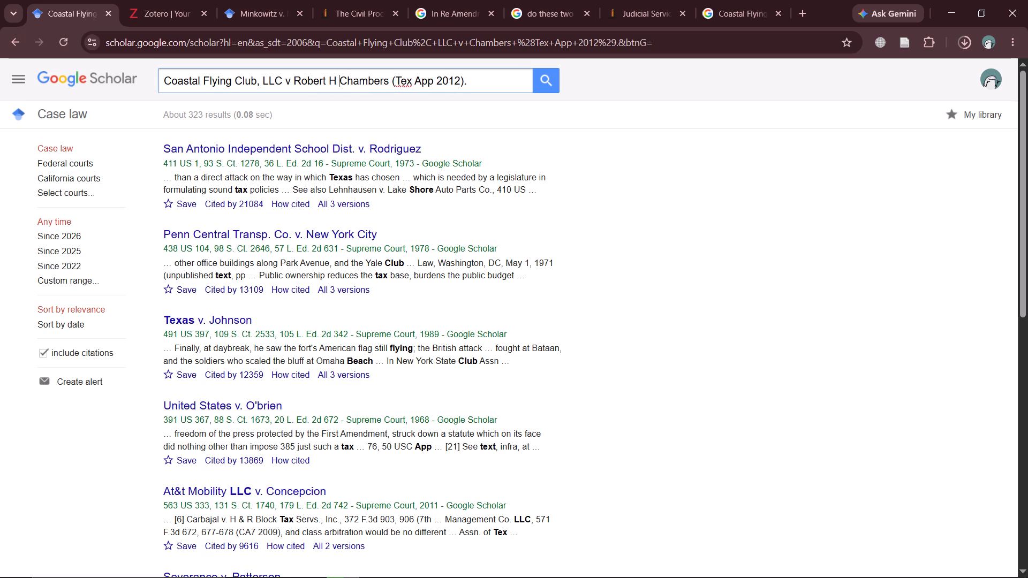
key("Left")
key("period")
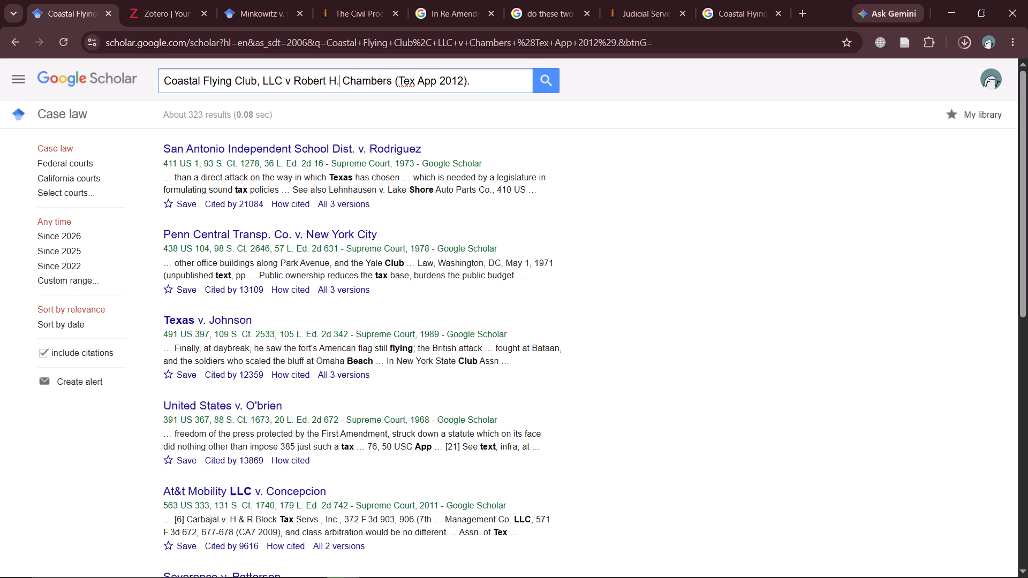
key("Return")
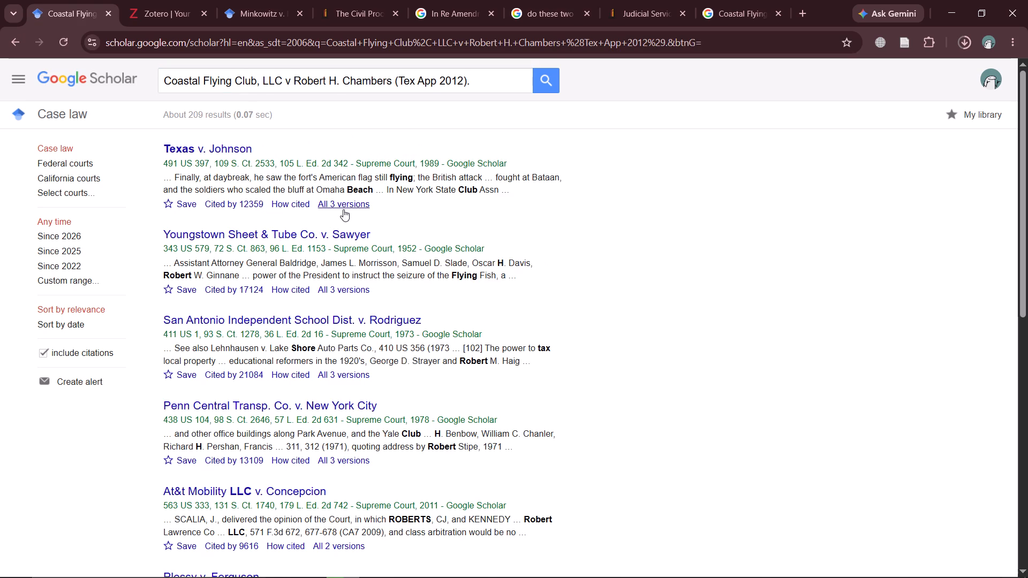
scroll(341, 221, "down", 2)
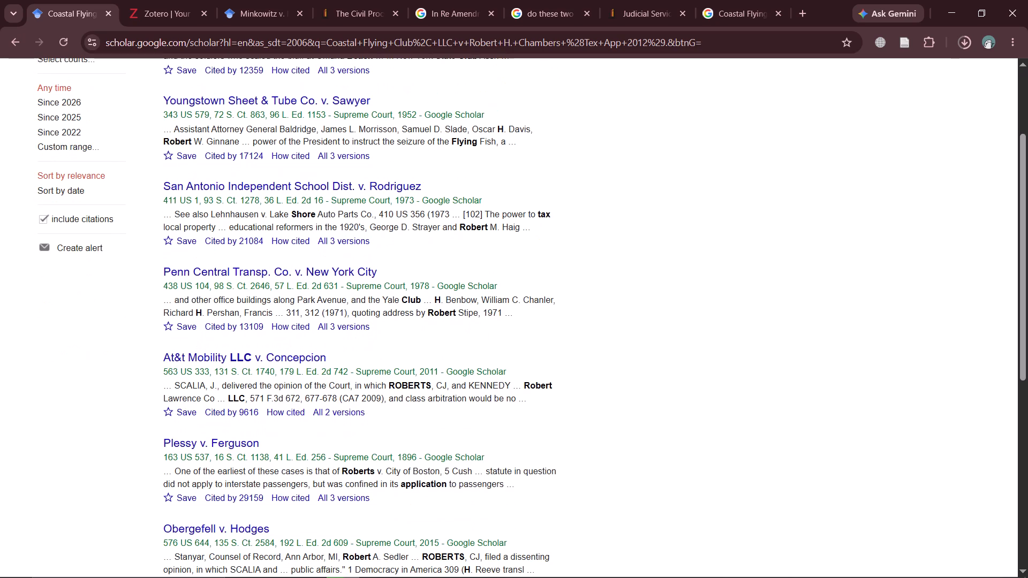
scroll(341, 227, "up", 3)
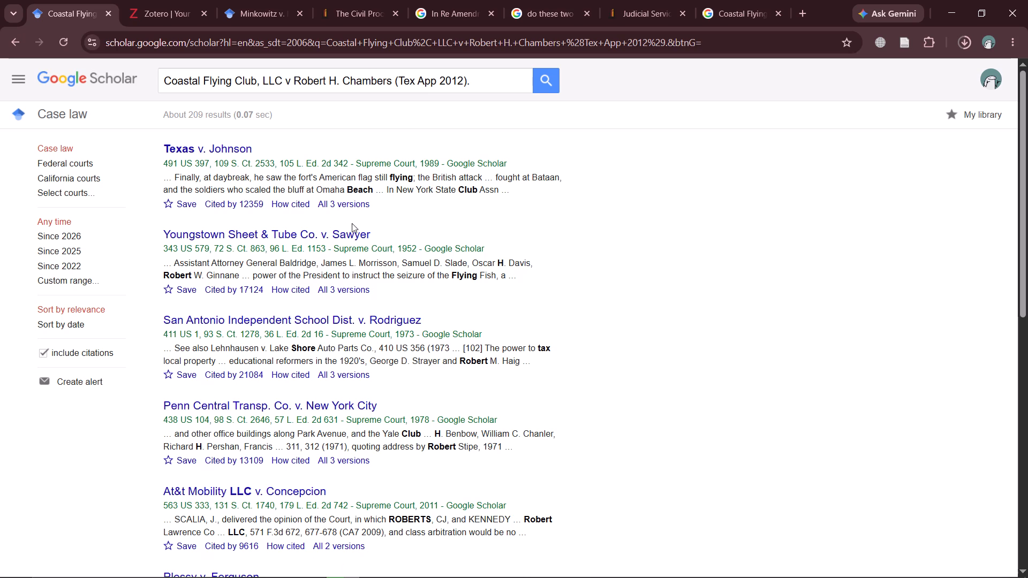
Open the Justia result for Coastal Flying Club from the Google results and examine the case details, opinion and judgment.
left_click(745, 20)
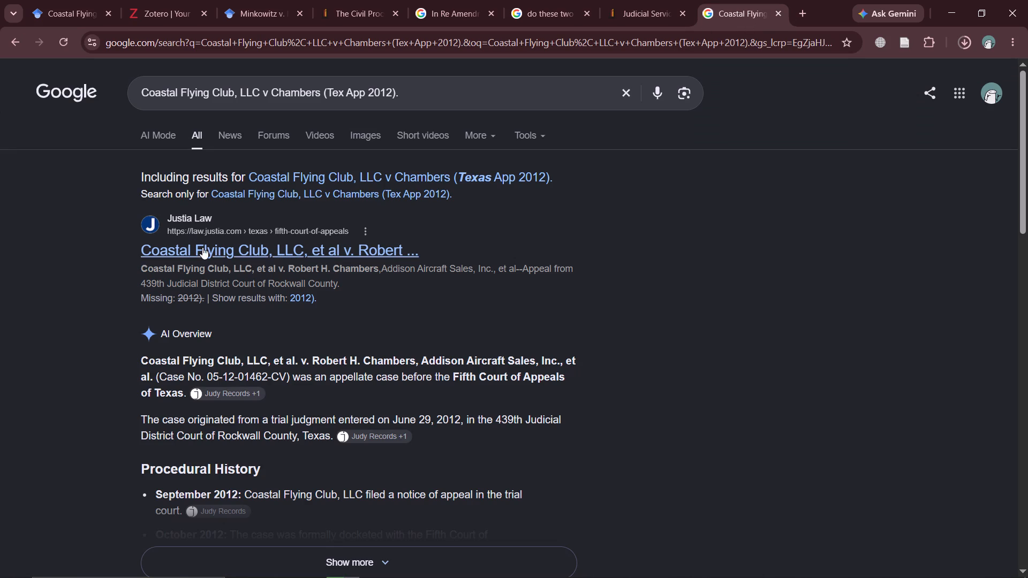
left_click(204, 247)
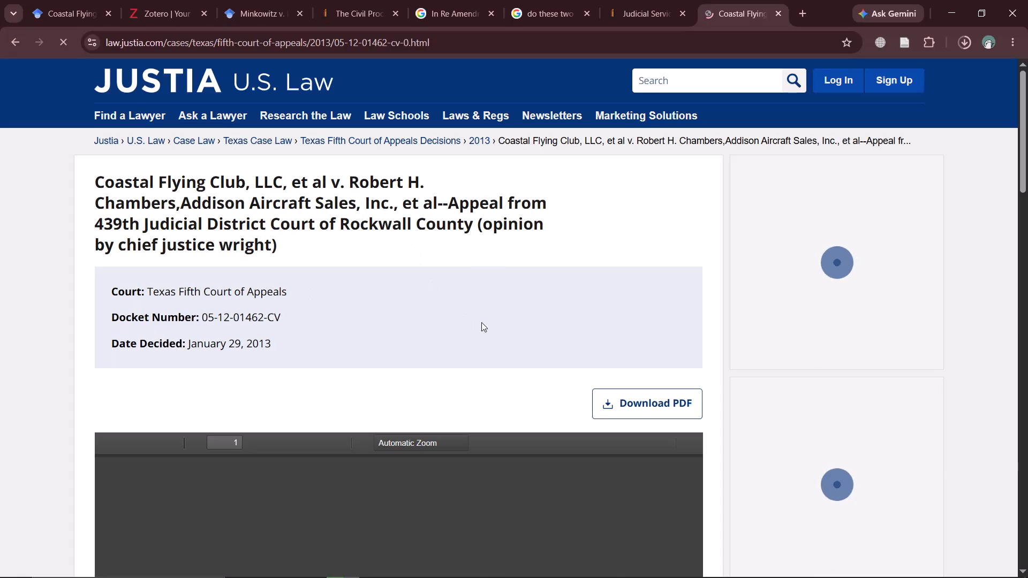
scroll(290, 315, "down", 2)
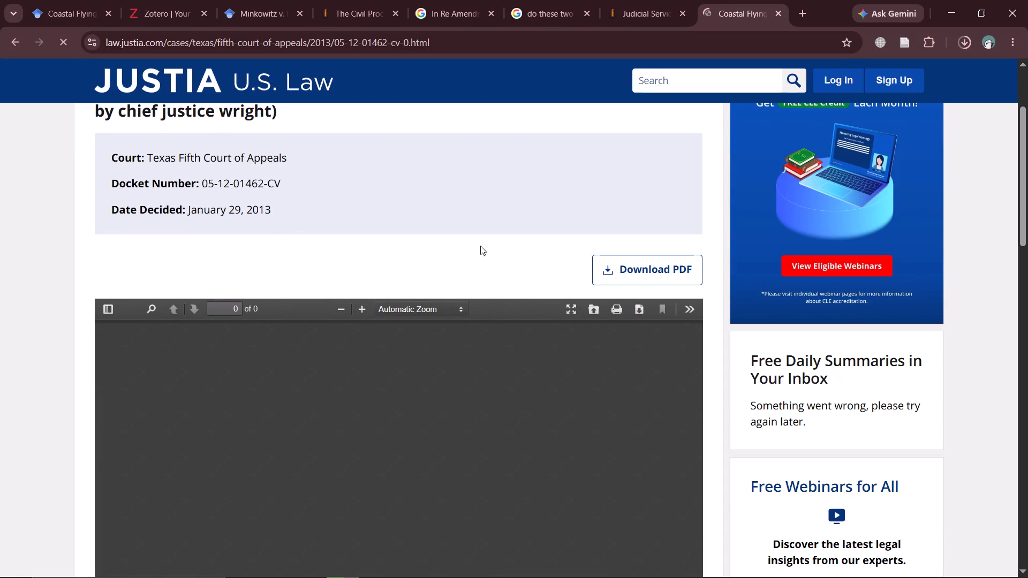
scroll(378, 250, "down", 2)
scroll(378, 252, "up", 3)
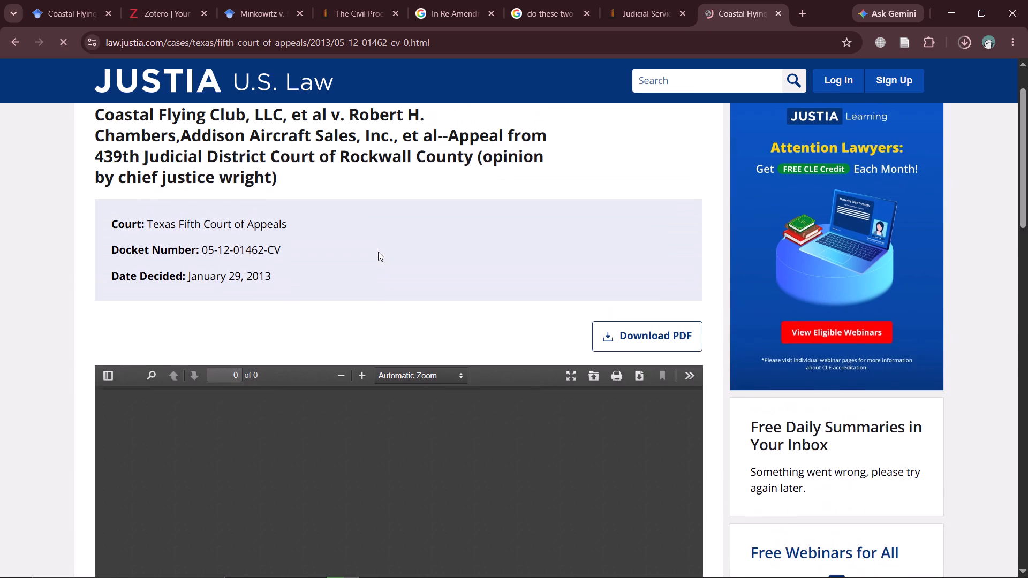
scroll(378, 252, "up", 2)
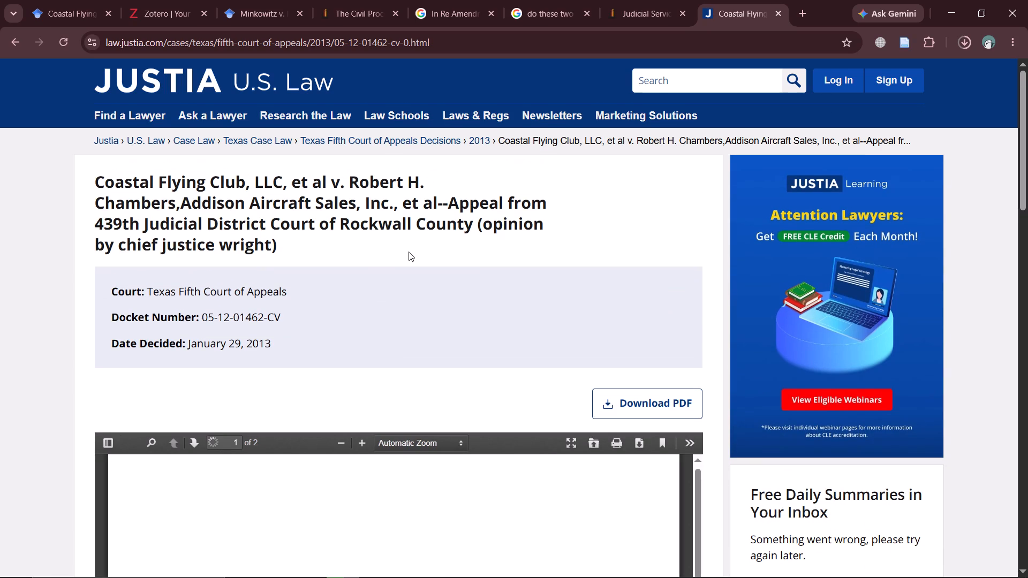
scroll(409, 252, "down", 3)
scroll(376, 283, "down", 1)
scroll(379, 326, "down", 3)
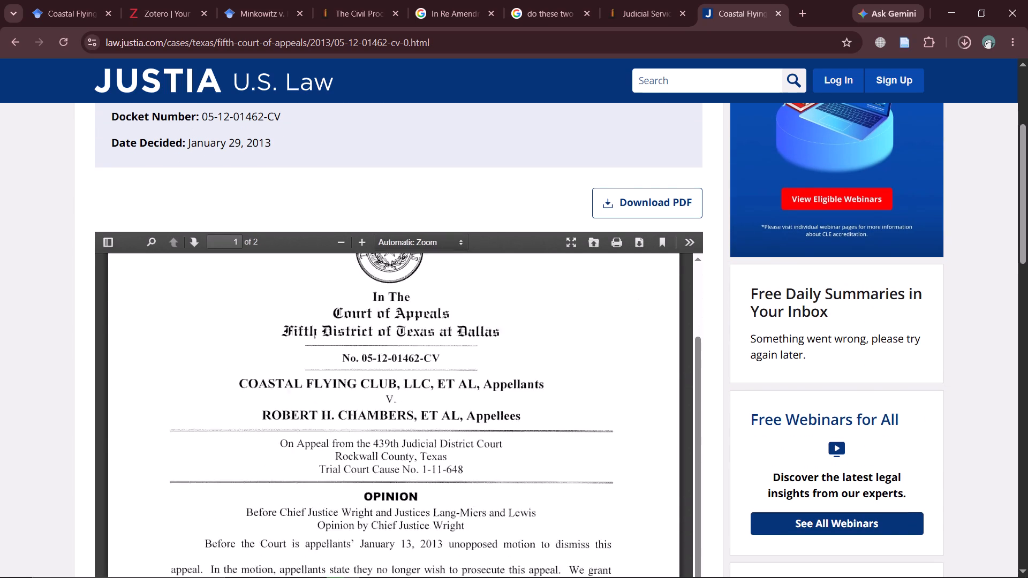
scroll(382, 328, "down", 4)
scroll(606, 167, "down", 4)
scroll(432, 260, "down", 3)
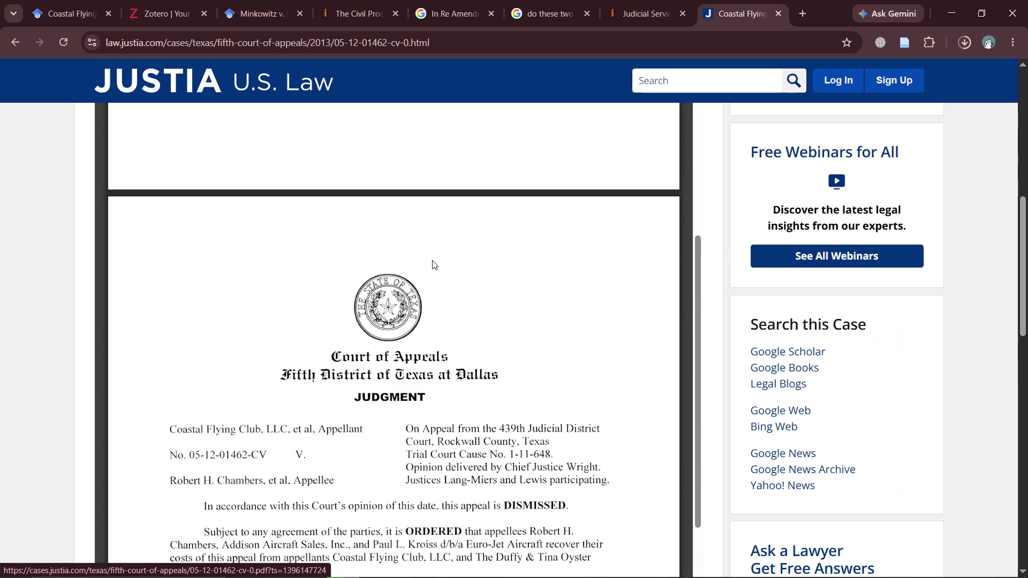
scroll(458, 243, "down", 7)
scroll(467, 240, "up", 2)
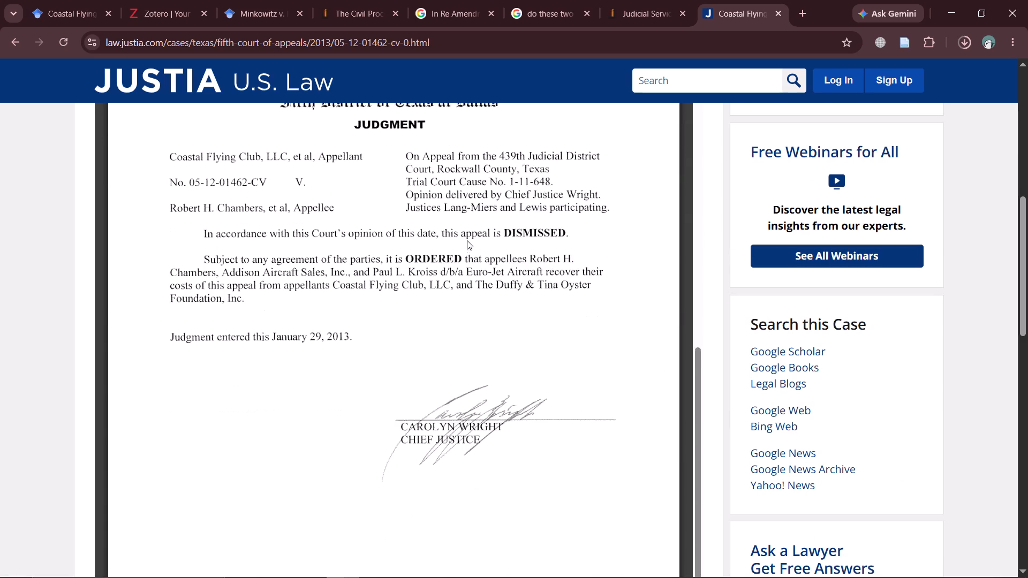
scroll(467, 240, "up", 9)
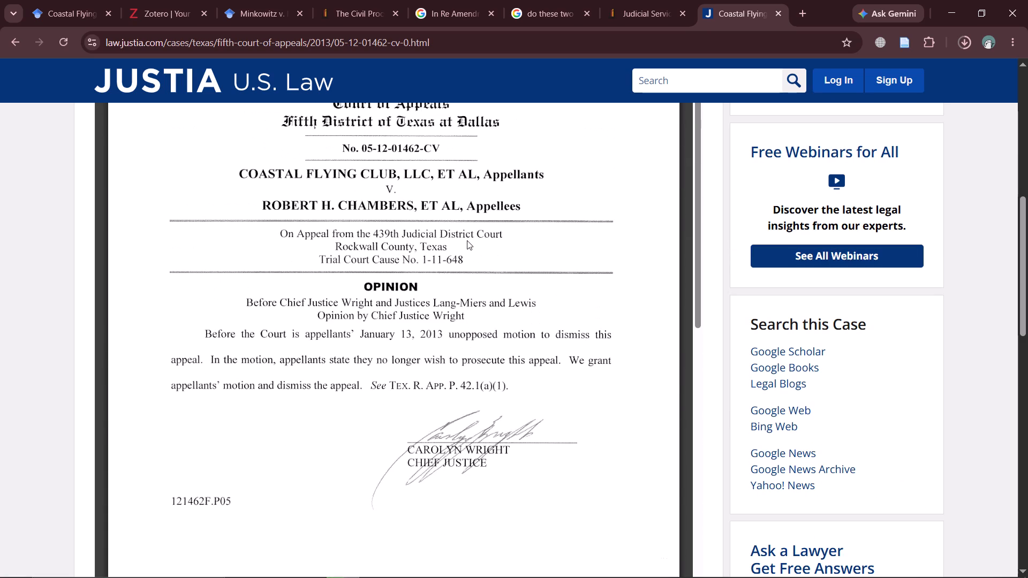
scroll(467, 239, "up", 2)
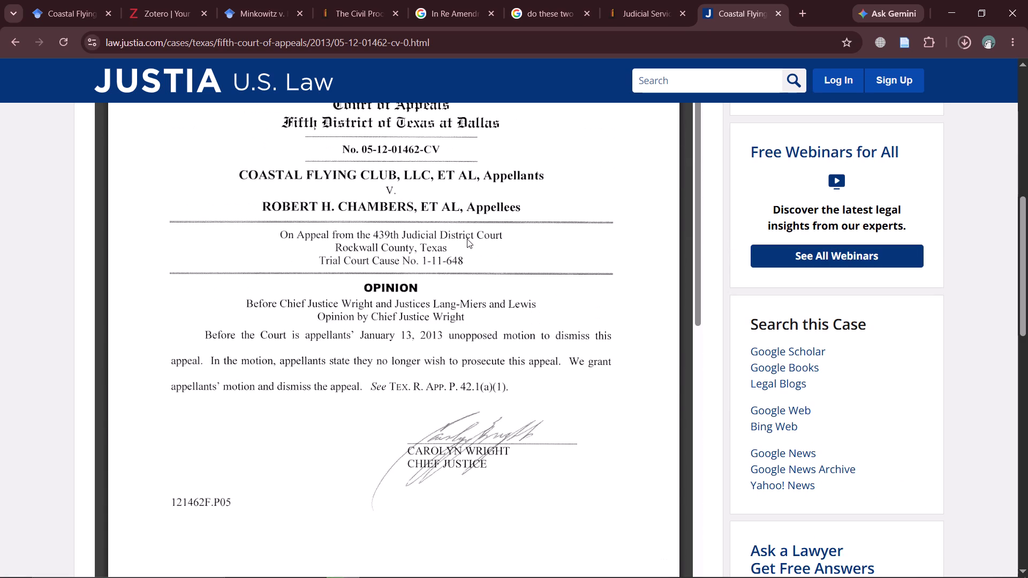
scroll(467, 239, "up", 2)
scroll(467, 239, "down", 3)
scroll(623, 299, "down", 4)
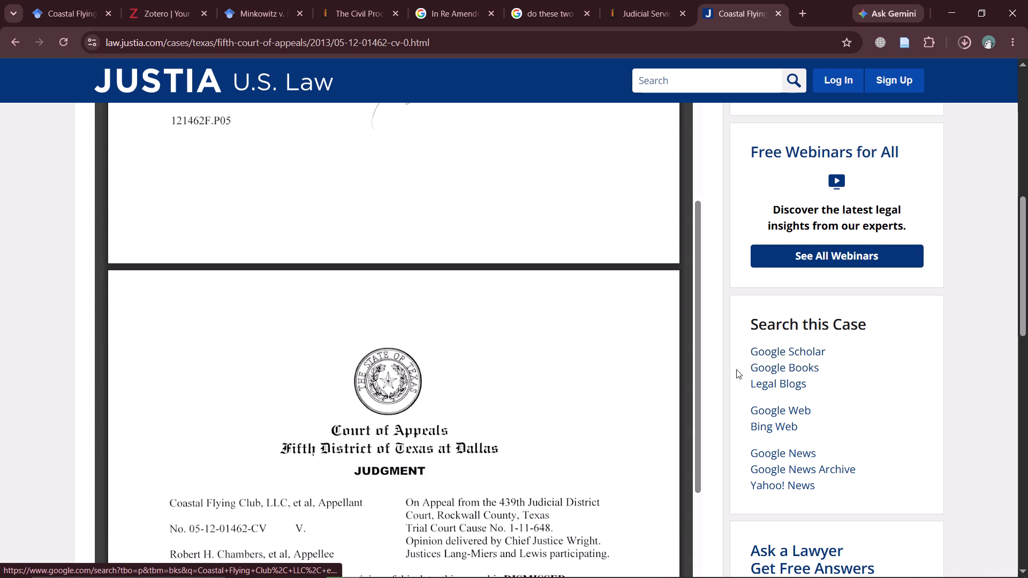
scroll(727, 372, "down", 9)
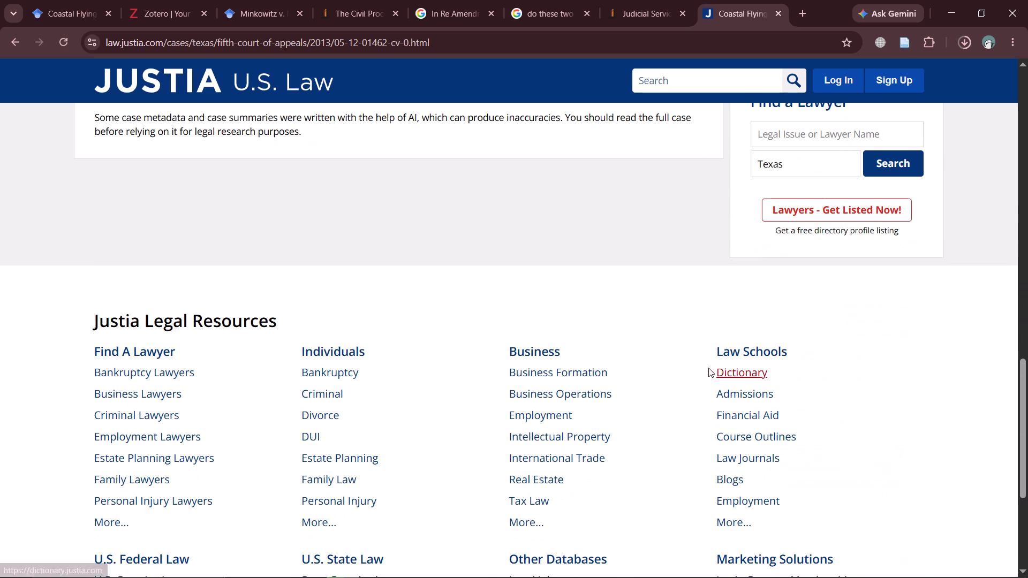
scroll(578, 255, "up", 9)
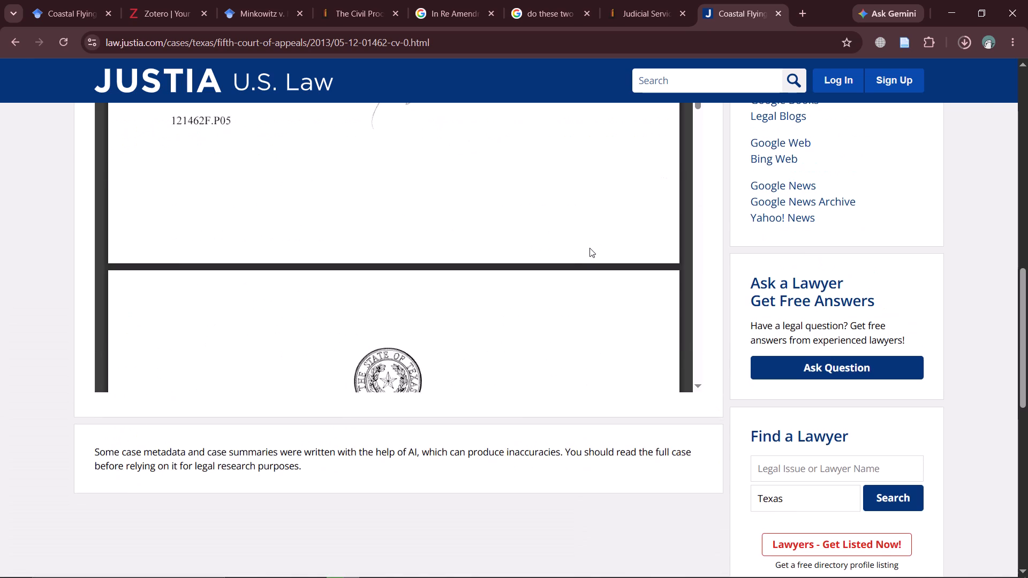
scroll(589, 248, "up", 5)
scroll(687, 233, "up", 9)
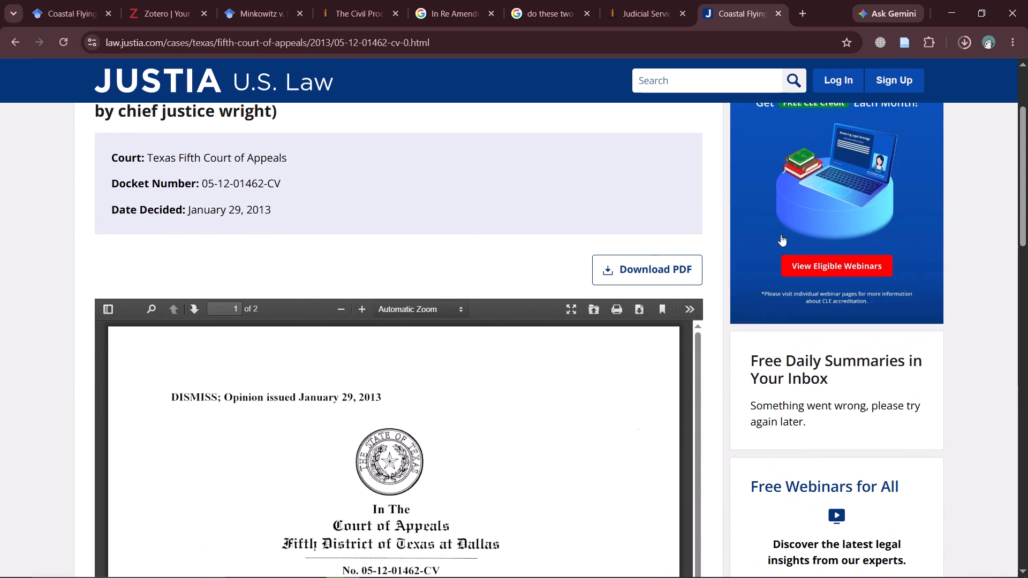
Look the case up in Google Scholar through the Justia page's case search links, and close the resulting tab.
scroll(773, 374, "down", 3)
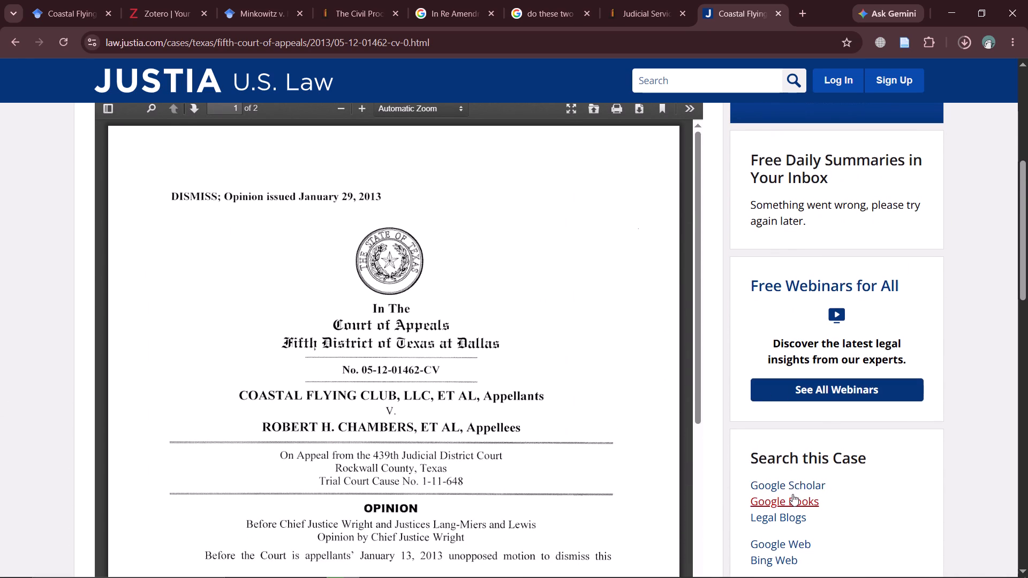
left_click(785, 482)
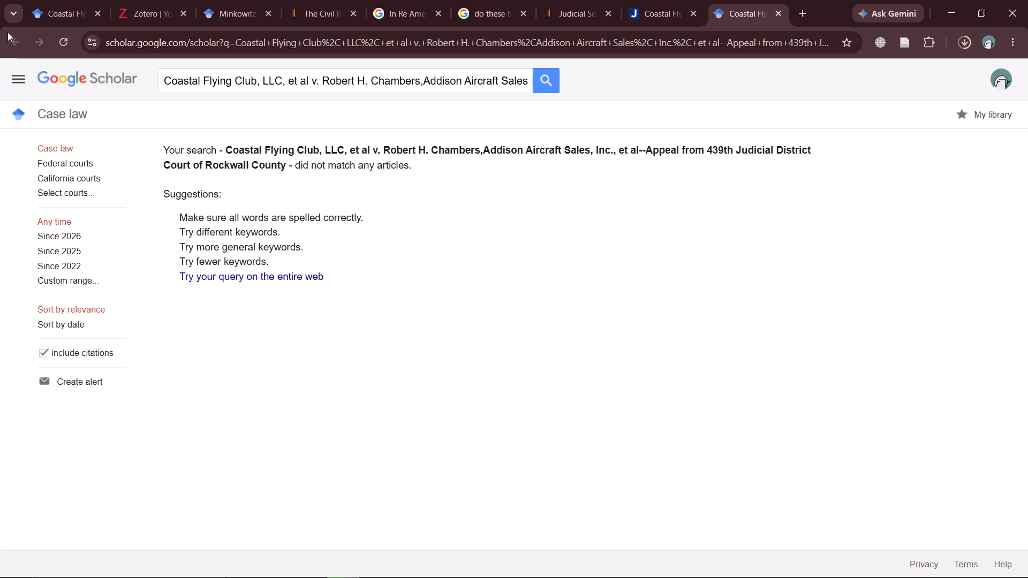
left_click(777, 11)
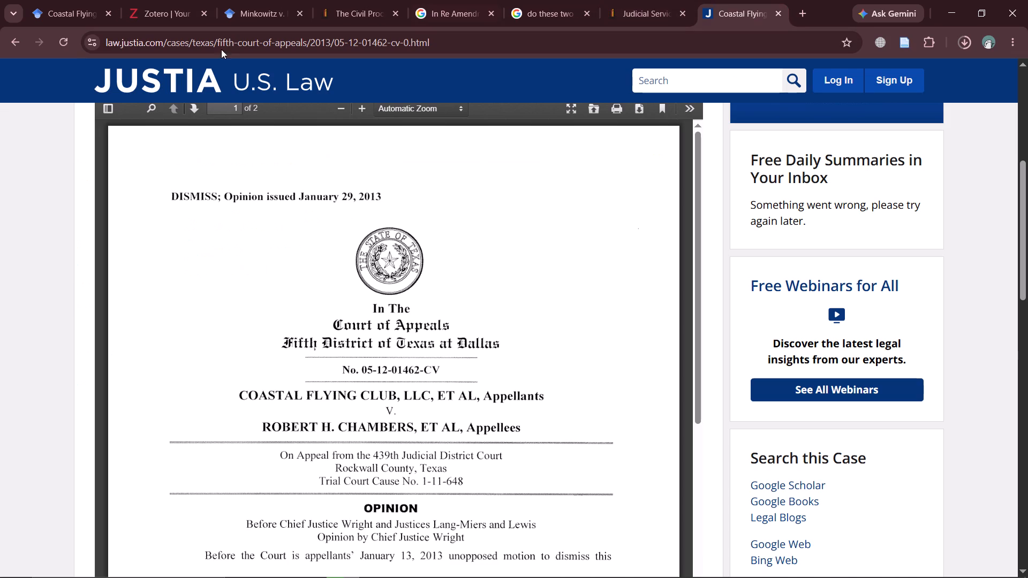
Return to the Google results, open the Judy Records entry for Coastal Flying Club, and examine its case events and parties.
left_click(9, 46)
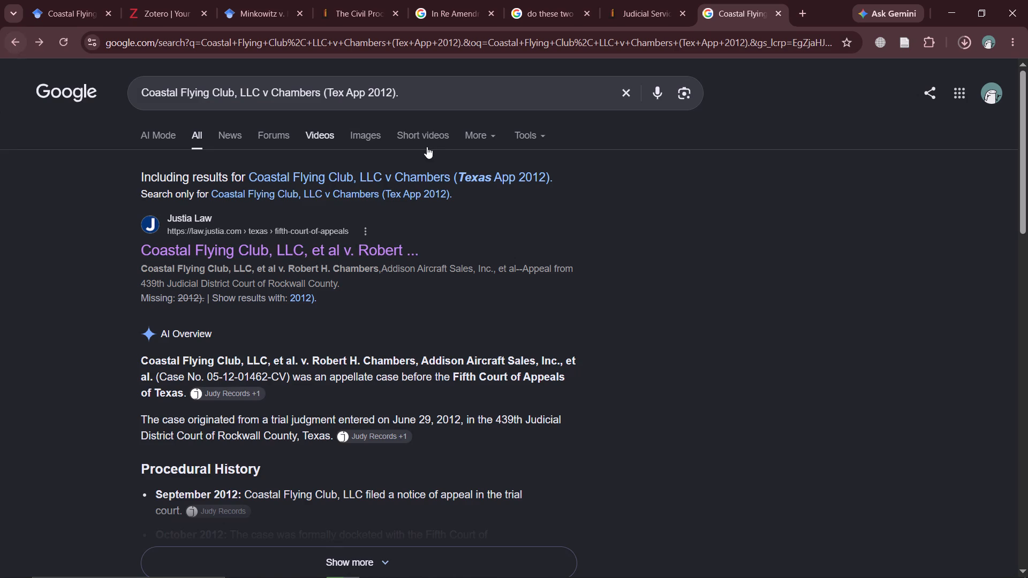
scroll(310, 275, "down", 5)
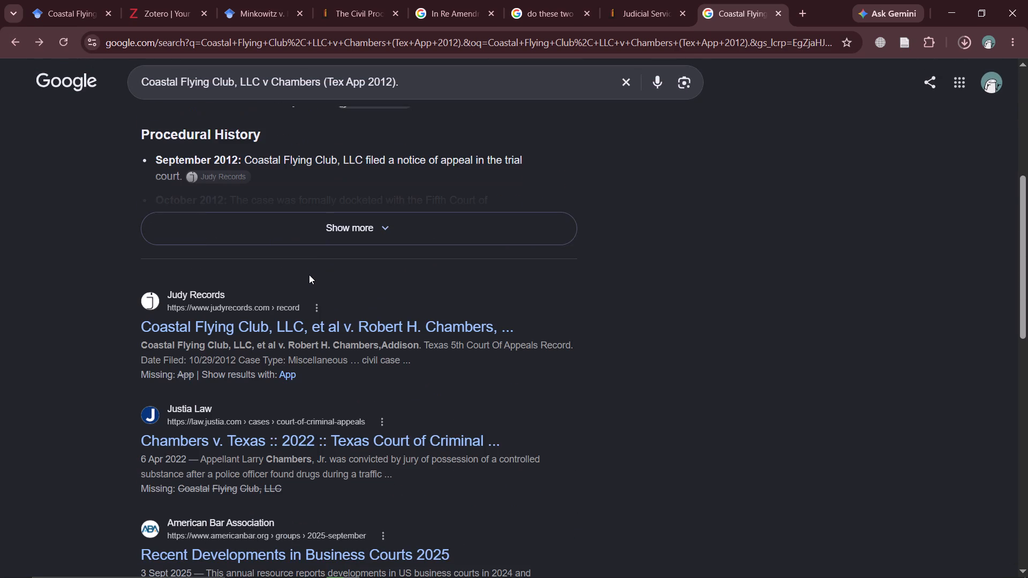
scroll(468, 308, "down", 1)
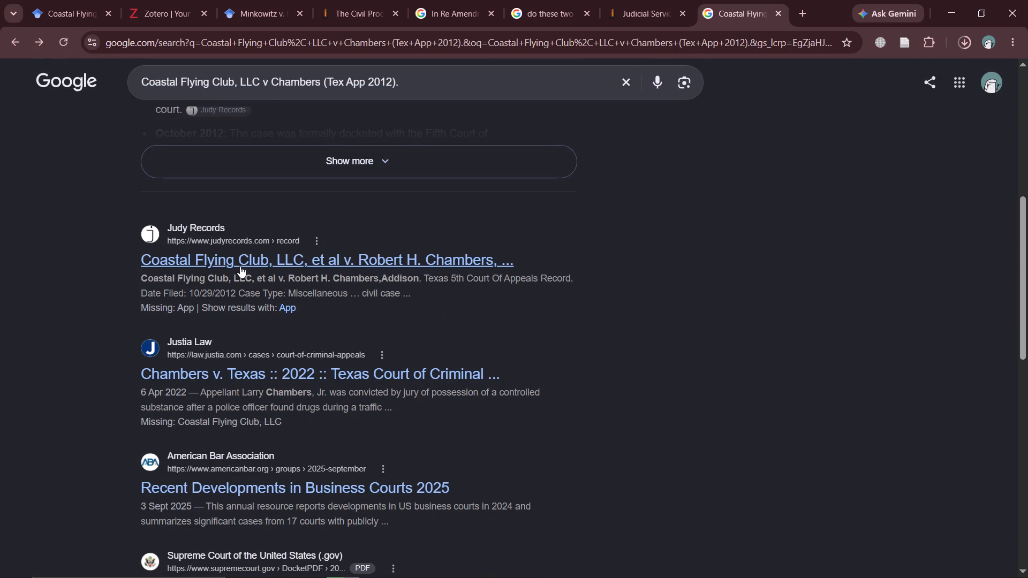
left_click(260, 261)
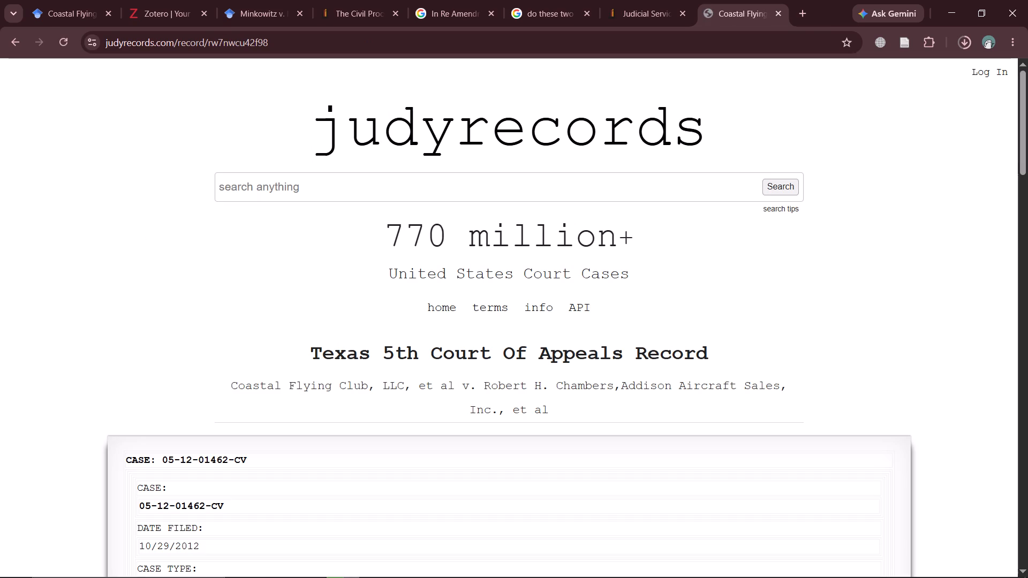
scroll(489, 246, "down", 4)
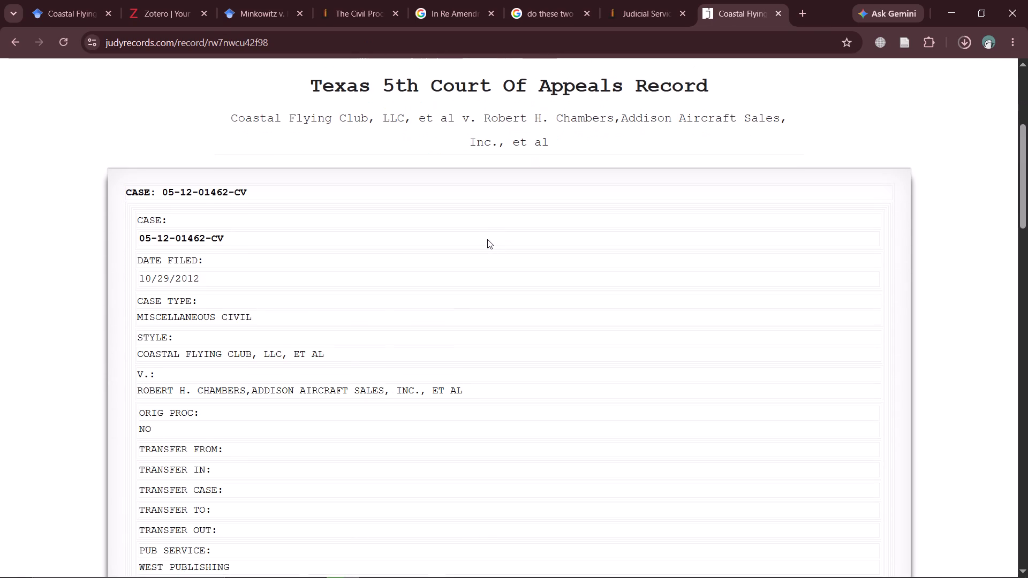
scroll(487, 239, "down", 7)
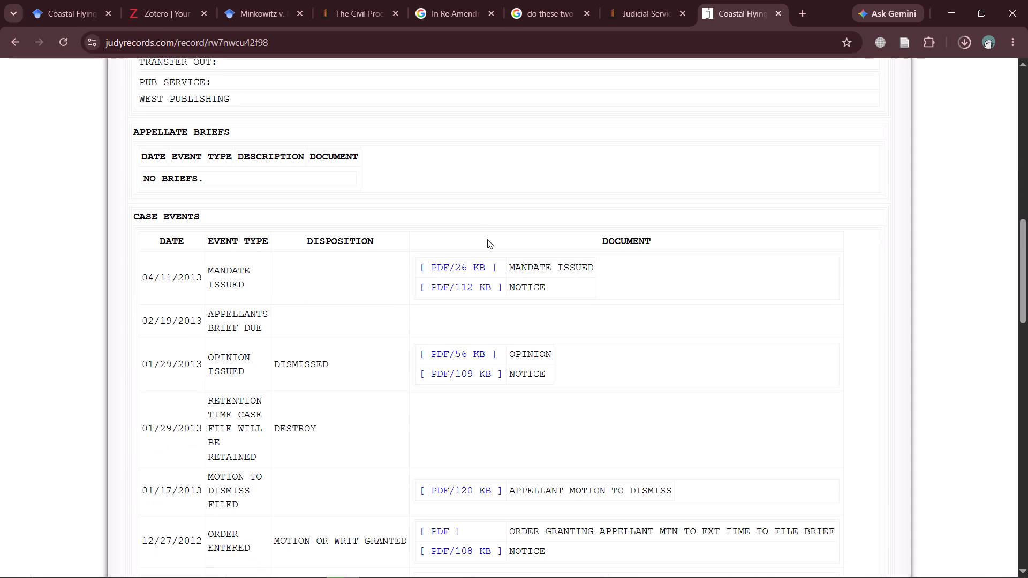
scroll(487, 239, "down", 16)
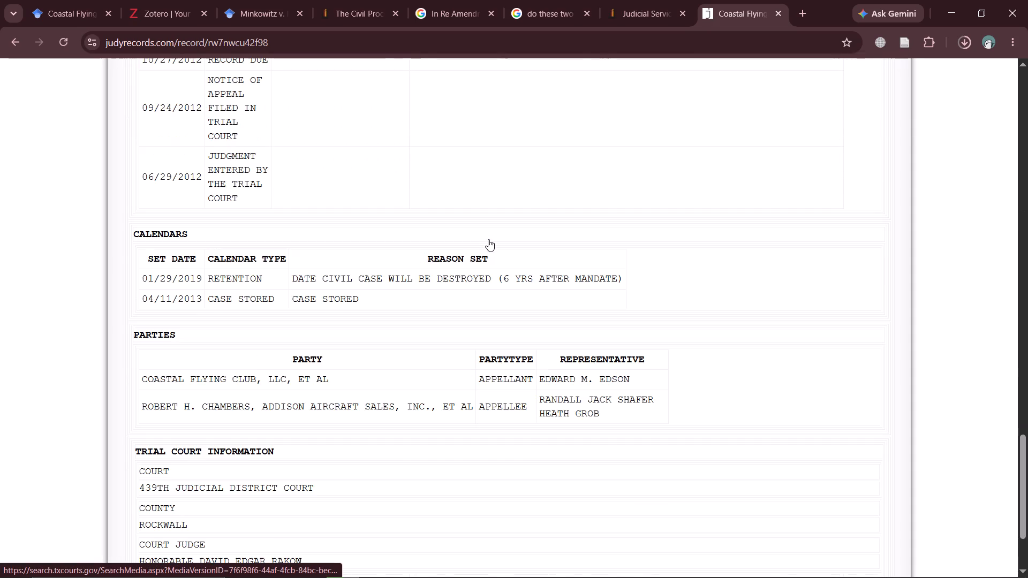
Search Judy Records for "Coastal Flying Club, LLC v Chambers (Tex App 2012)", dropping the American Honda part, and look through the results.
scroll(488, 239, "down", 5)
scroll(489, 237, "up", 7)
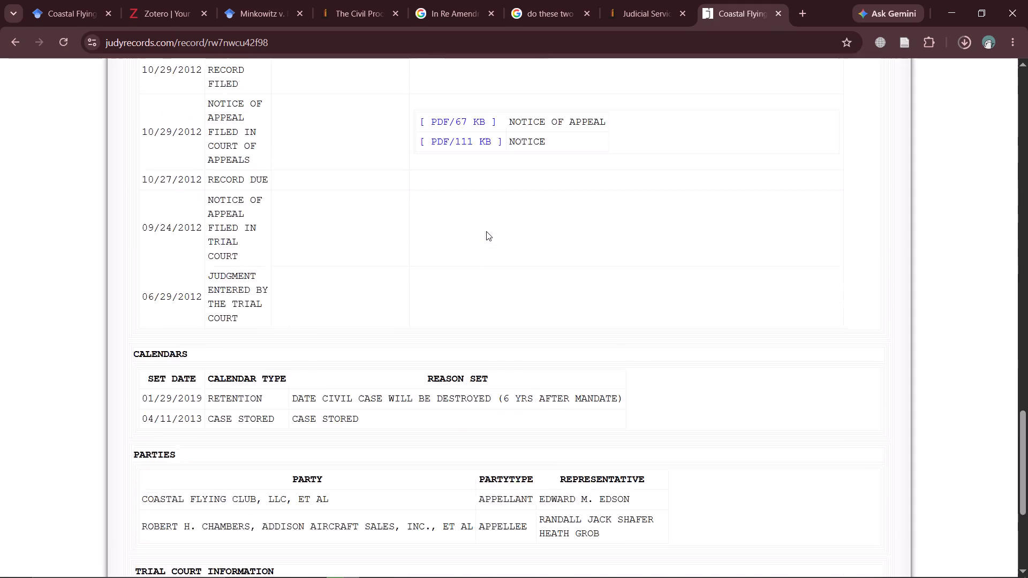
scroll(486, 231, "up", 17)
scroll(488, 226, "up", 5)
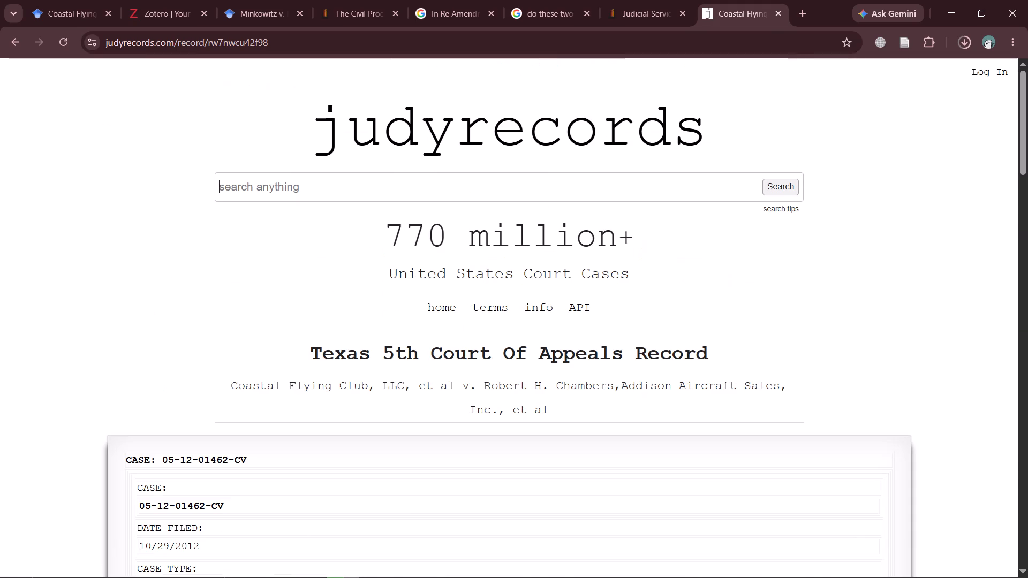
scroll(490, 226, "up", 3)
key("ctrl+v")
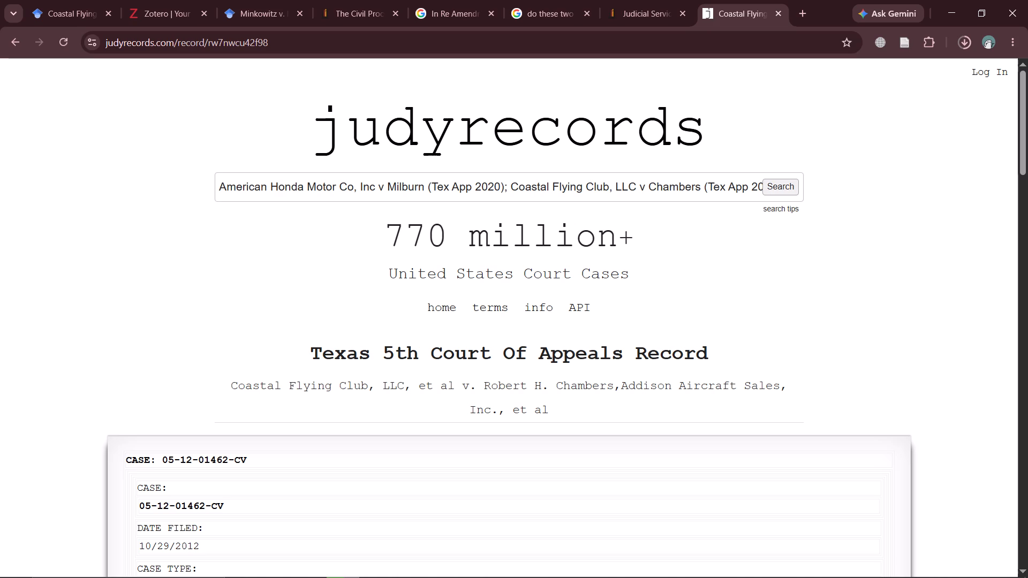
left_click(505, 189)
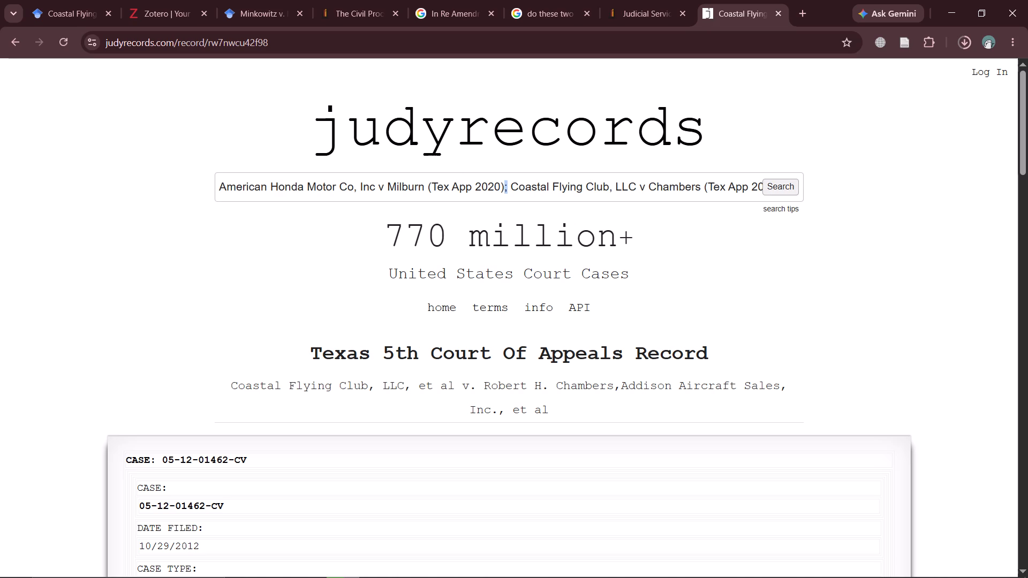
left_click(513, 191)
key("BackSpace")
key("BackSpace")
key("BackSpace")
key("BackSpace")
key("BackSpace")
key("BackSpace")
key("BackSpace")
key("BackSpace")
key("BackSpace")
key("BackSpace")
key("BackSpace")
key("BackSpace")
key("BackSpace")
key("BackSpace")
key("BackSpace")
key("BackSpace")
key("BackSpace")
key("BackSpace")
key("BackSpace")
key("BackSpace")
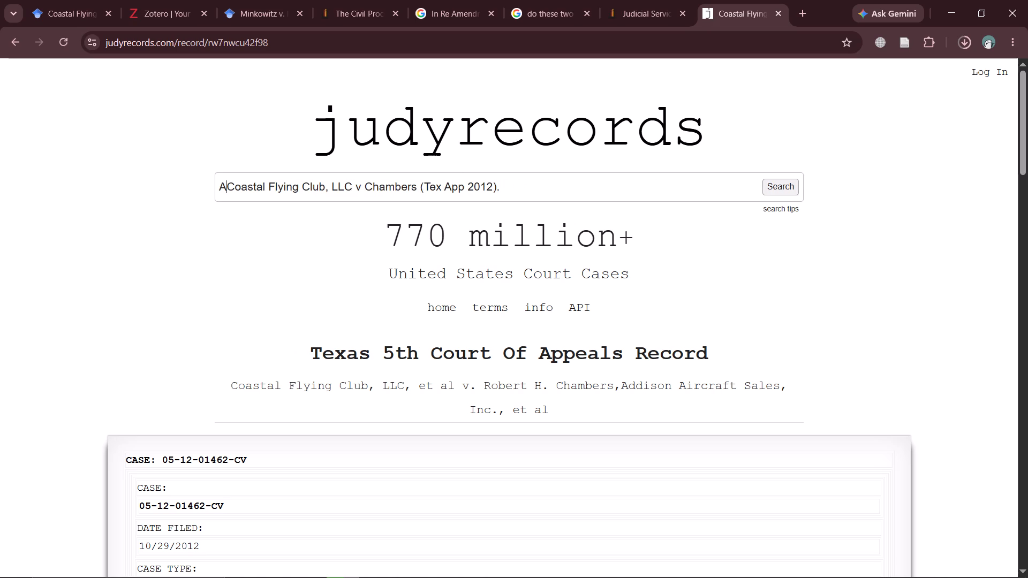
left_click(786, 185)
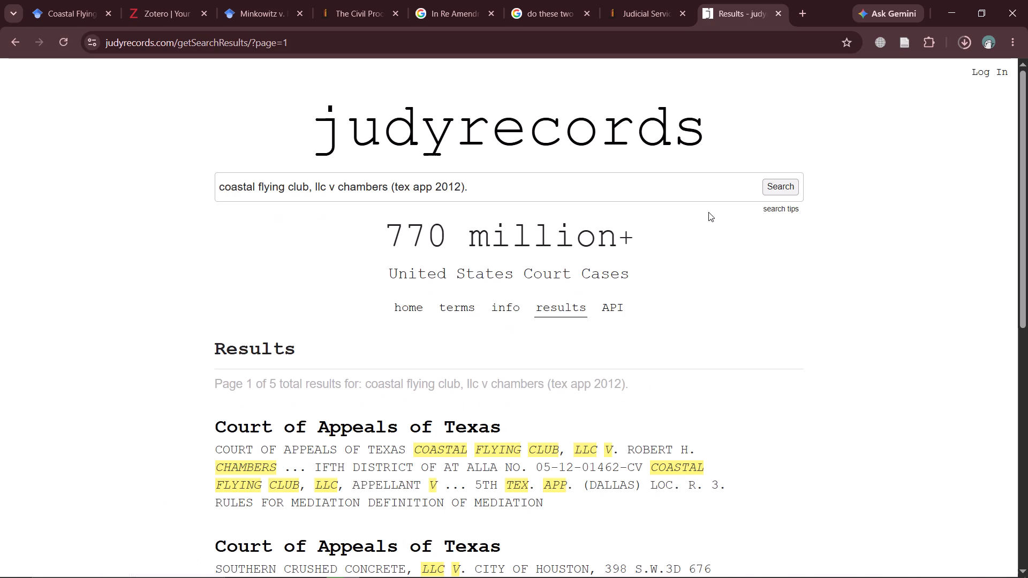
scroll(468, 289, "down", 2)
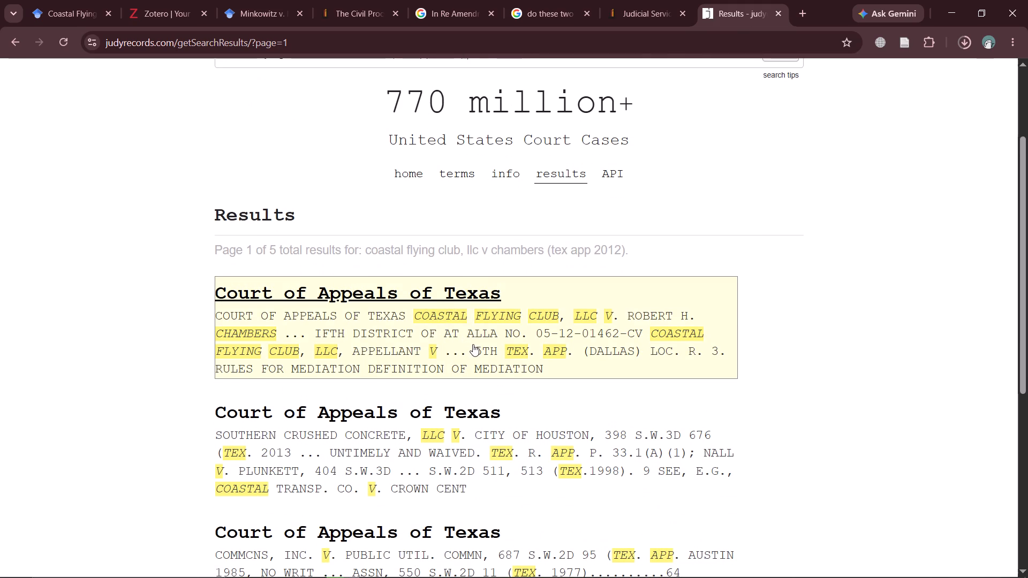
scroll(476, 346, "down", 1)
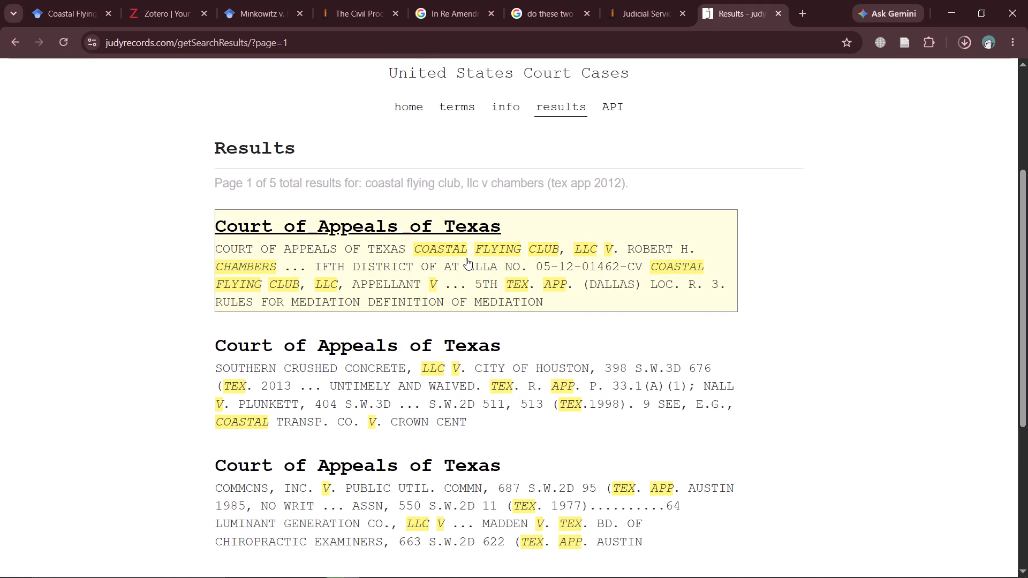
Open the Court of Appeals of Texas result for Coastal Flying Club and read through its mediation order.
left_click(452, 227)
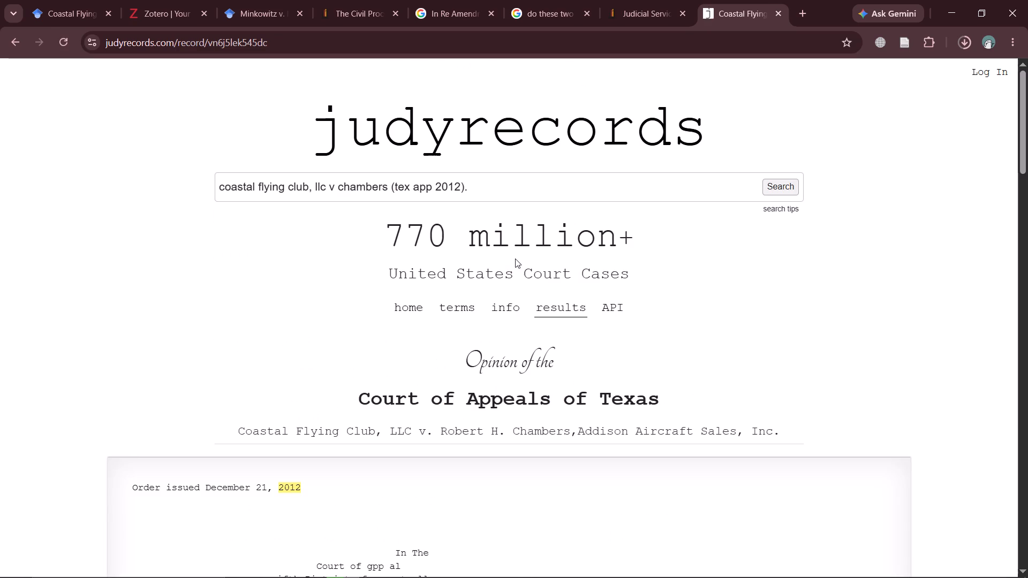
scroll(515, 266, "down", 3)
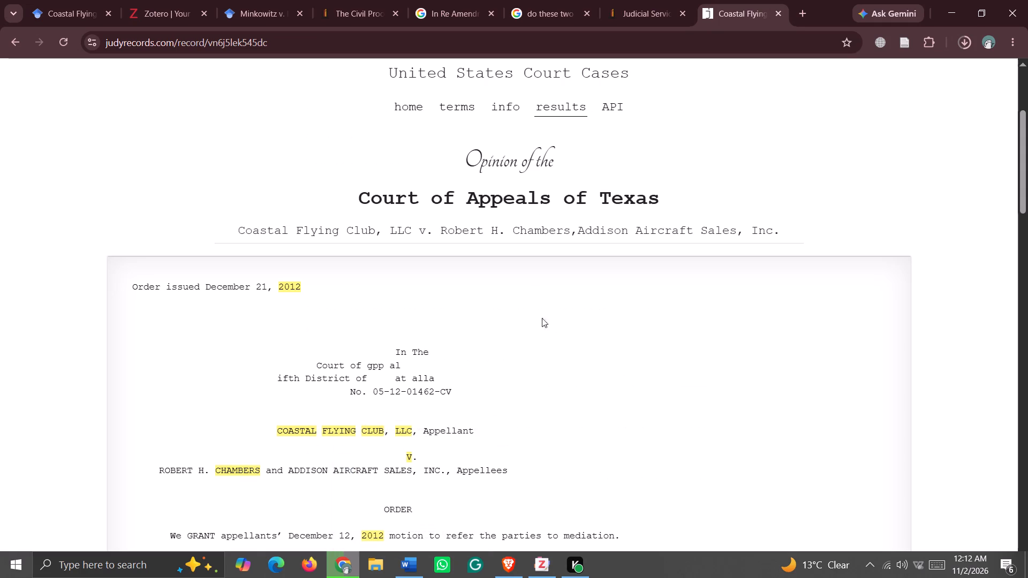
scroll(547, 345, "down", 4)
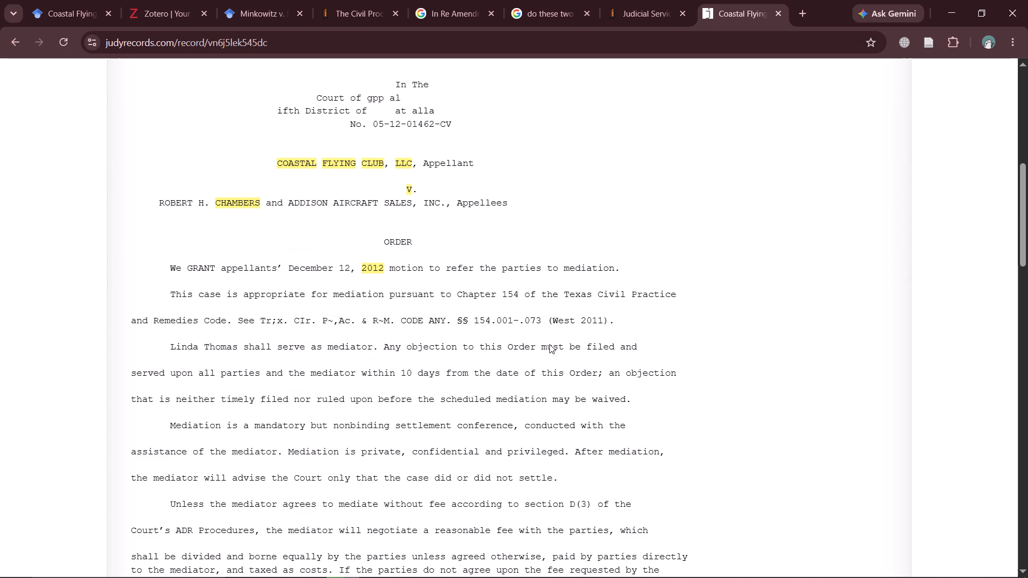
scroll(549, 344, "down", 6)
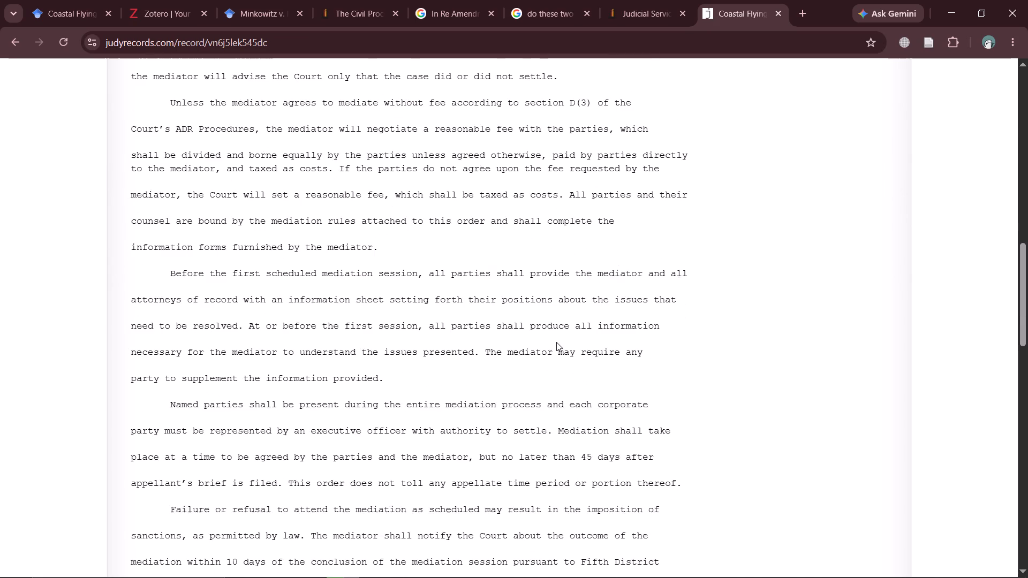
Save the Coastal Flying Club opinion page to the Commercial Arbitration collection in Zotero.
scroll(572, 331, "up", 4)
left_click(925, 44)
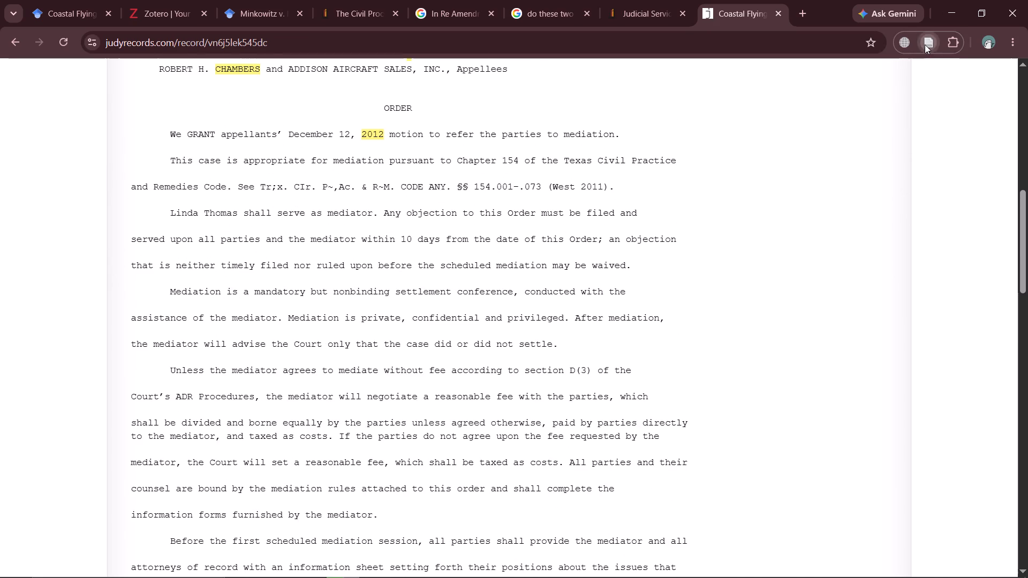
left_click(985, 87)
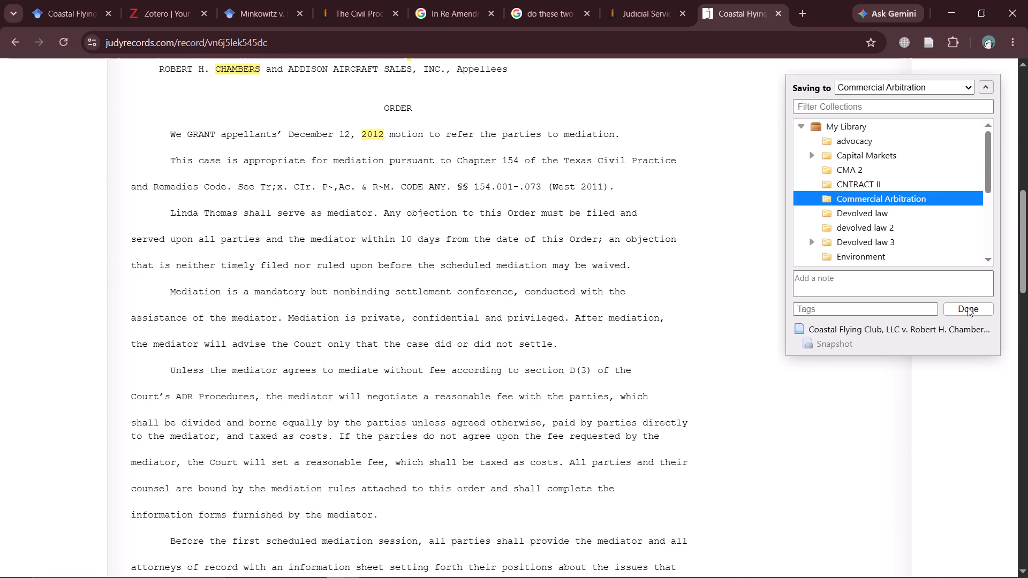
left_click(967, 307)
Switch to the Word paper and delete the typed note number 10 after "without adjudicative authority." in section 3.1.1.
left_click(955, 16)
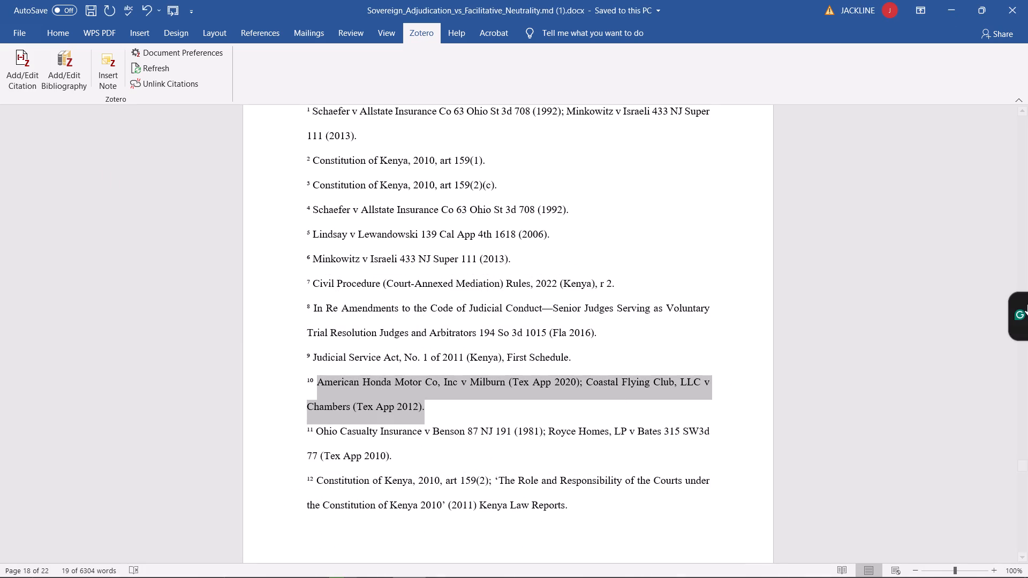
left_click_drag(1021, 467, 1016, 446)
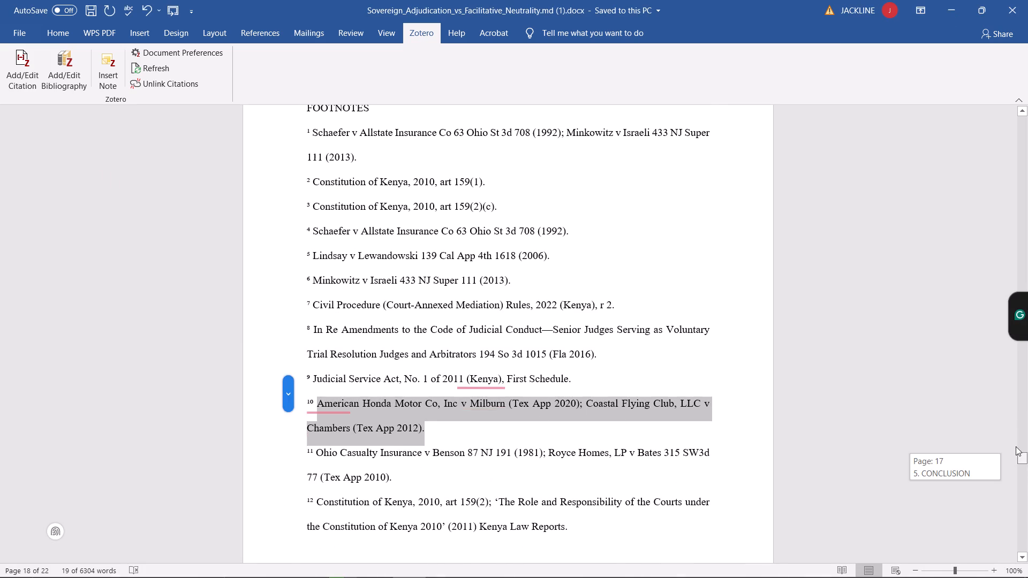
left_click_drag(1016, 446, 1015, 315)
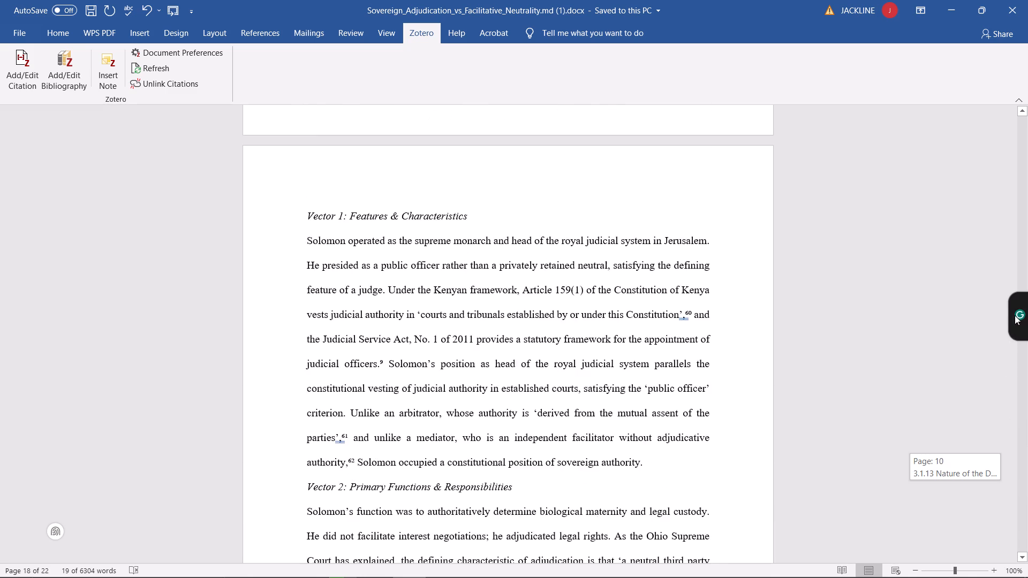
left_click_drag(1015, 315, 1027, 280)
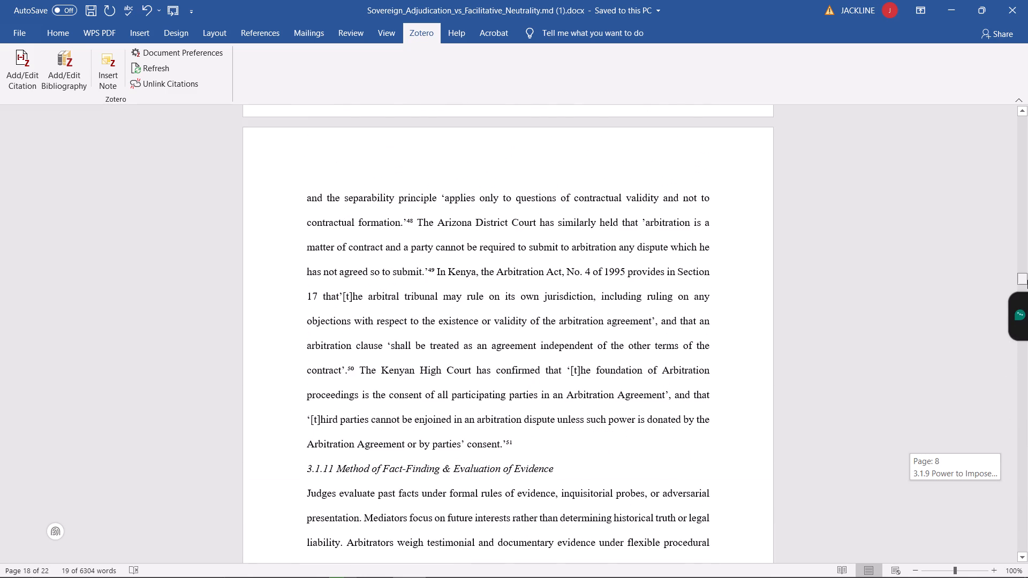
left_click_drag(1027, 280, 1027, 247)
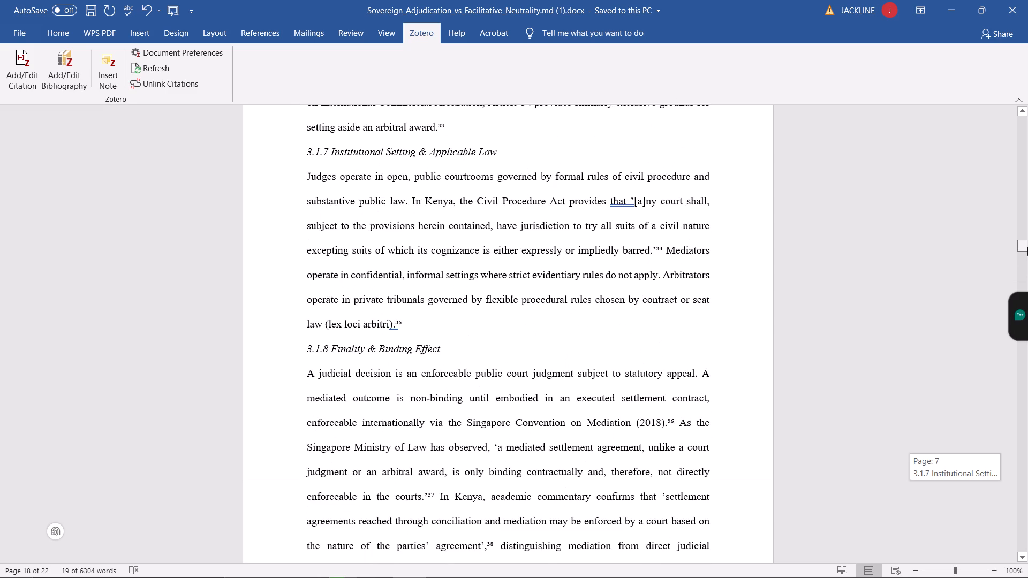
left_click_drag(1027, 247, 1027, 194)
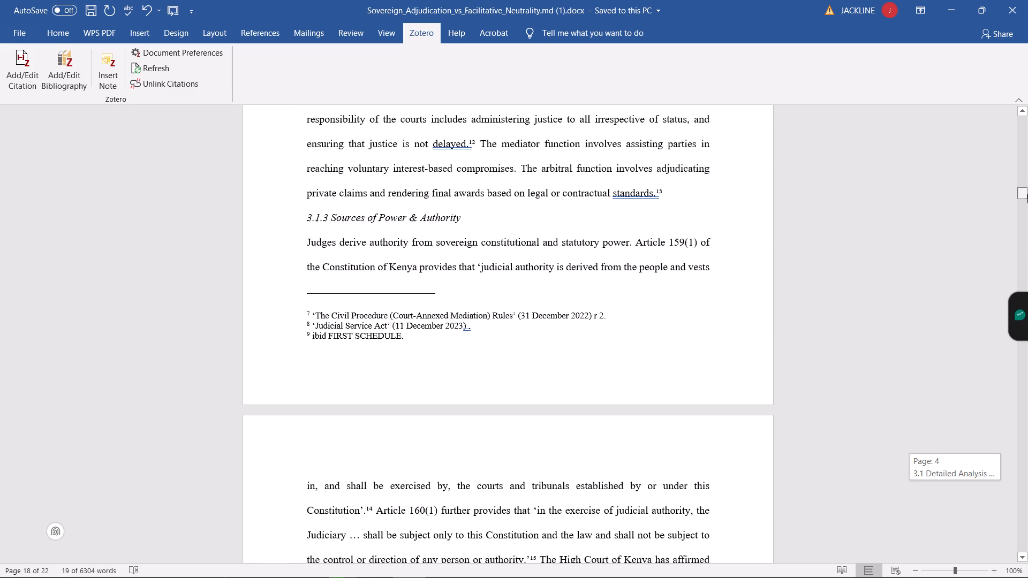
left_click_drag(1027, 194, 1027, 185)
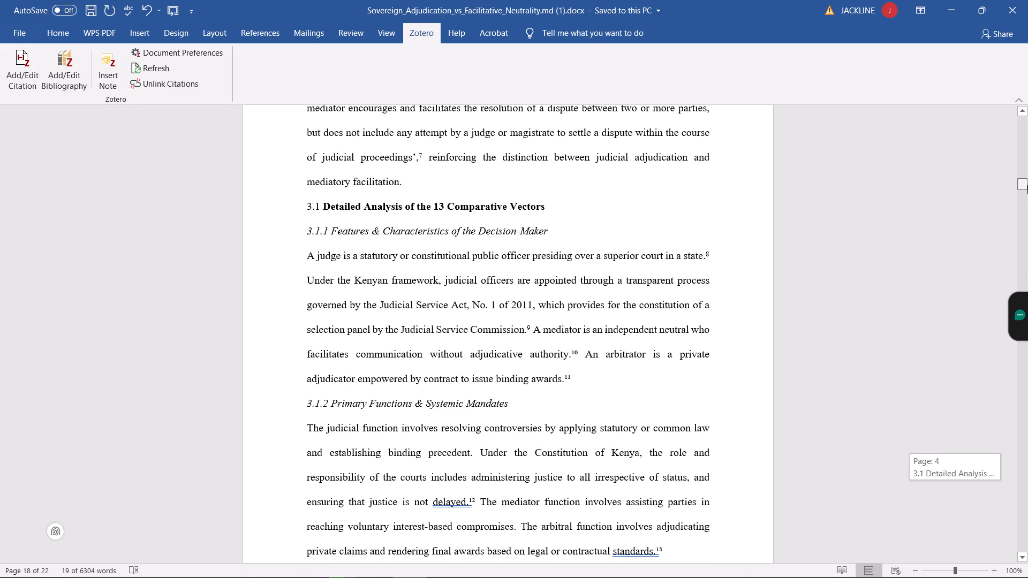
left_click_drag(1027, 185, 1027, 188)
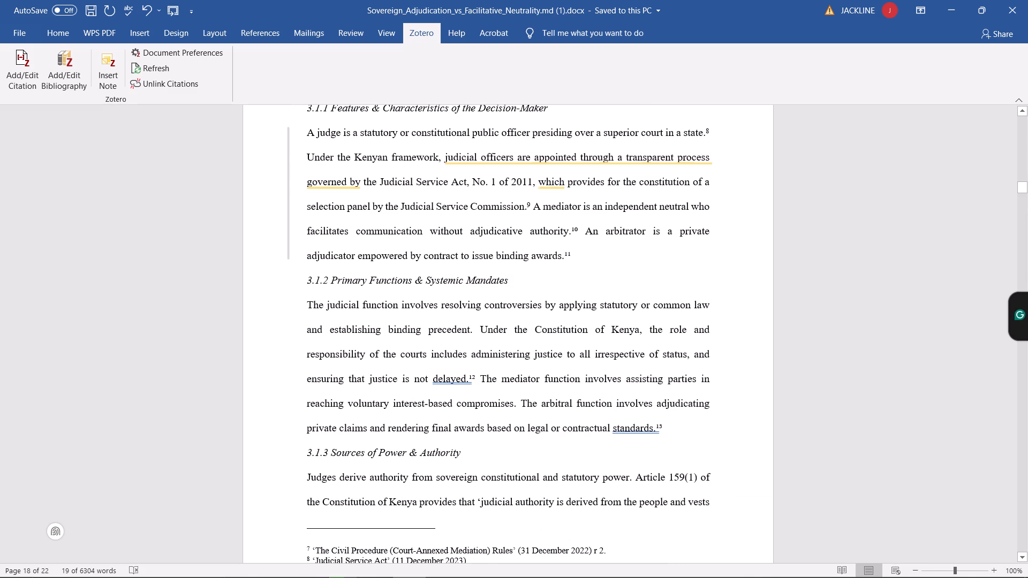
left_click(580, 229)
key("BackSpace")
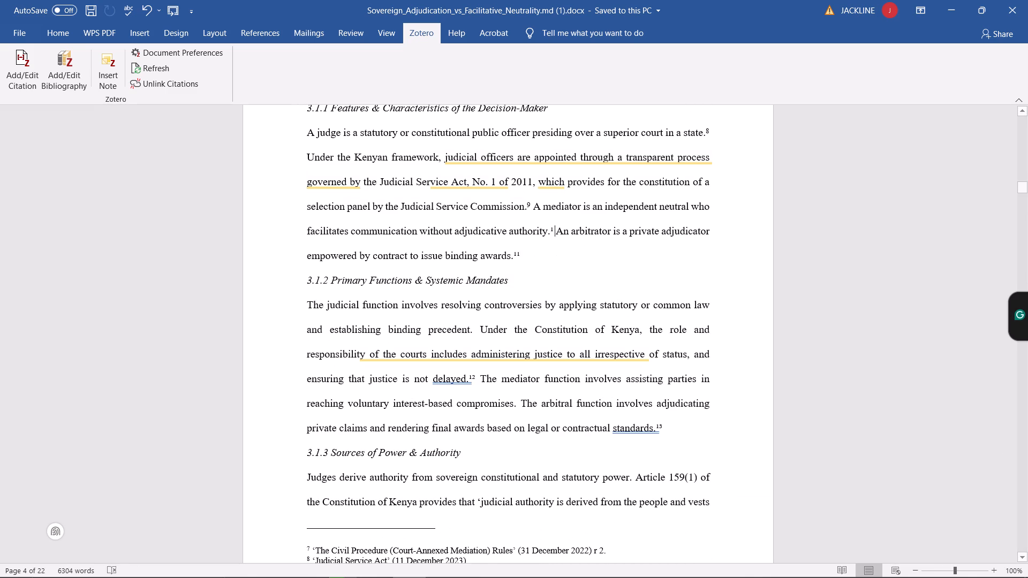
key("BackSpace")
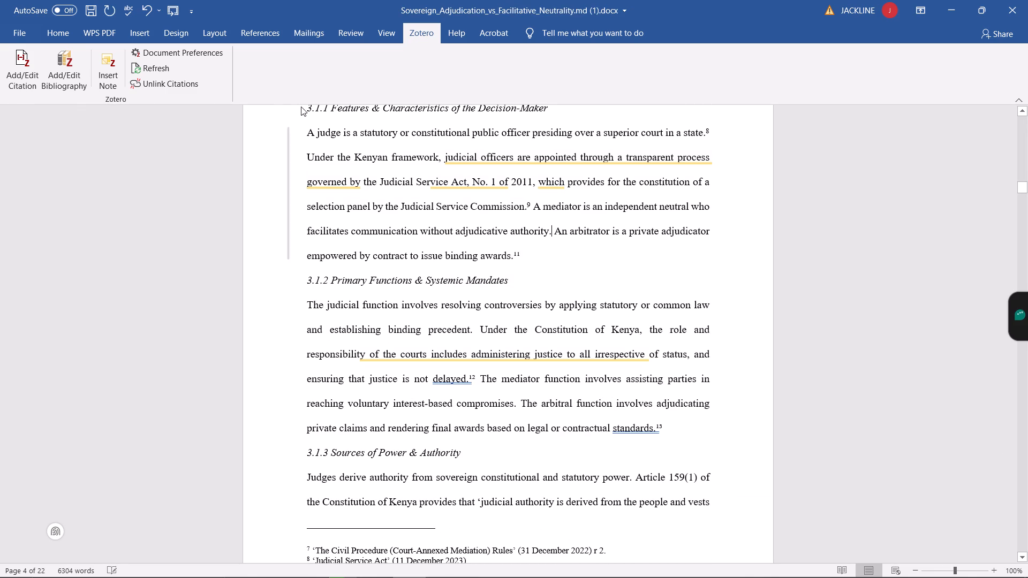
Insert a real footnote after "without adjudicative authority." and start a Zotero citation in it.
left_click(254, 25)
left_click(148, 83)
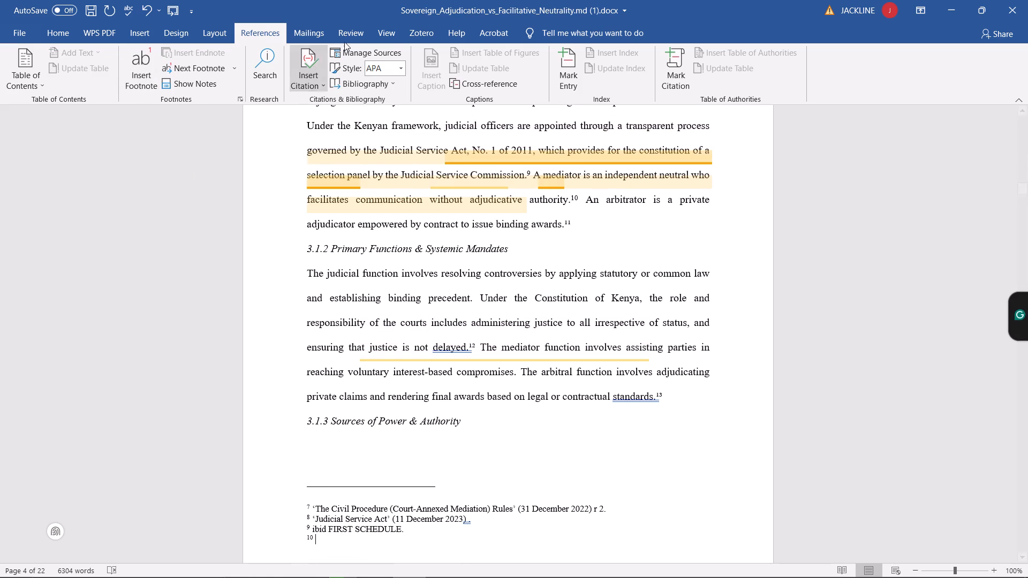
left_click(419, 32)
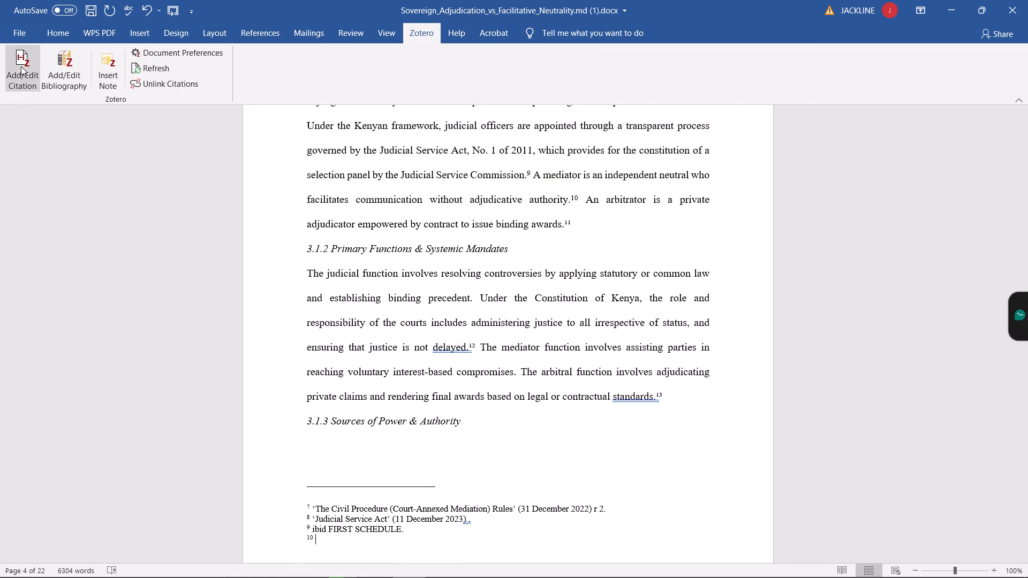
left_click(22, 66)
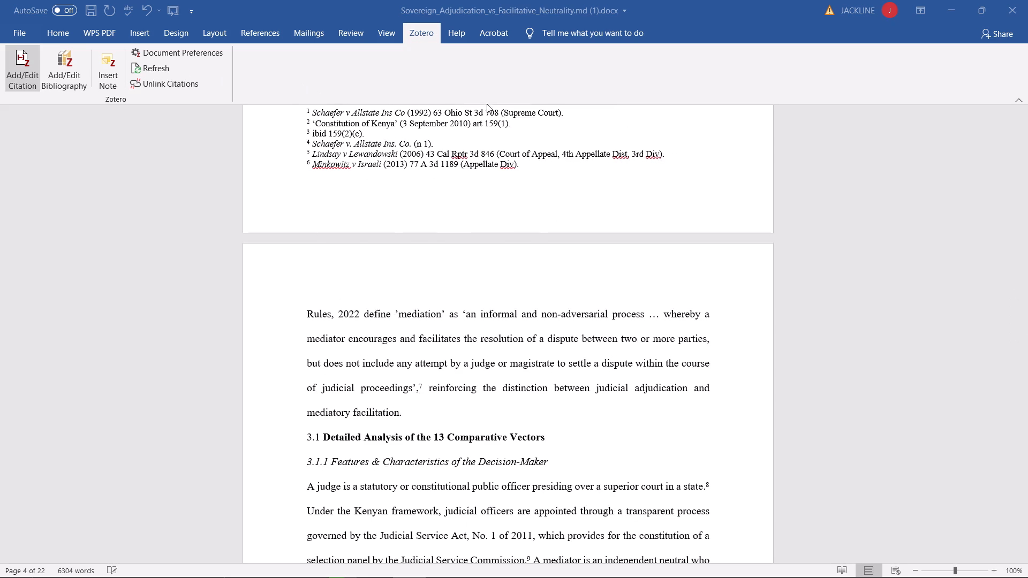
Examine the typed FOOTNOTES list at the end of the paper, from note 10 through note 66.
scroll(896, 201, "down", 5)
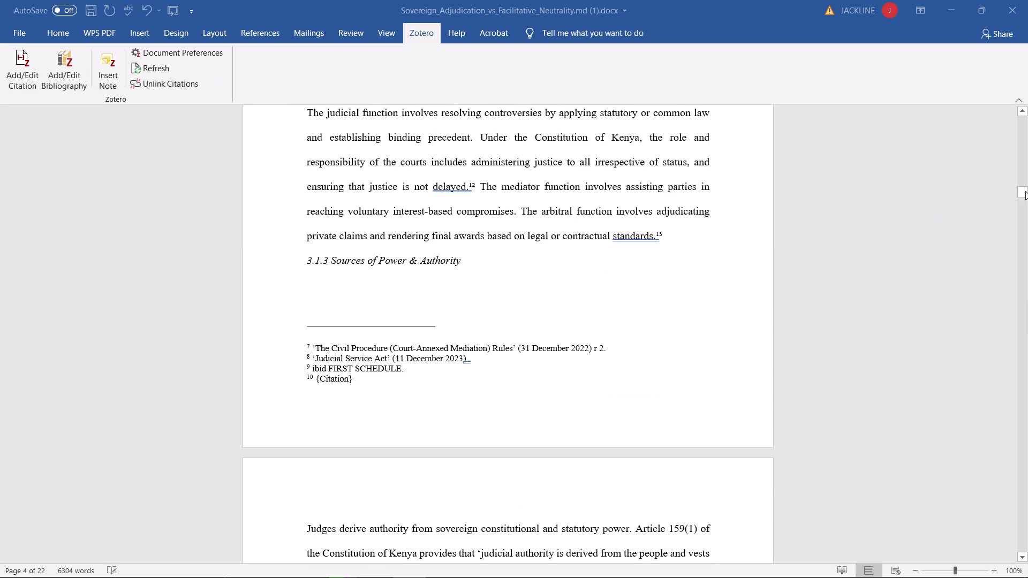
left_click_drag(1024, 191, 1022, 344)
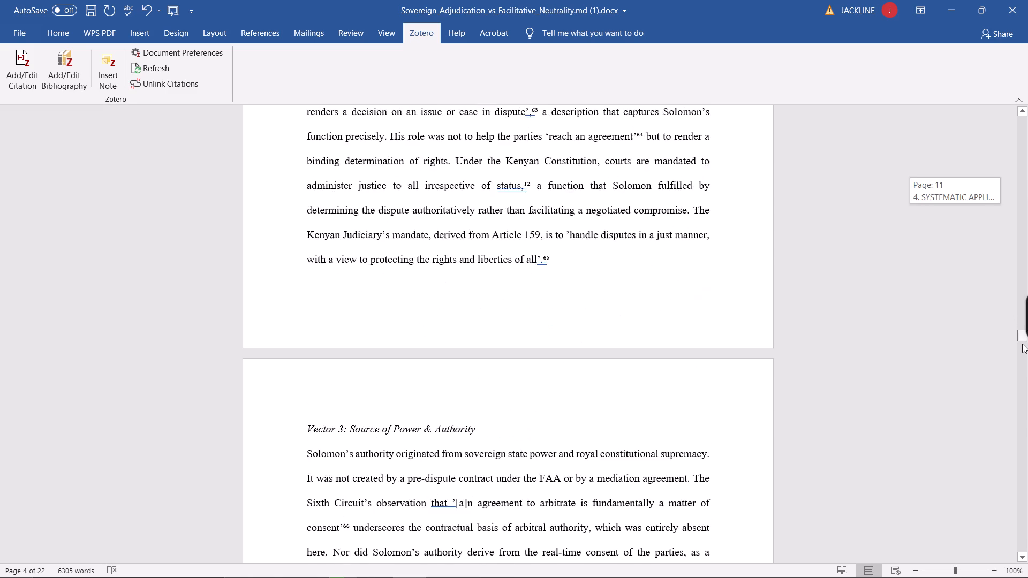
left_click_drag(1022, 344, 1027, 444)
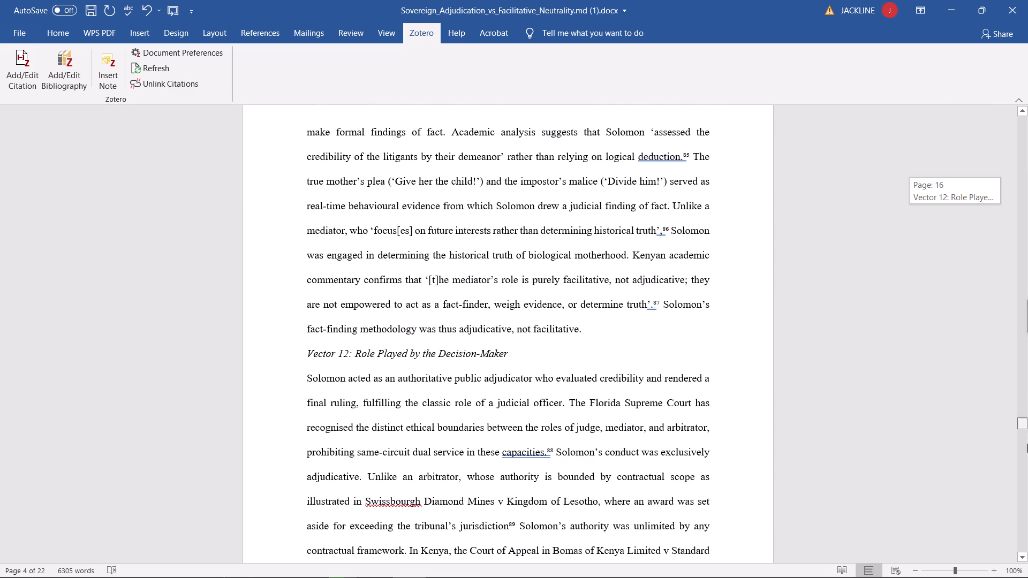
left_click_drag(1027, 444, 1027, 467)
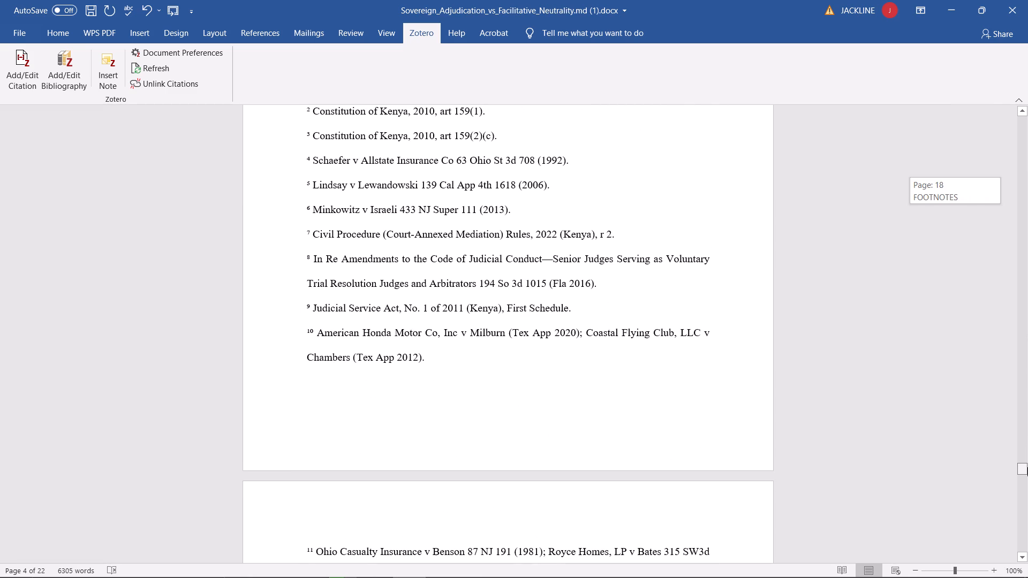
left_click_drag(1027, 467, 1027, 478)
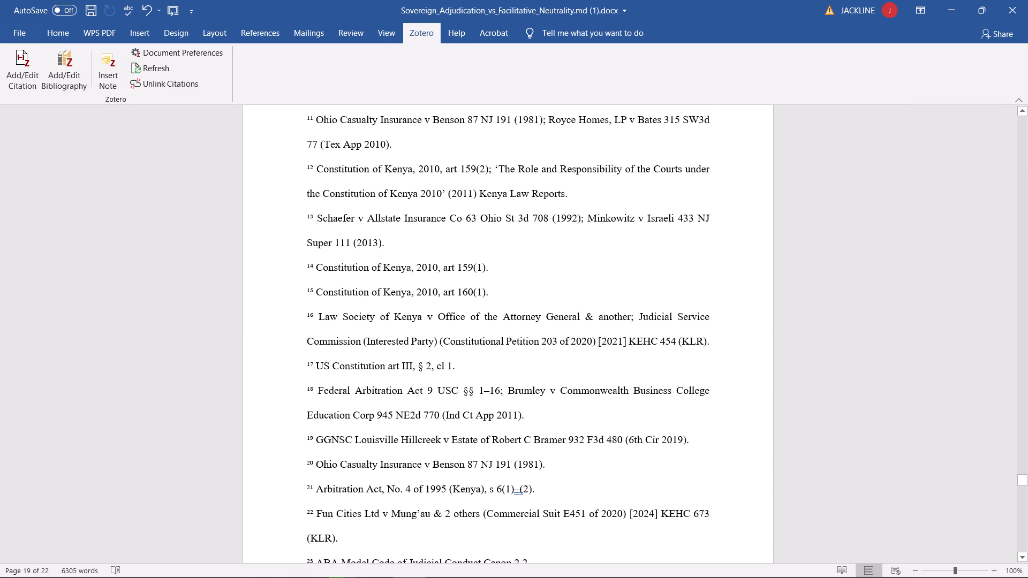
scroll(478, 290, "down", 1)
scroll(557, 285, "down", 2)
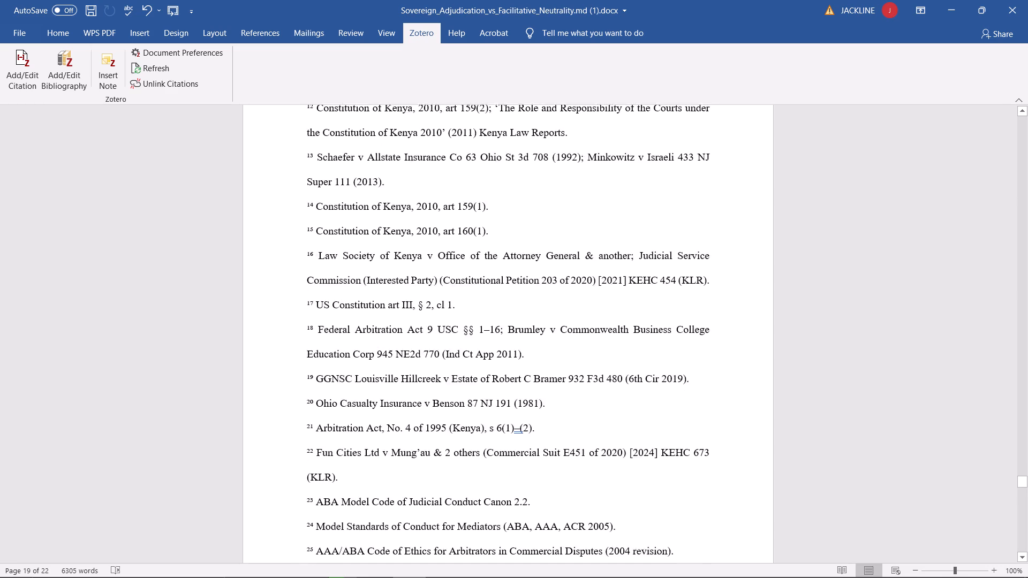
scroll(558, 287, "down", 6)
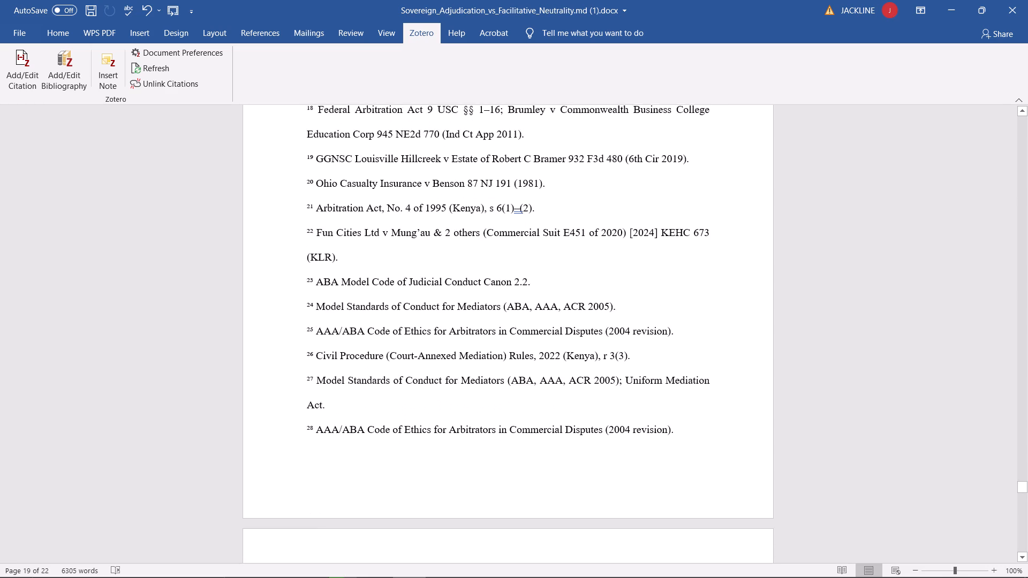
scroll(556, 285, "down", 8)
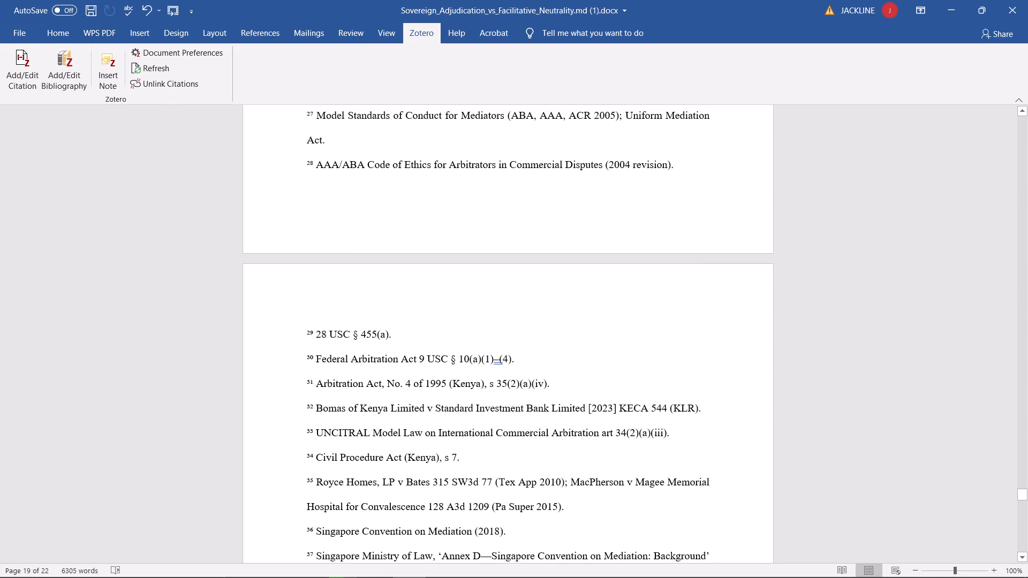
scroll(555, 281, "down", 5)
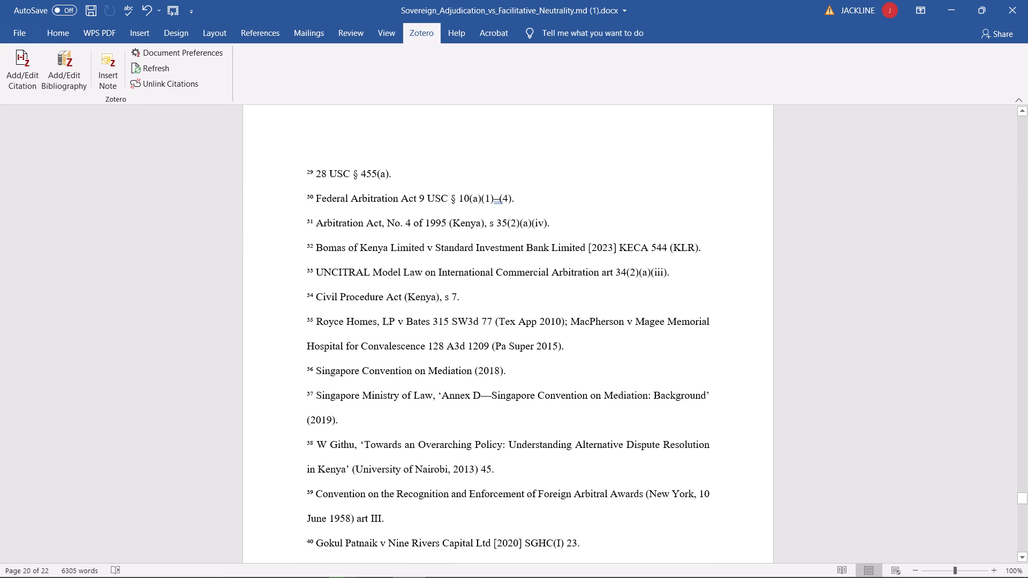
scroll(556, 278, "down", 6)
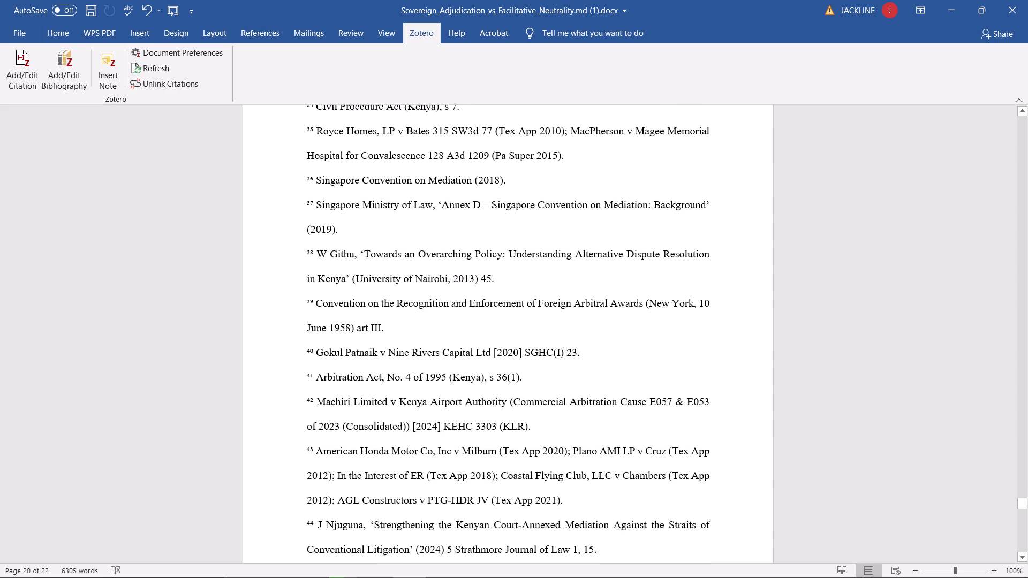
scroll(556, 278, "down", 4)
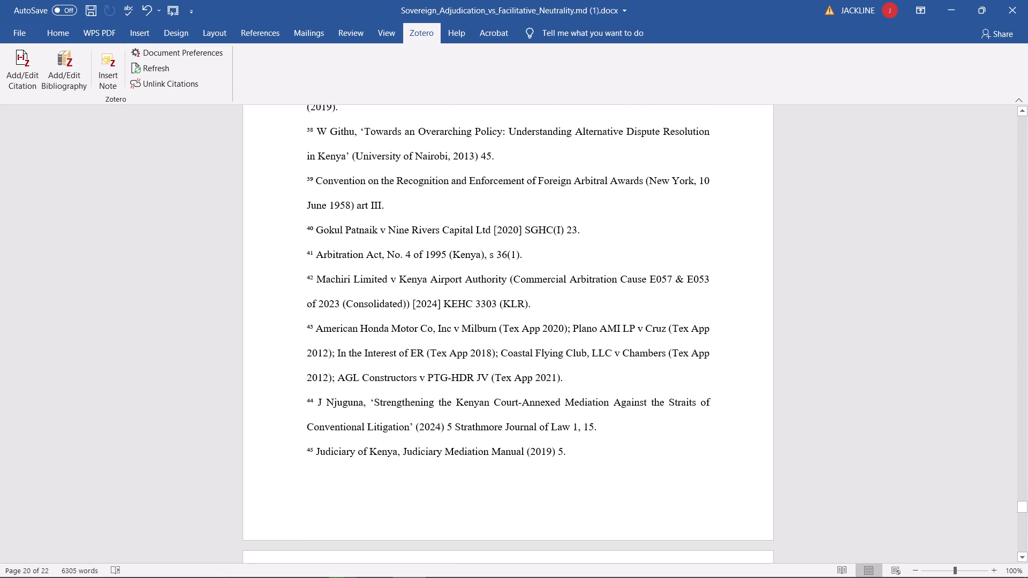
scroll(556, 278, "down", 5)
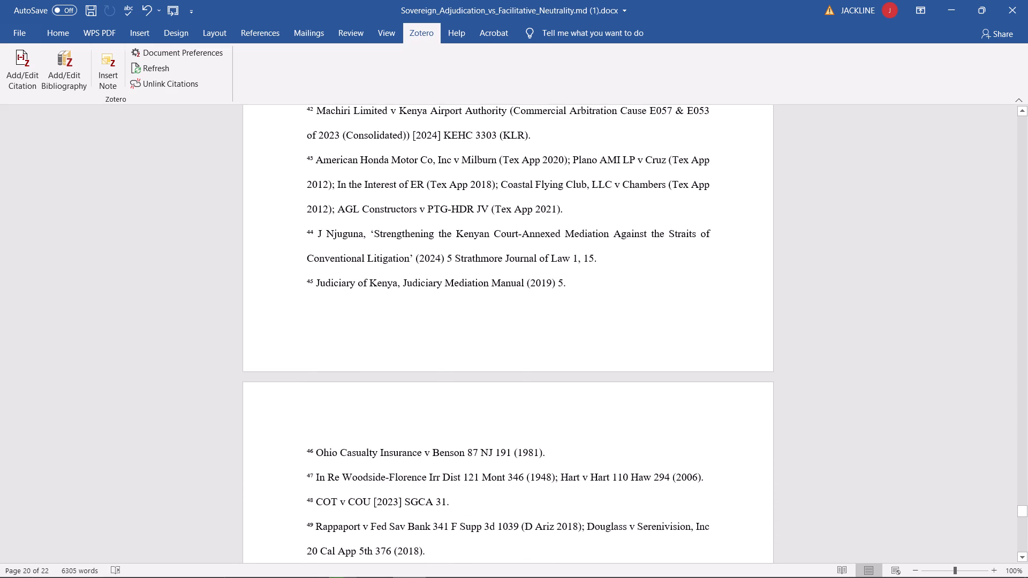
scroll(556, 278, "down", 8)
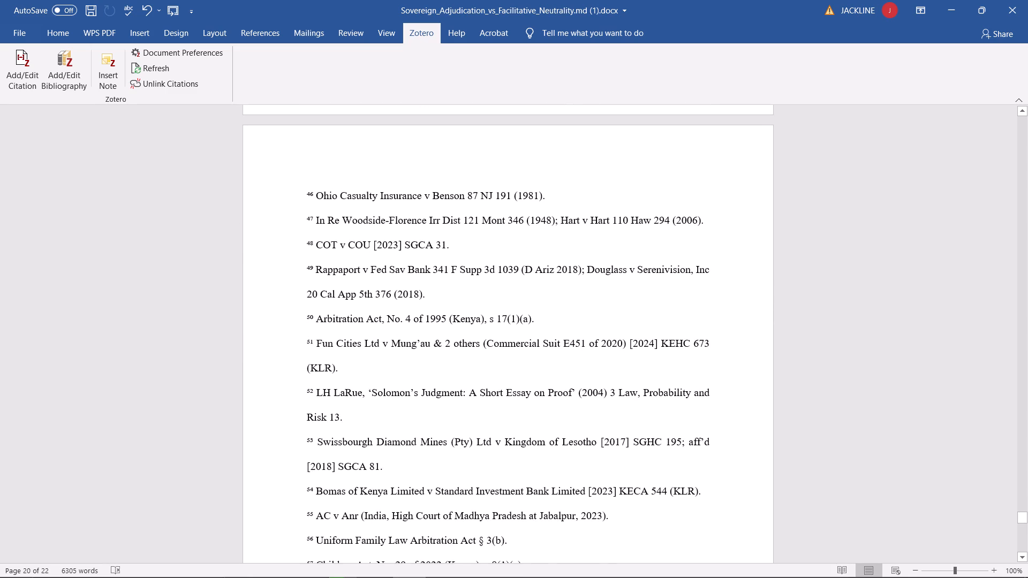
scroll(556, 277, "down", 7)
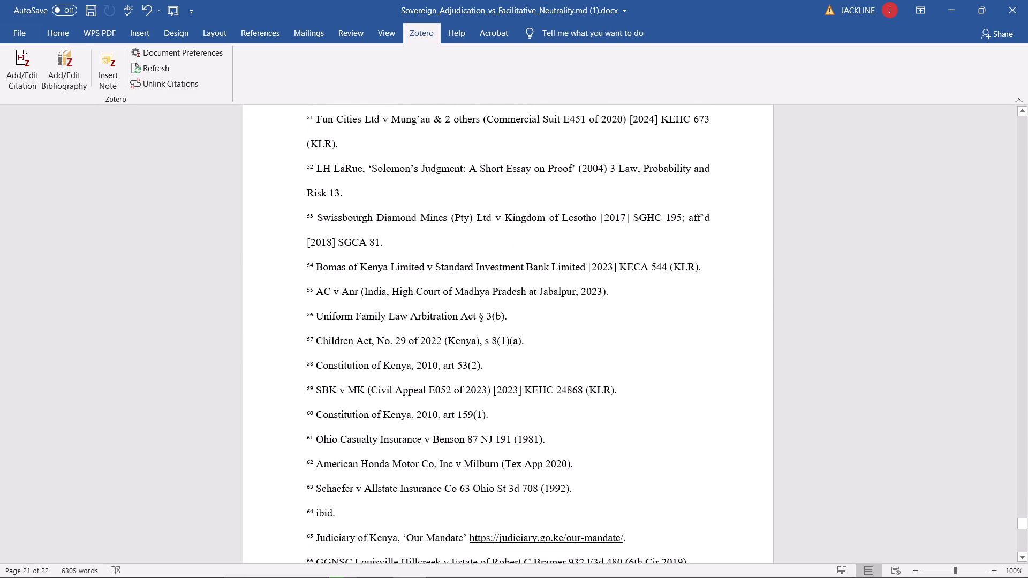
scroll(556, 277, "down", 4)
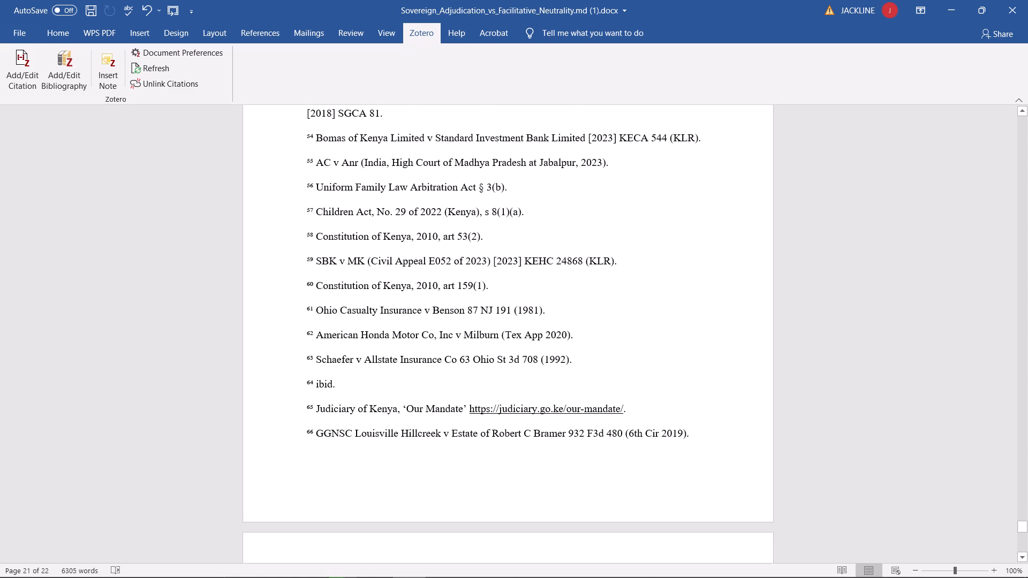
scroll(556, 277, "down", 1)
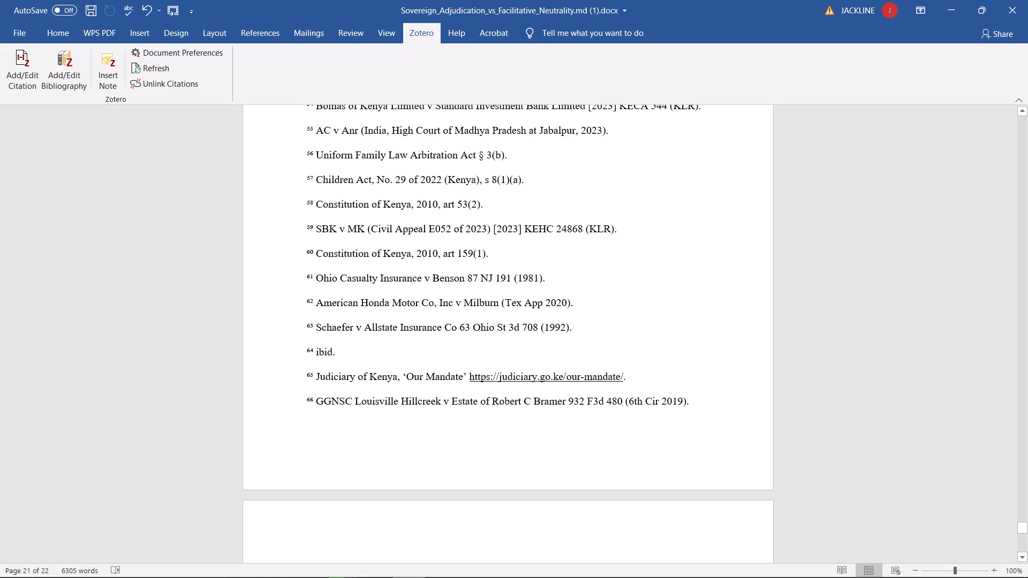
scroll(890, 323, "up", 2)
scroll(948, 340, "up", 2)
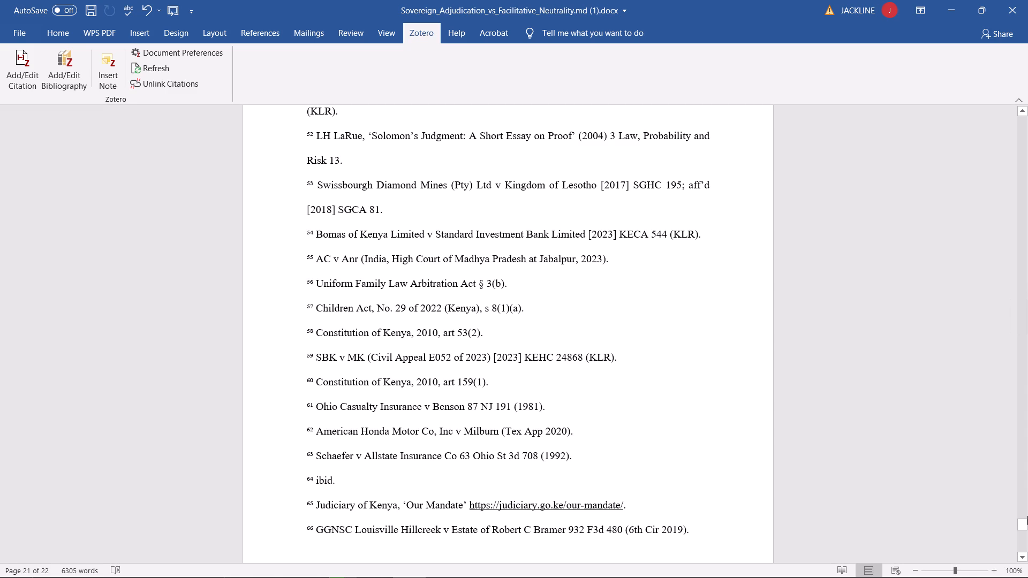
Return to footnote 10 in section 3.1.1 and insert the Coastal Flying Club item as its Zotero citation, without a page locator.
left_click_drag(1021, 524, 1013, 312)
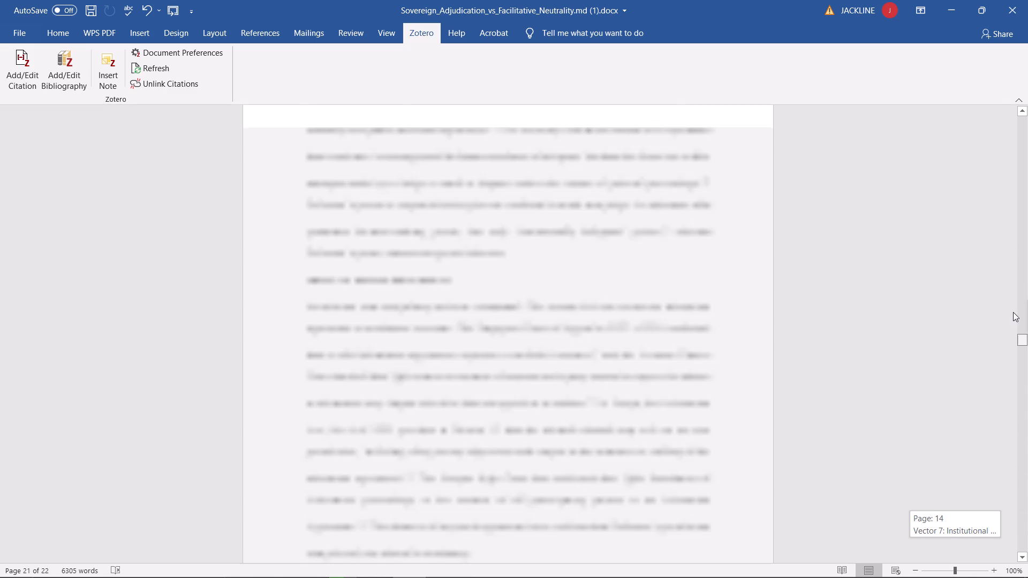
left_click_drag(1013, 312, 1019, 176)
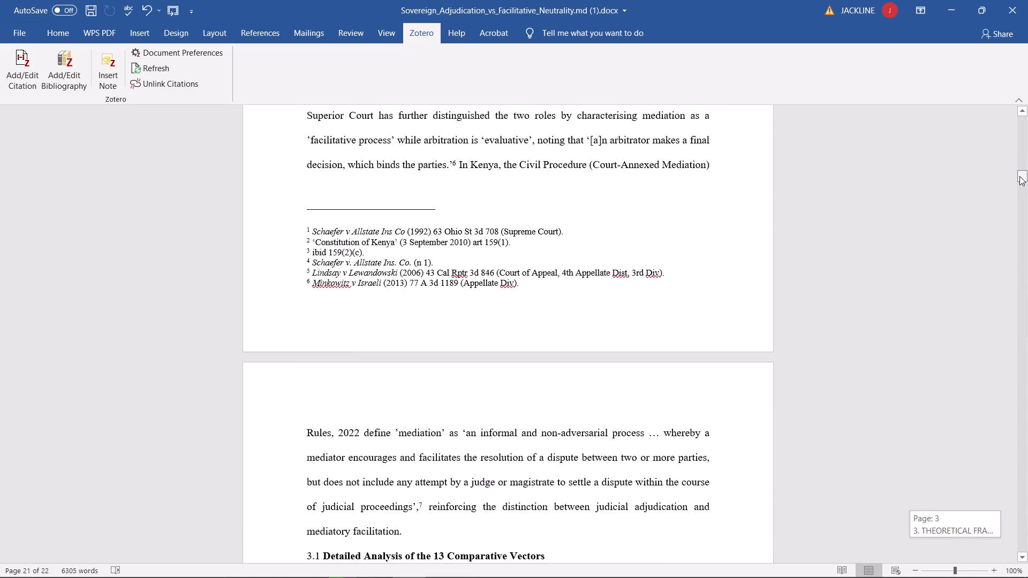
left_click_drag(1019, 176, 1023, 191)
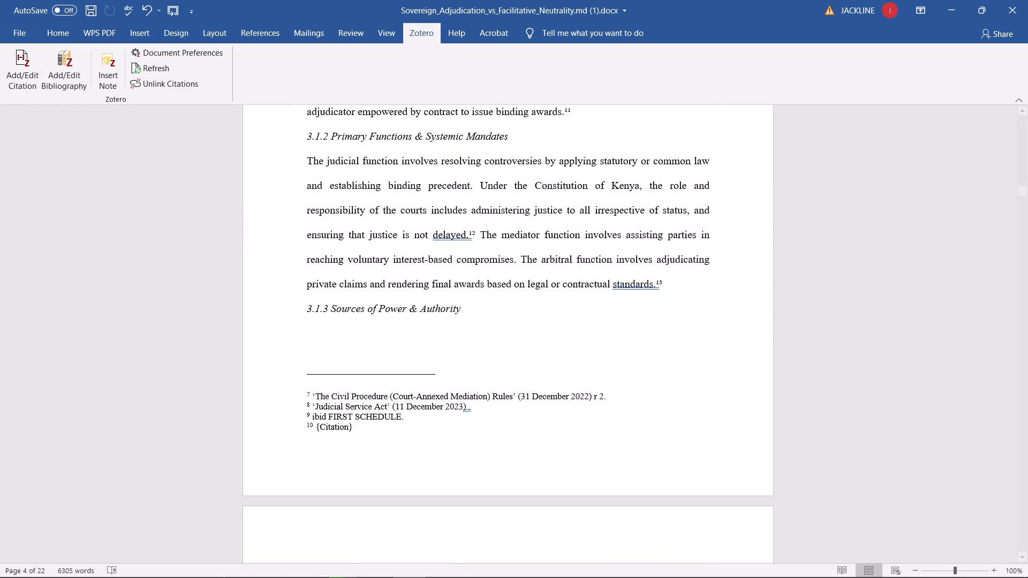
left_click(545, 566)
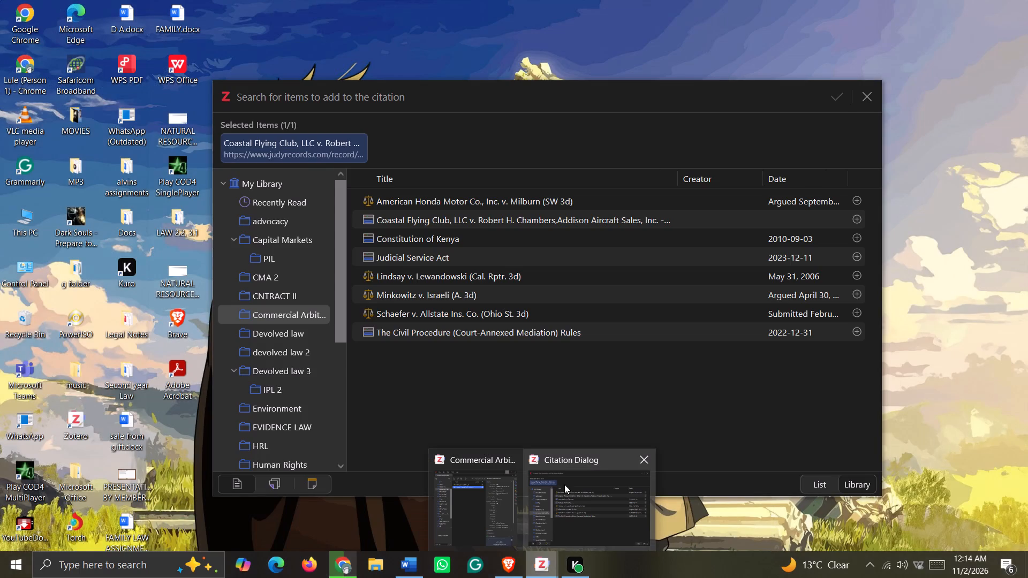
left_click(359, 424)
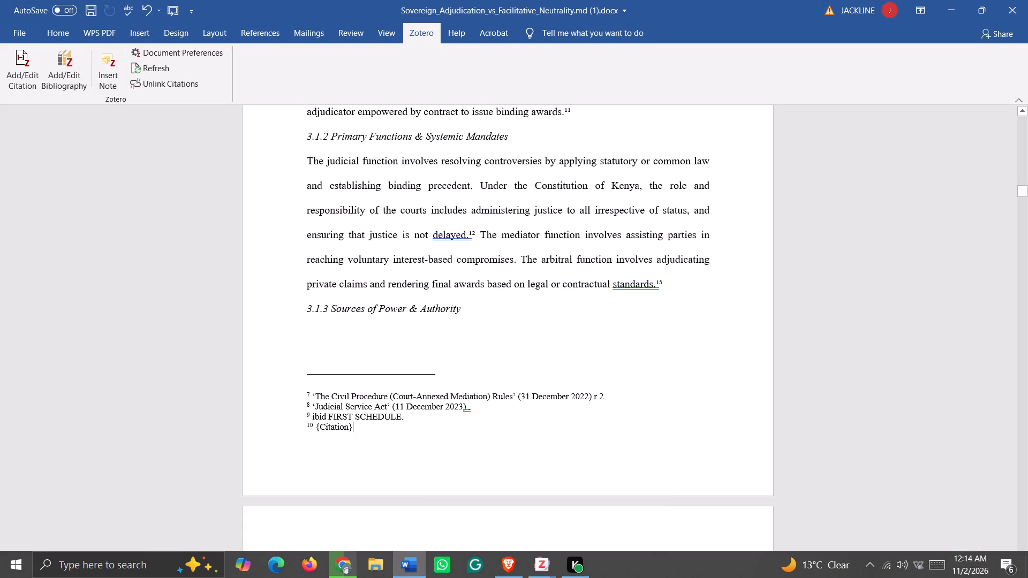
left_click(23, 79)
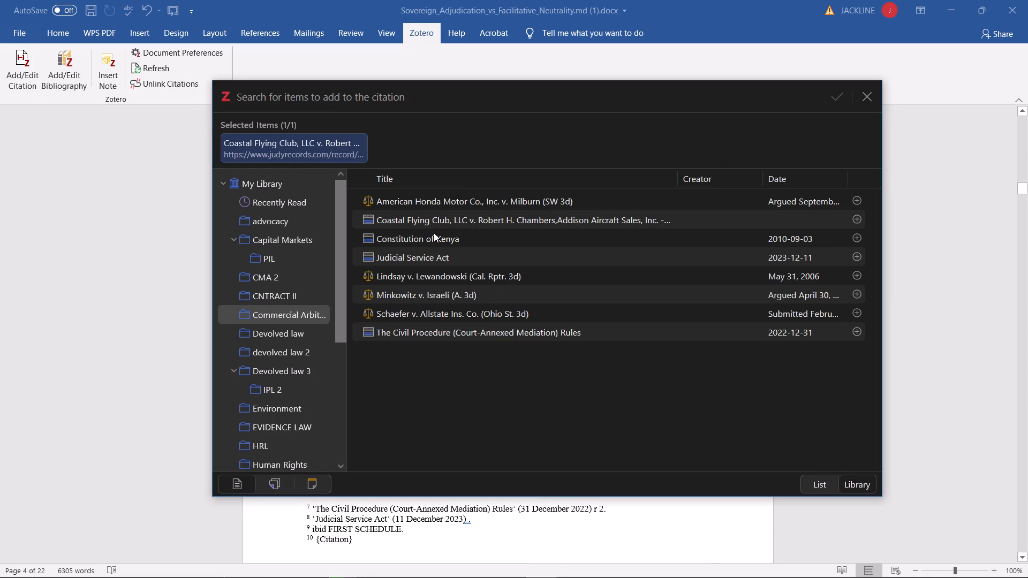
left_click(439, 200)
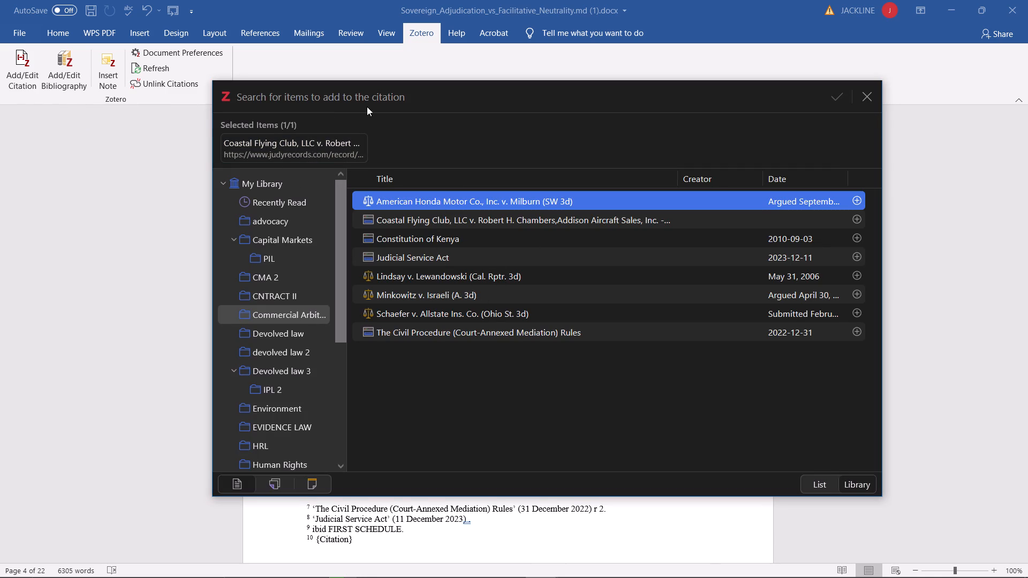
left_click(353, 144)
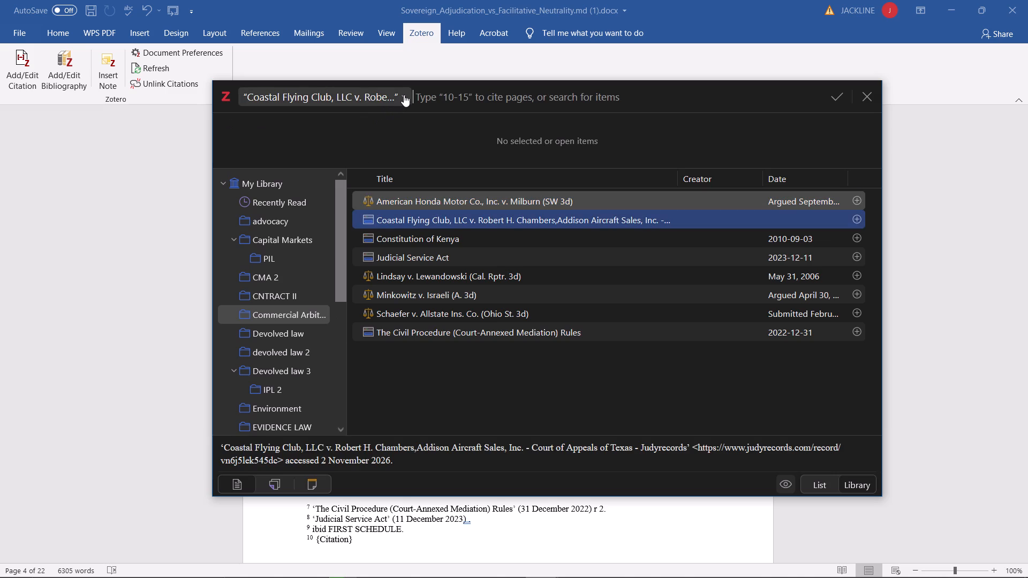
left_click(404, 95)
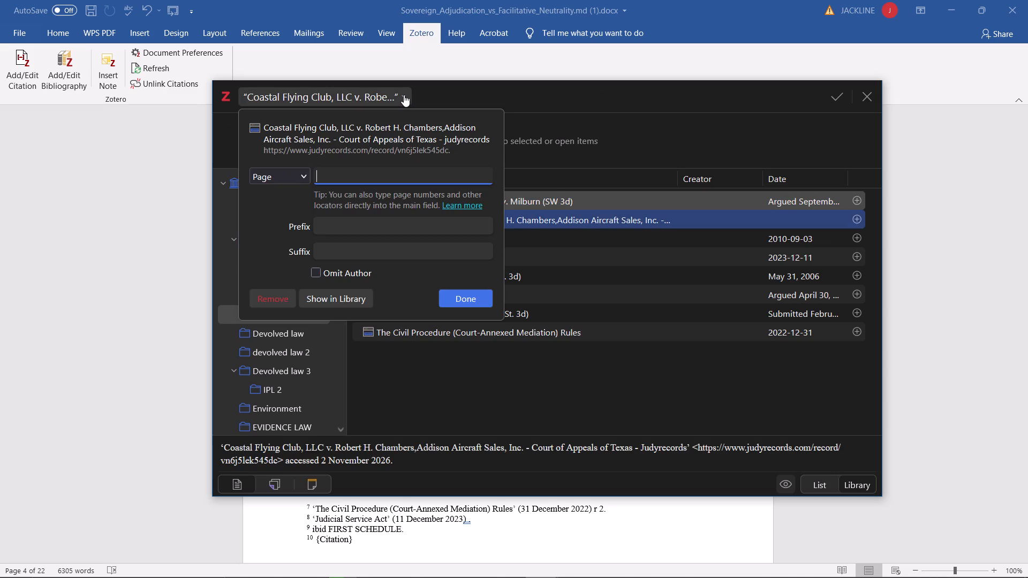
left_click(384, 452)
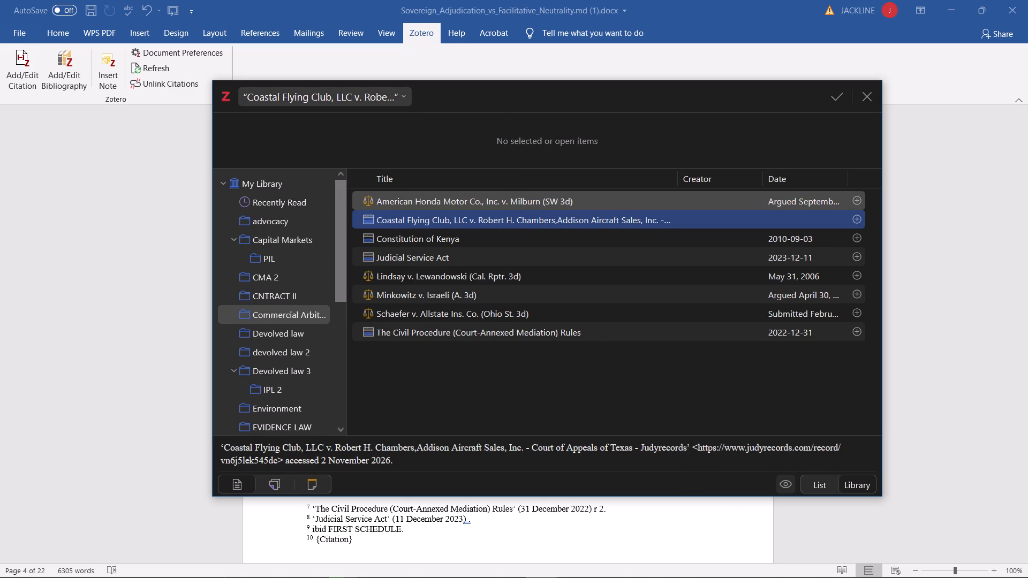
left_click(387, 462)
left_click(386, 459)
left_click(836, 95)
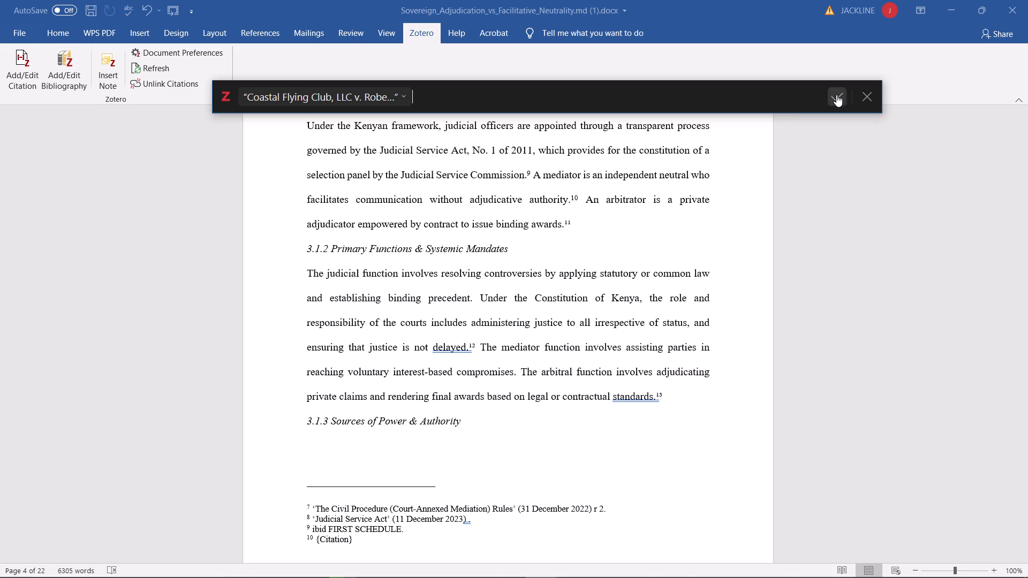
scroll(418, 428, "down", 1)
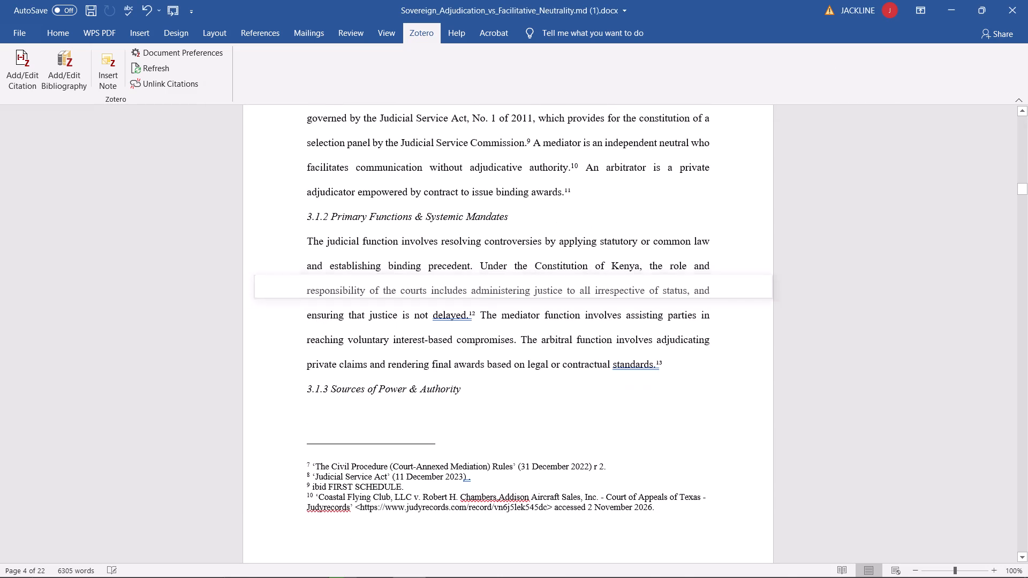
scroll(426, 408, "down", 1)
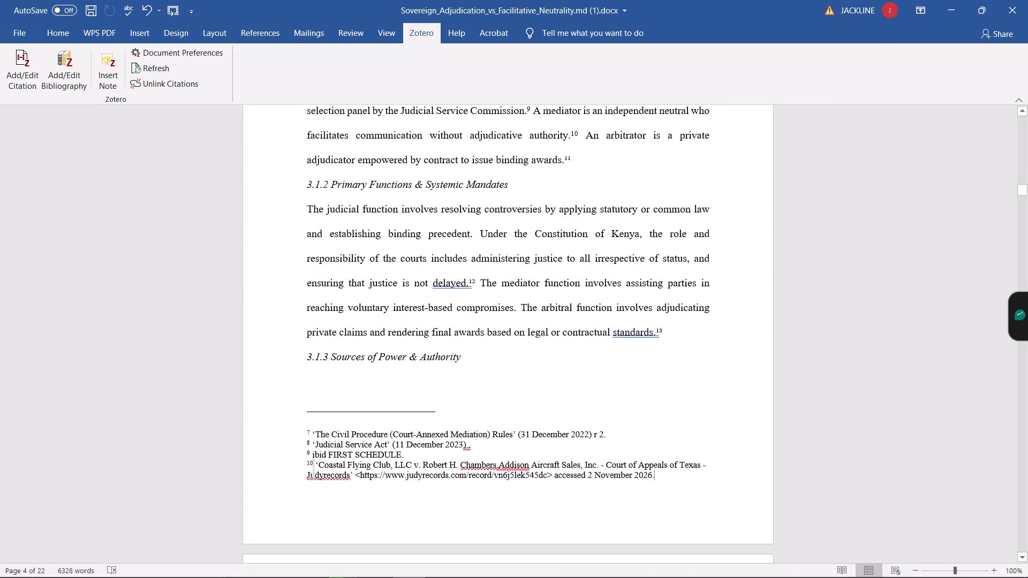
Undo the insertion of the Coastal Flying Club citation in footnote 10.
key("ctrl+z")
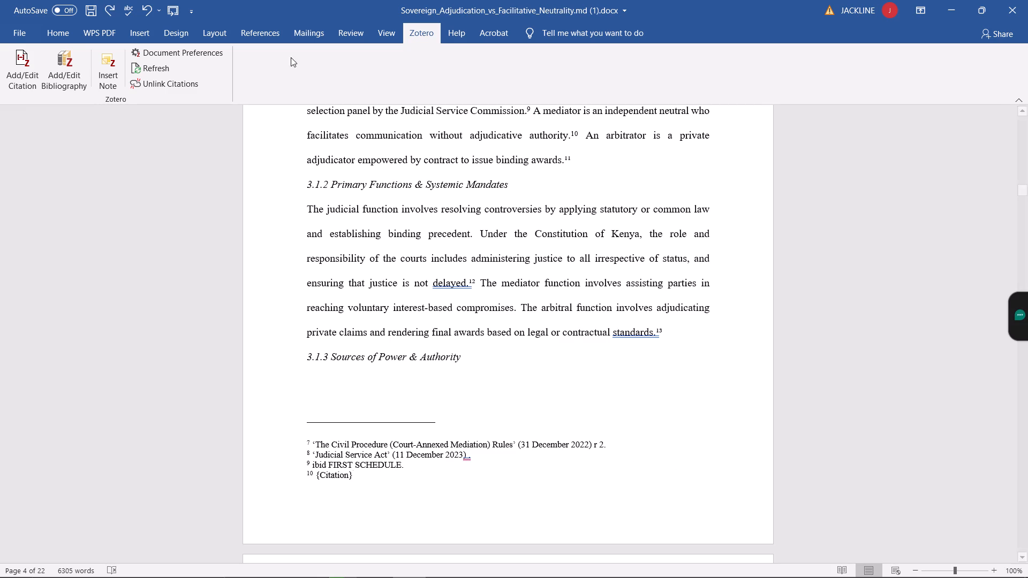
Insert the American Honda Motor Co., Inc. v. Milburn case as the Zotero citation in footnote 10, without a page locator.
left_click(17, 74)
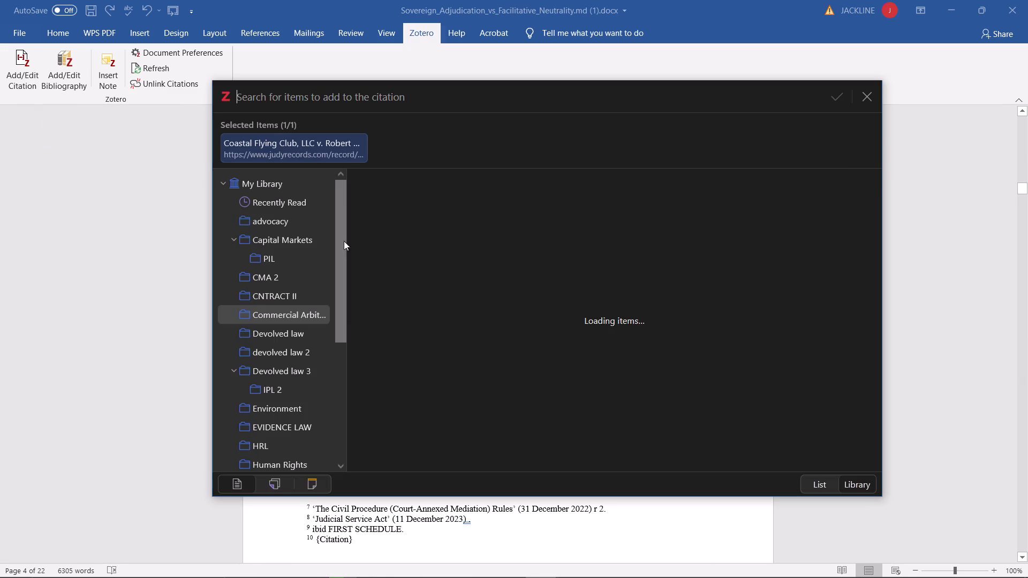
left_click(466, 198)
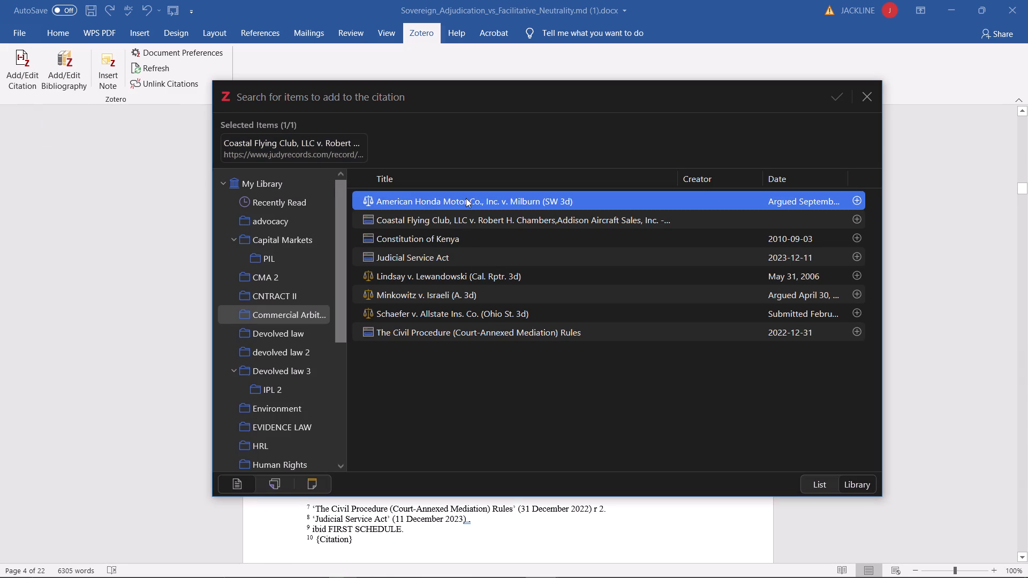
left_click(466, 198)
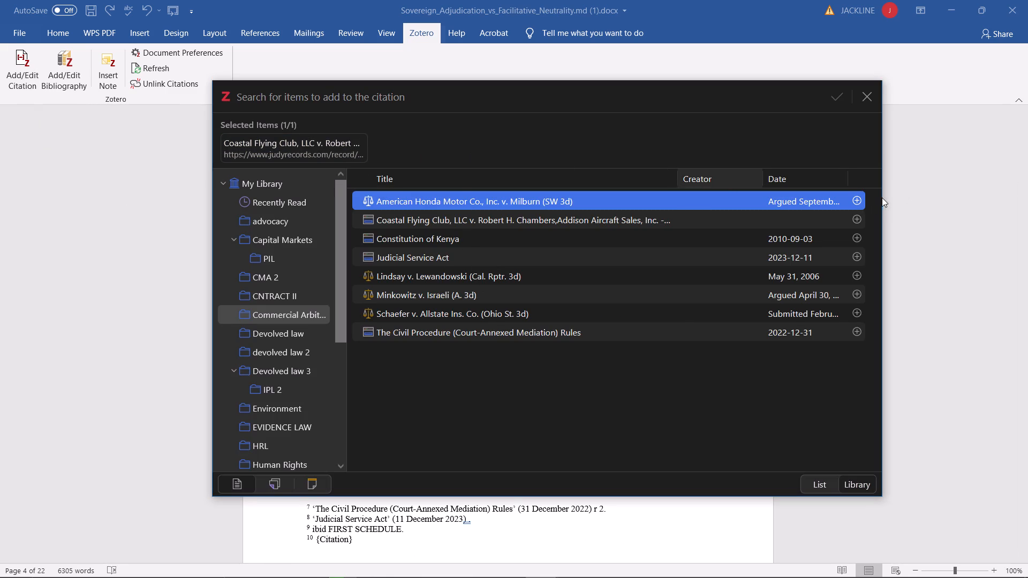
left_click(856, 201)
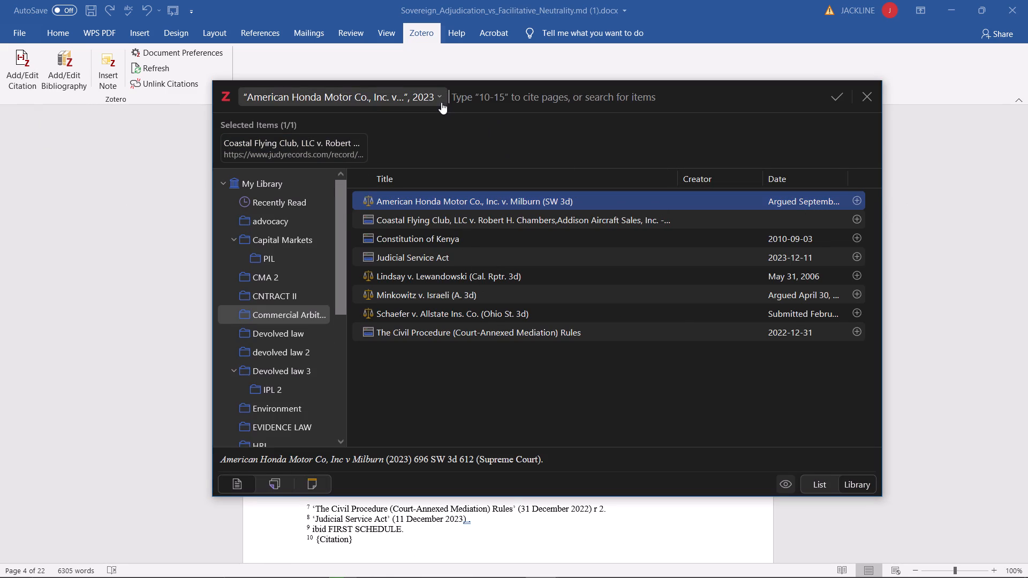
left_click(440, 96)
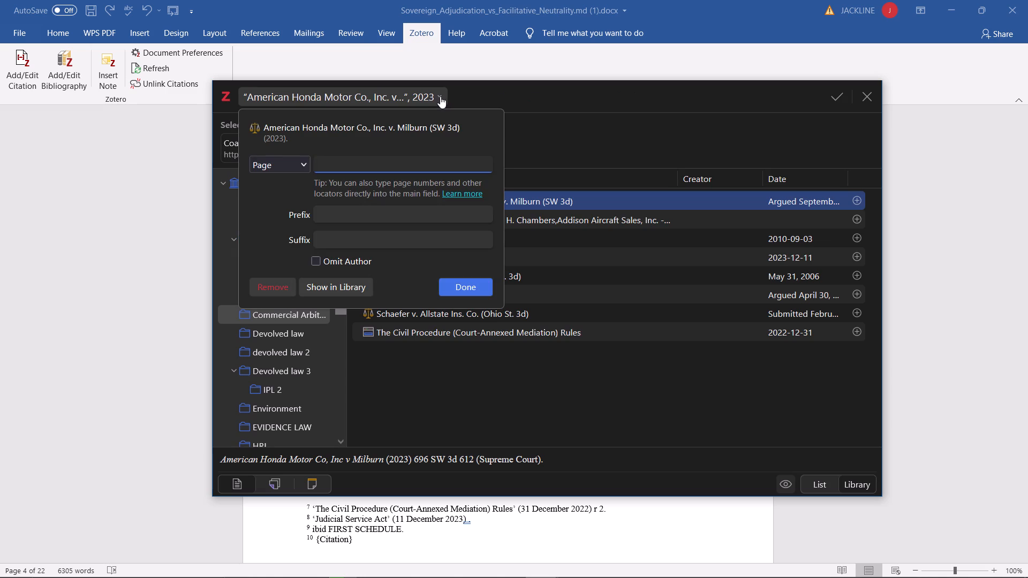
left_click(441, 96)
left_click(843, 97)
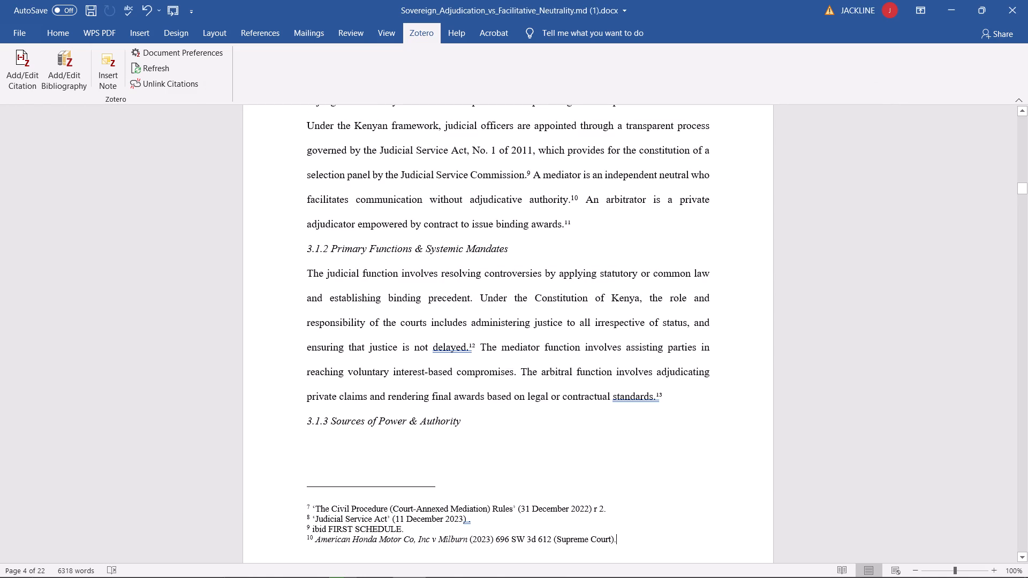
Copy the text of note 11, citing Ohio Casualty Insurance v Benson and Royce Homes, LP v Bates, from the typed FOOTNOTES list.
scroll(516, 421, "down", 1)
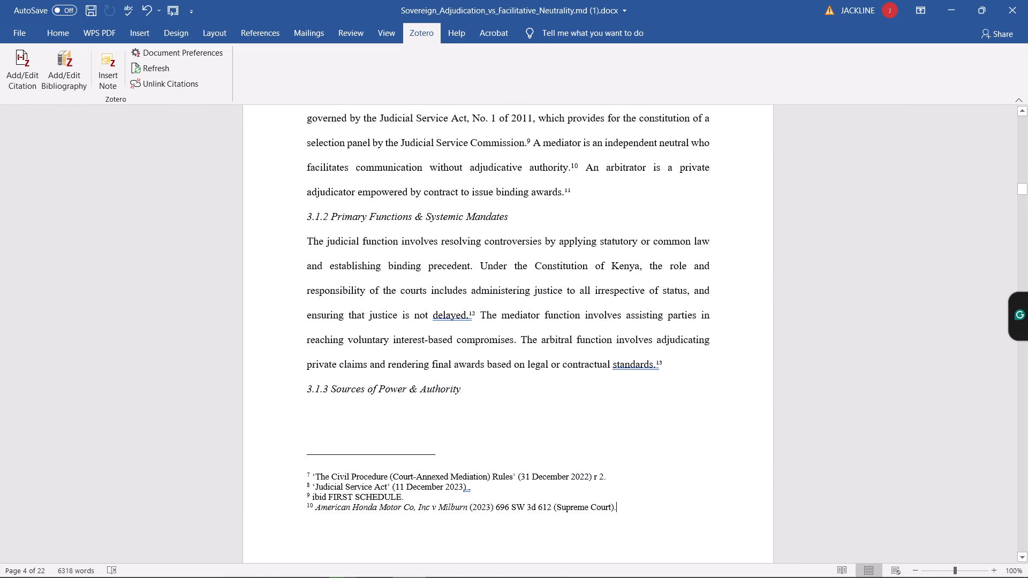
scroll(400, 387, "down", 1)
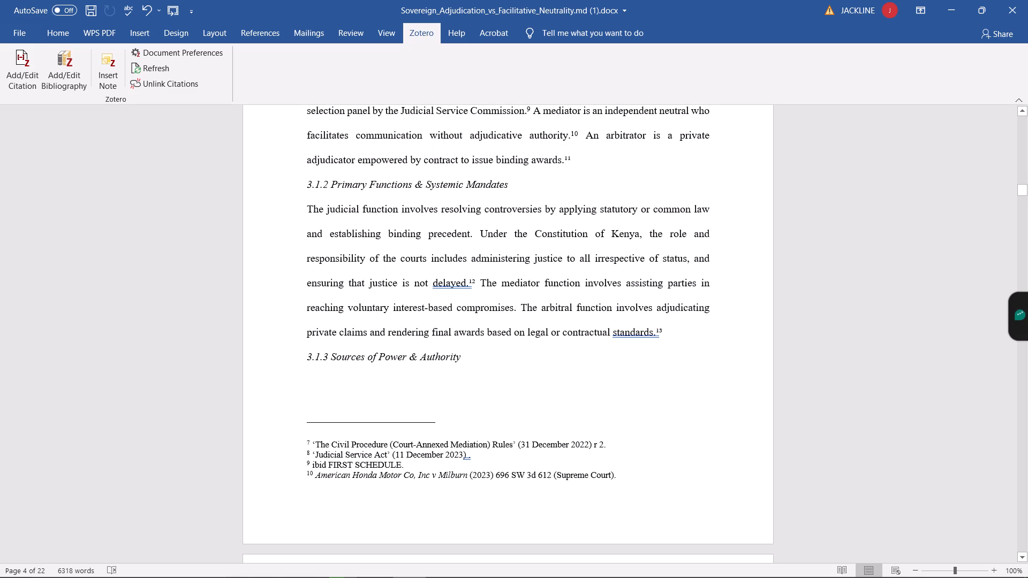
scroll(526, 310, "up", 3)
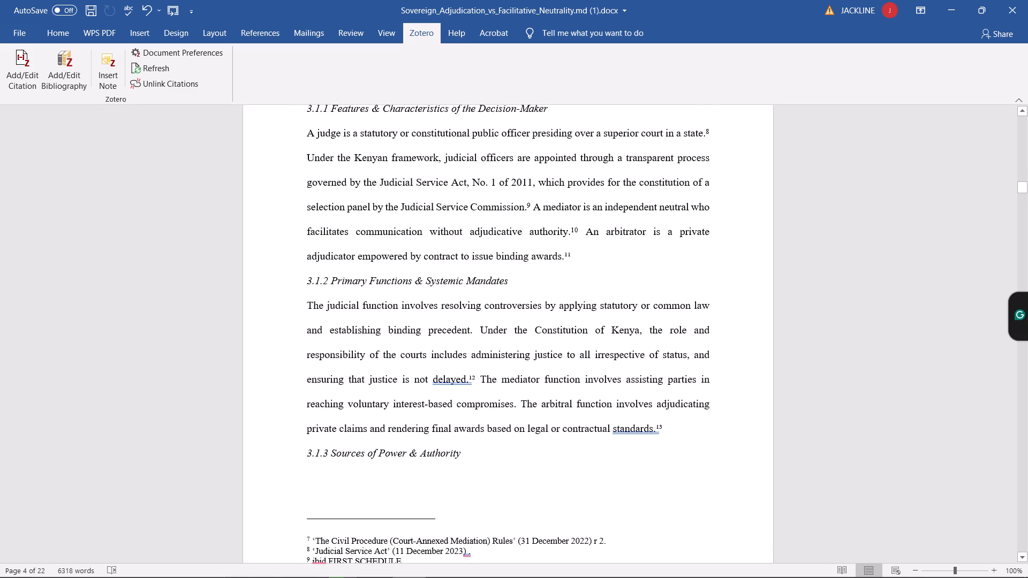
left_click_drag(1024, 192, 1025, 201)
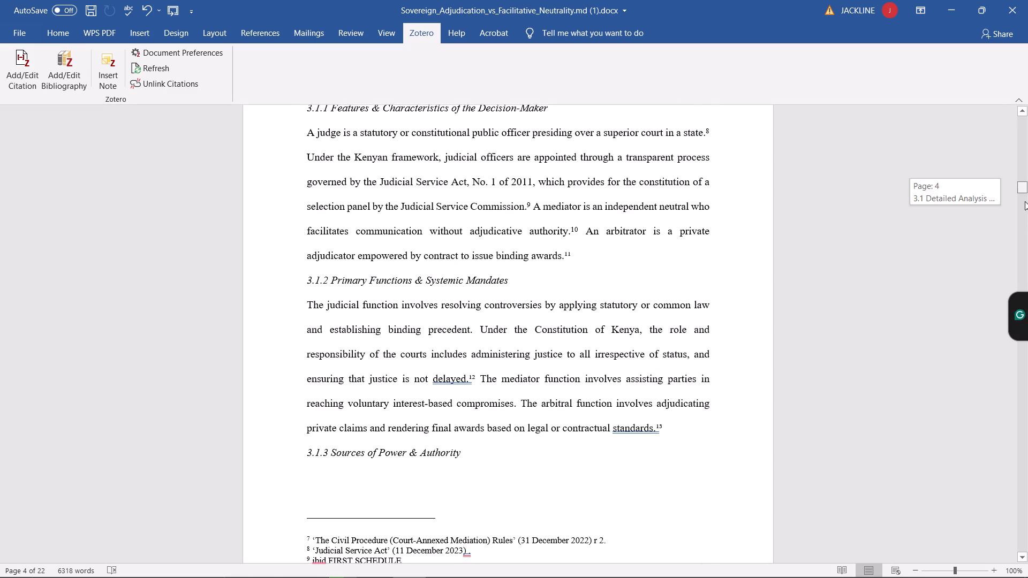
left_click_drag(1025, 201, 1022, 378)
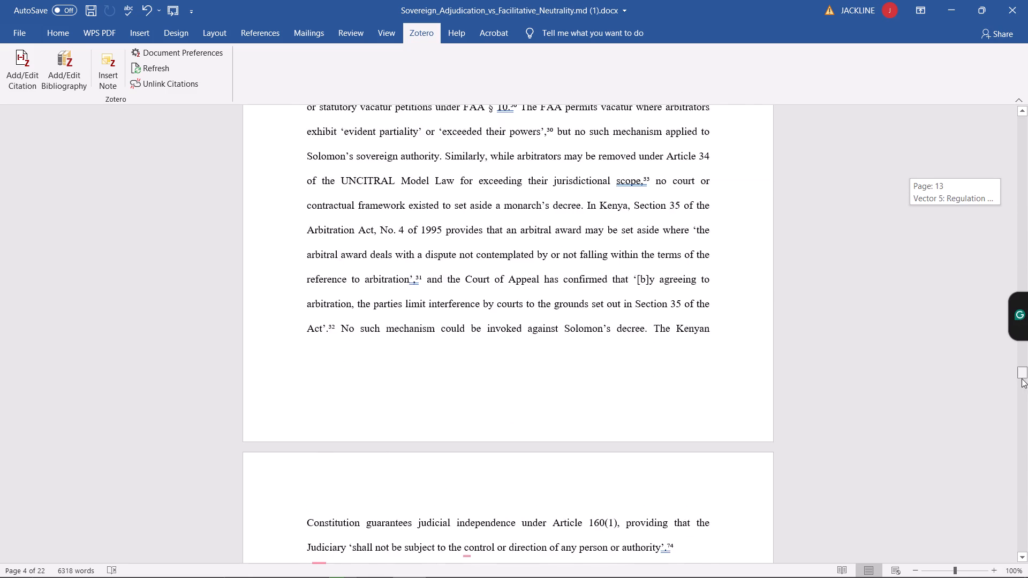
left_click_drag(1022, 378, 1027, 481)
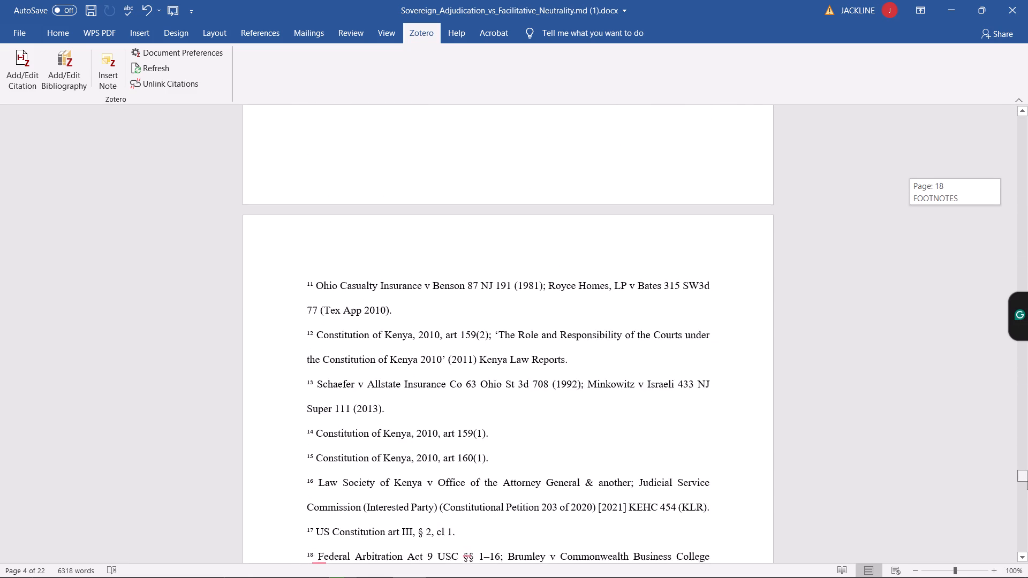
left_click_drag(1027, 481, 1027, 484)
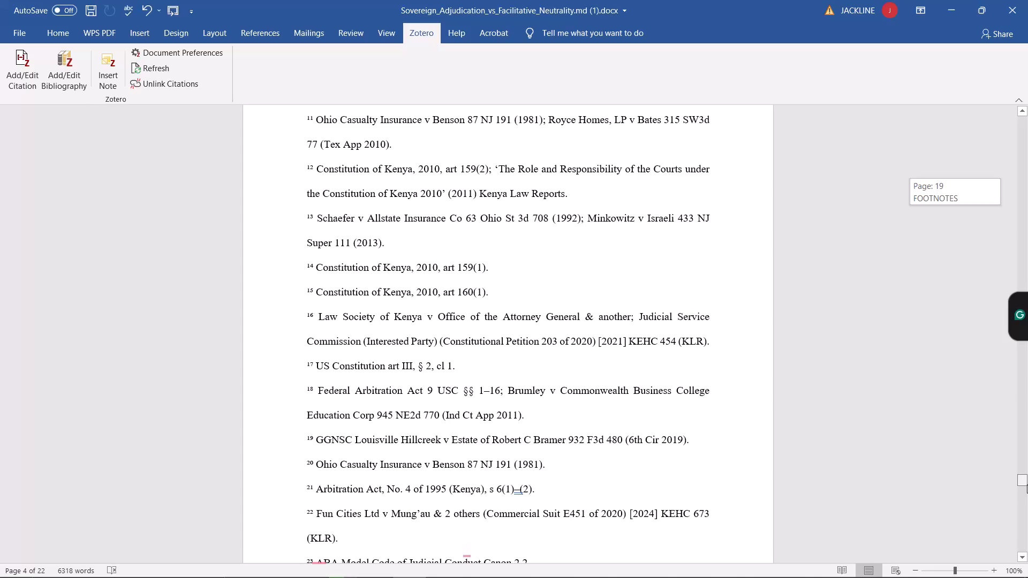
left_click_drag(1027, 484, 1026, 478)
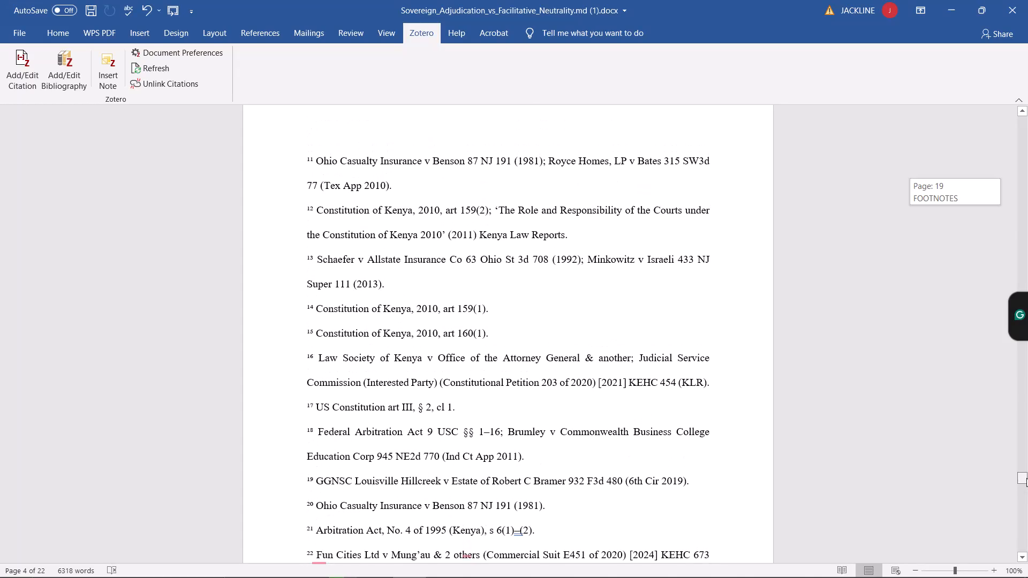
left_click_drag(1026, 478, 1027, 476)
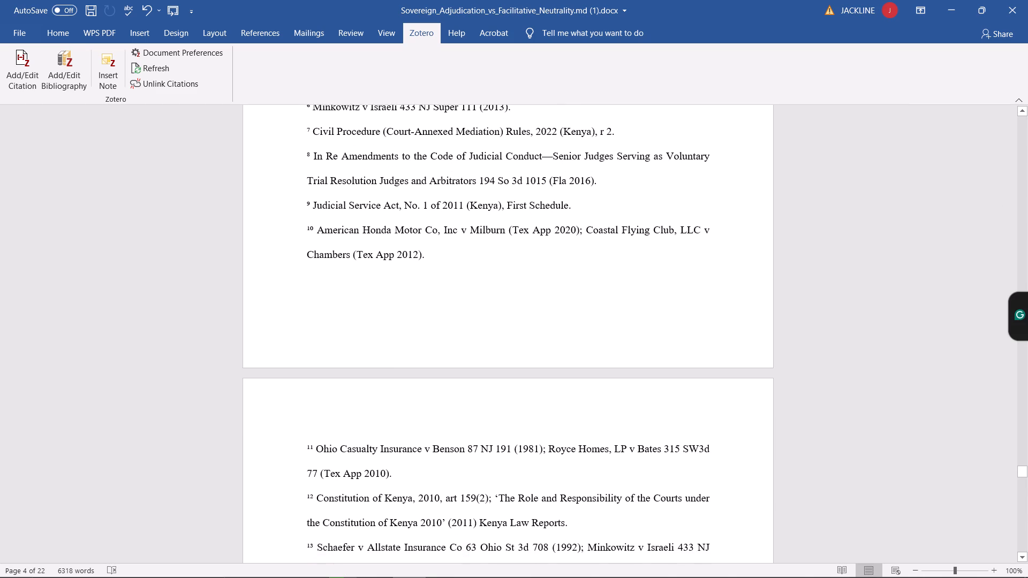
left_click_drag(400, 474, 332, 458)
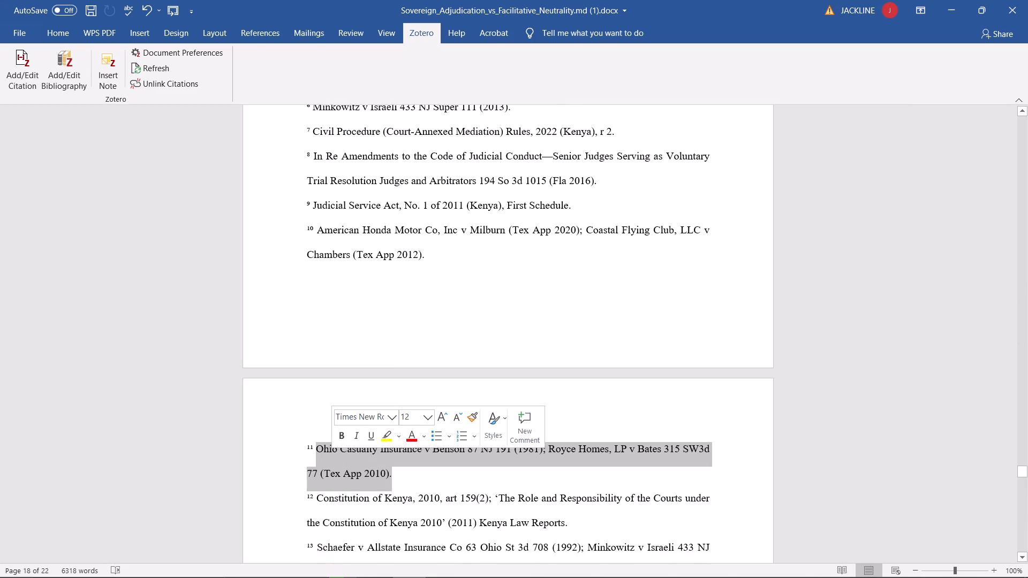
key("ctrl+c")
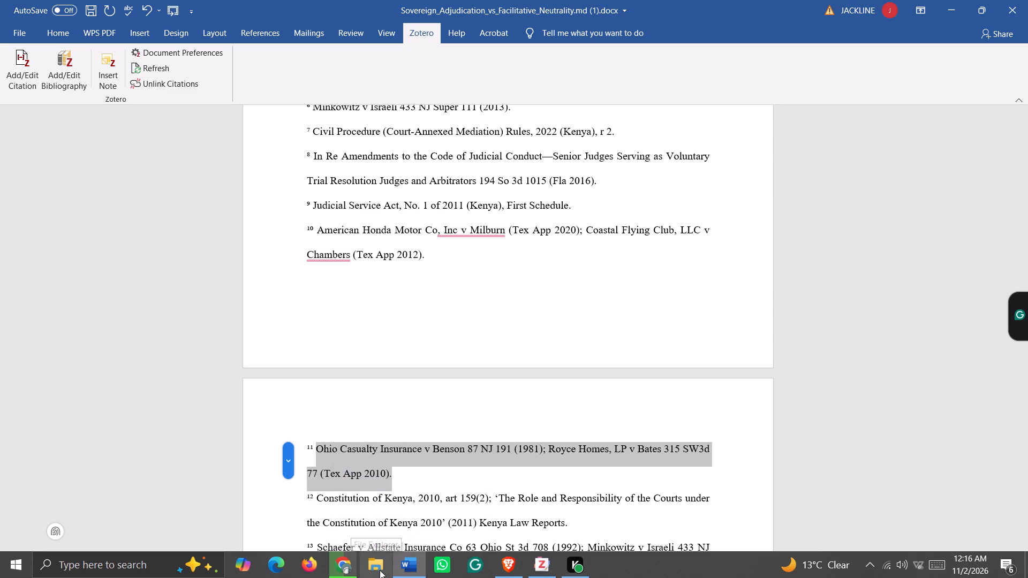
Switch to Google Scholar in Chrome and search case law for "Ohio Casualty Insurance v Benson 87 NJ 191 (1981)".
left_click(341, 568)
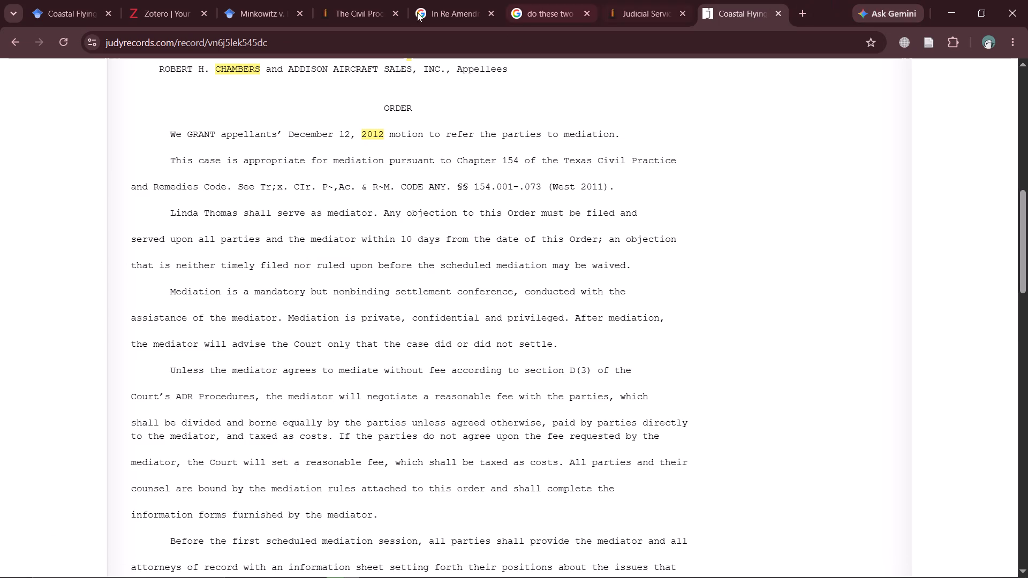
left_click(67, 10)
left_click(475, 77)
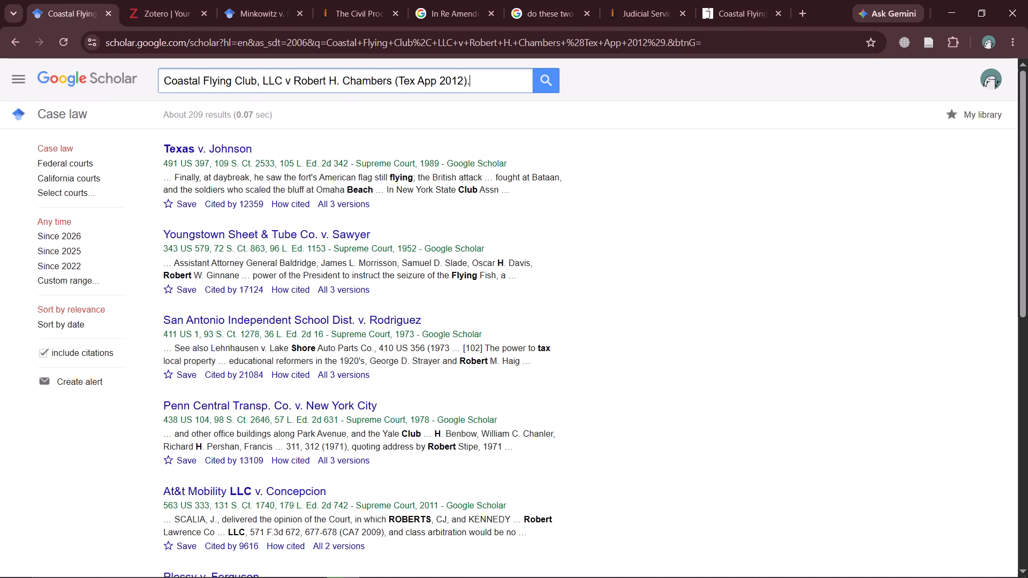
key("BackSpace")
key("BackSpace")
key("BackSpace")
key("BackSpace")
key("BackSpace")
key("BackSpace")
key("BackSpace")
key("BackSpace")
key("BackSpace")
key("BackSpace")
key("BackSpace")
key("BackSpace")
key("BackSpace")
key("BackSpace")
key("BackSpace")
key("BackSpace")
key("BackSpace")
key("BackSpace")
key("BackSpace")
key("BackSpace")
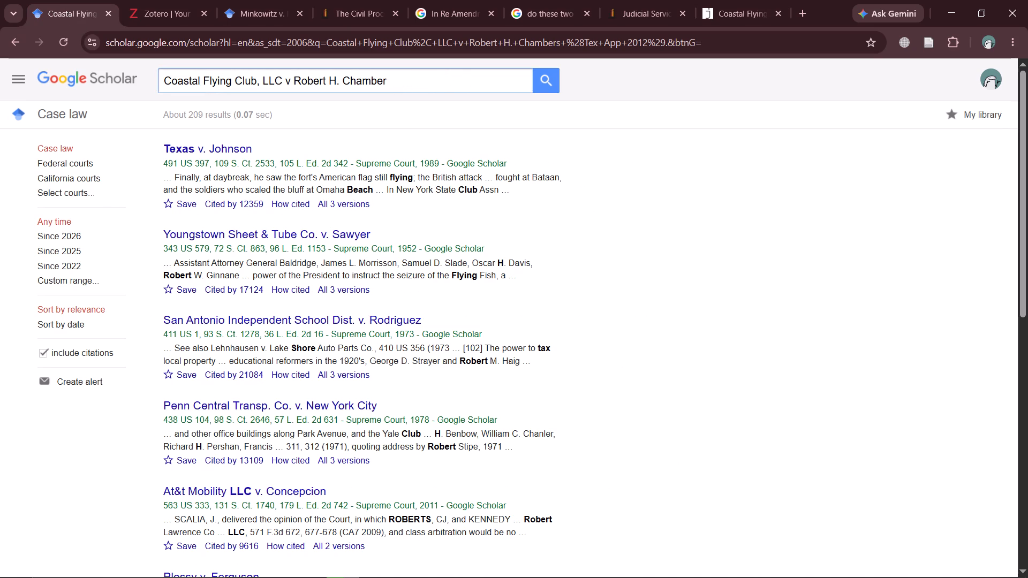
key("BackSpace")
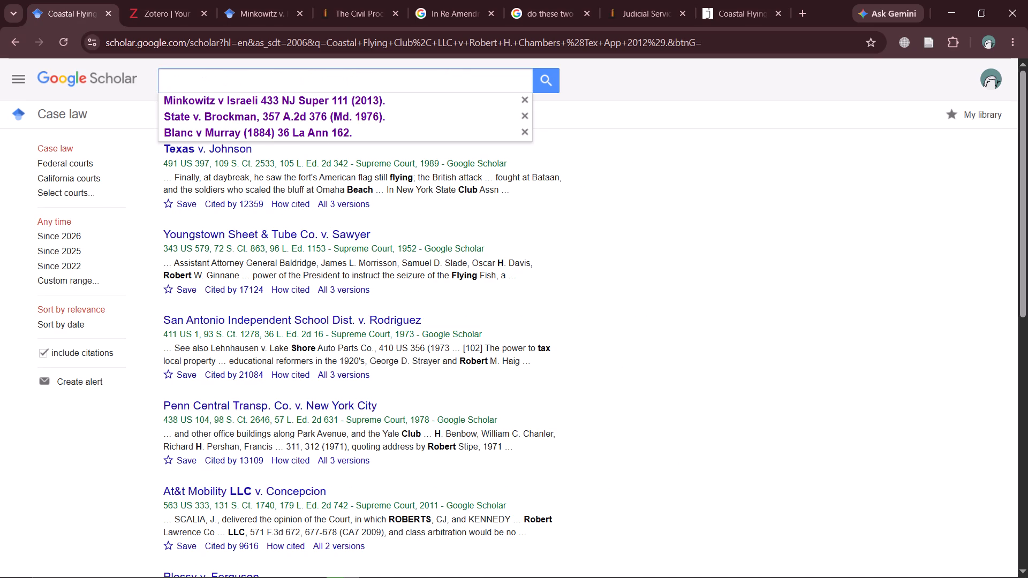
key("ctrl+v")
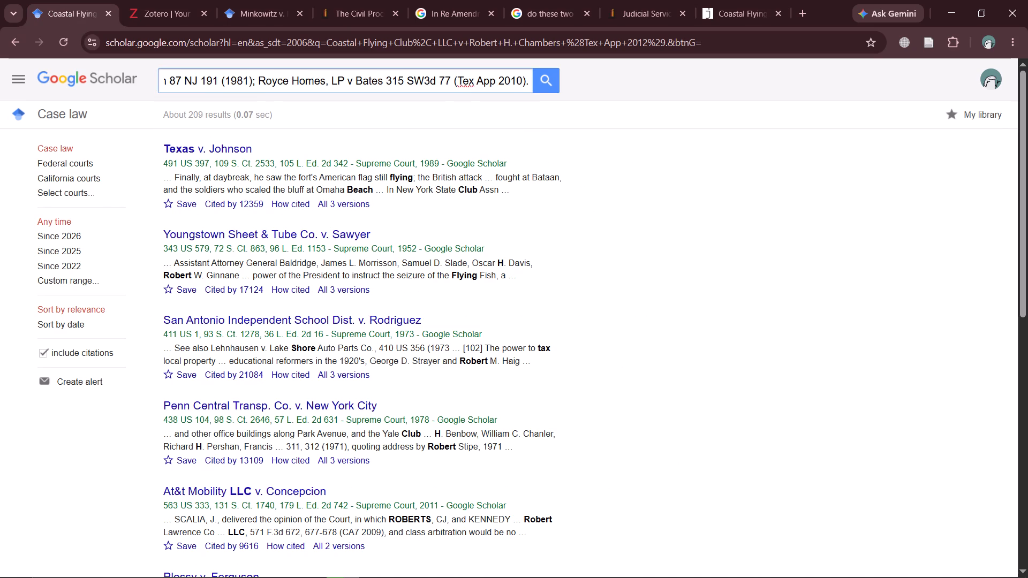
key("BackSpace")
key("BackSpace")
key("BackSpace")
key("BackSpace")
key("BackSpace")
key("BackSpace")
key("BackSpace")
key("BackSpace")
key("BackSpace")
key("BackSpace")
key("BackSpace")
key("BackSpace")
key("BackSpace")
key("BackSpace")
key("BackSpace")
key("BackSpace")
key("BackSpace")
key("BackSpace")
key("BackSpace")
key("BackSpace")
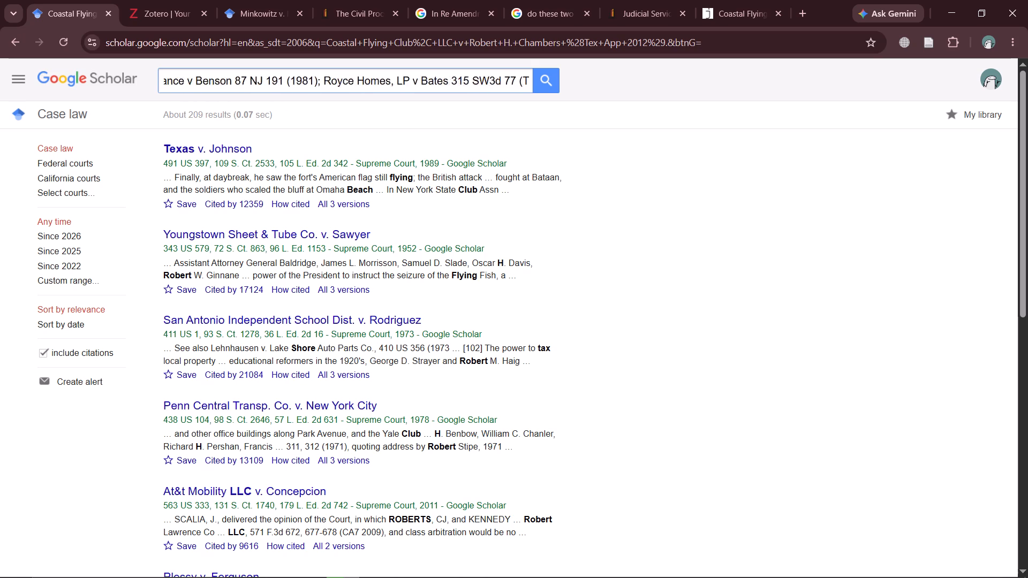
key("BackSpace")
key("BackSpace")
key("BackSpace")
key("BackSpace")
key("BackSpace")
key("BackSpace")
key("BackSpace")
key("BackSpace")
key("BackSpace")
key("BackSpace")
key("BackSpace")
key("BackSpace")
key("BackSpace")
key("BackSpace")
key("BackSpace")
key("BackSpace")
key("BackSpace")
key("BackSpace")
key("BackSpace")
key("BackSpace")
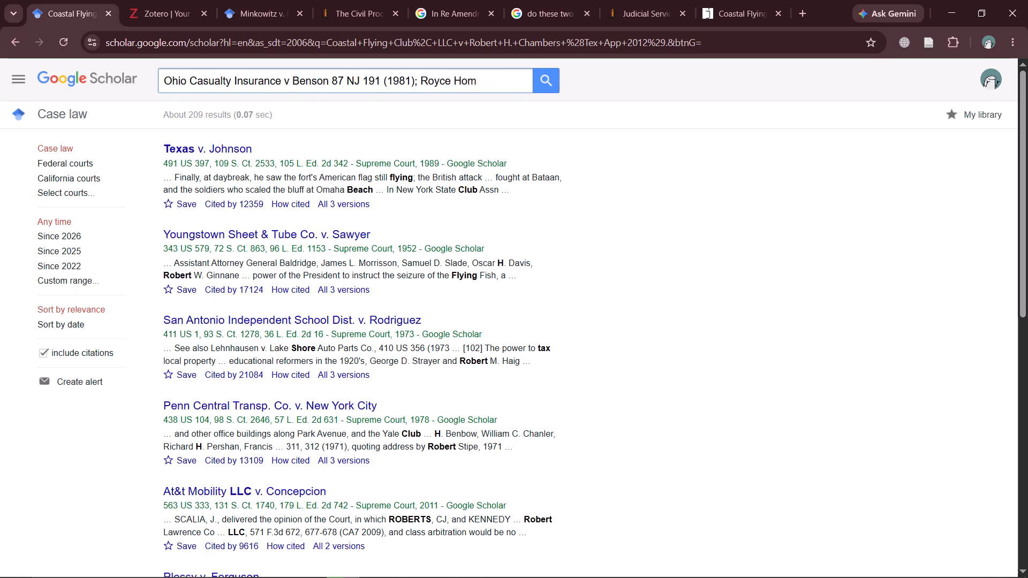
key("BackSpace")
key("BackSpace")
key("BackSpace")
key("BackSpace")
key("BackSpace")
key("BackSpace")
key("BackSpace")
key("BackSpace")
key("BackSpace")
key("BackSpace")
key("Return")
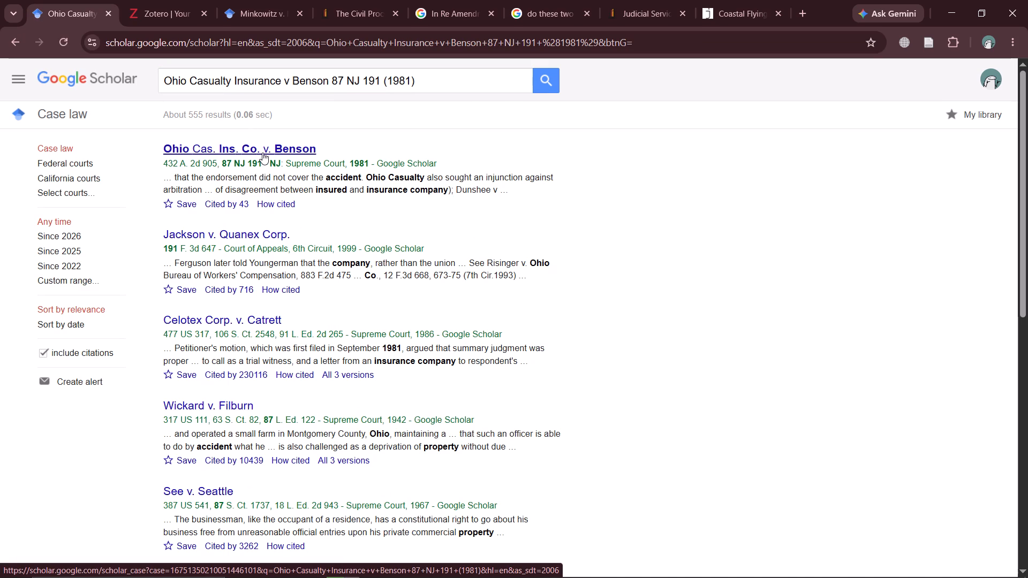
Open the Ohio Cas. Ins. Co. v. Benson judgment and save it to the Commercial Arbitration collection in Zotero.
left_click(262, 153)
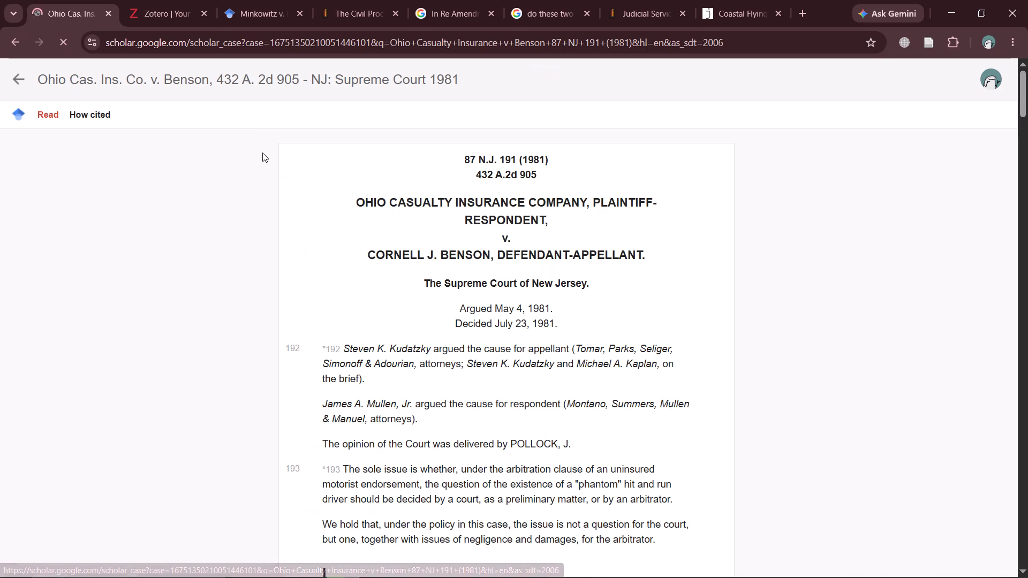
left_click(930, 40)
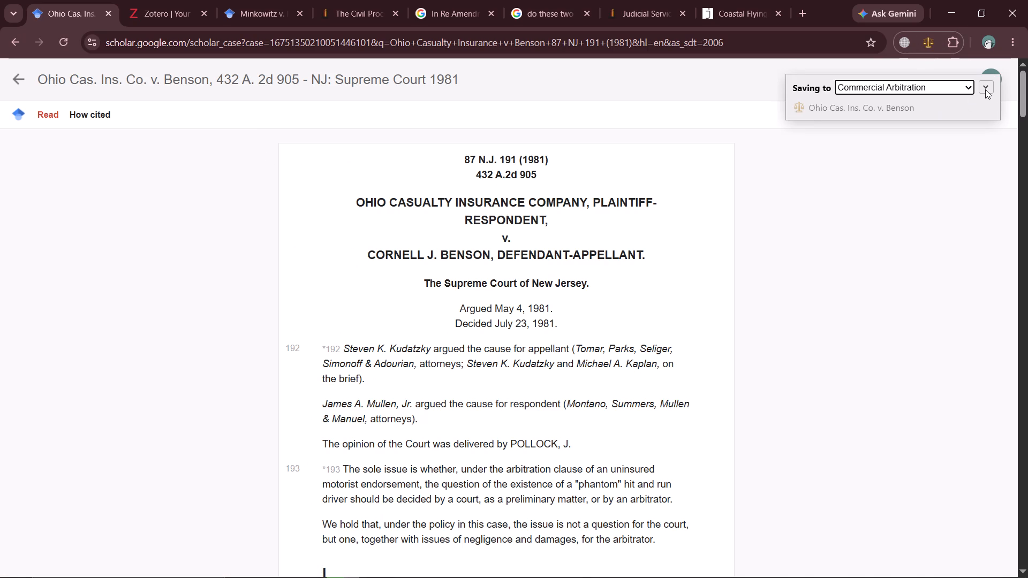
left_click(985, 89)
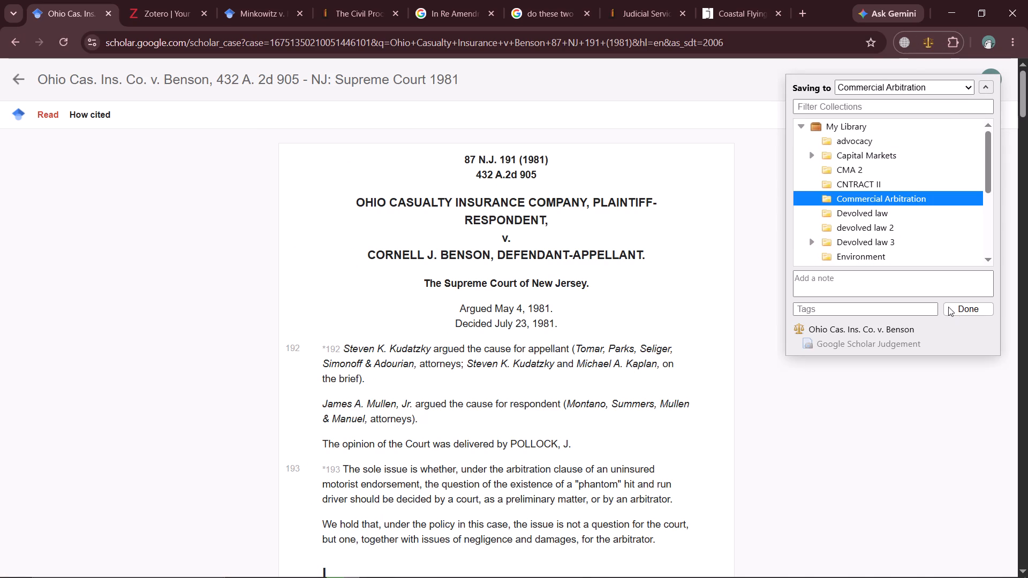
left_click(967, 313)
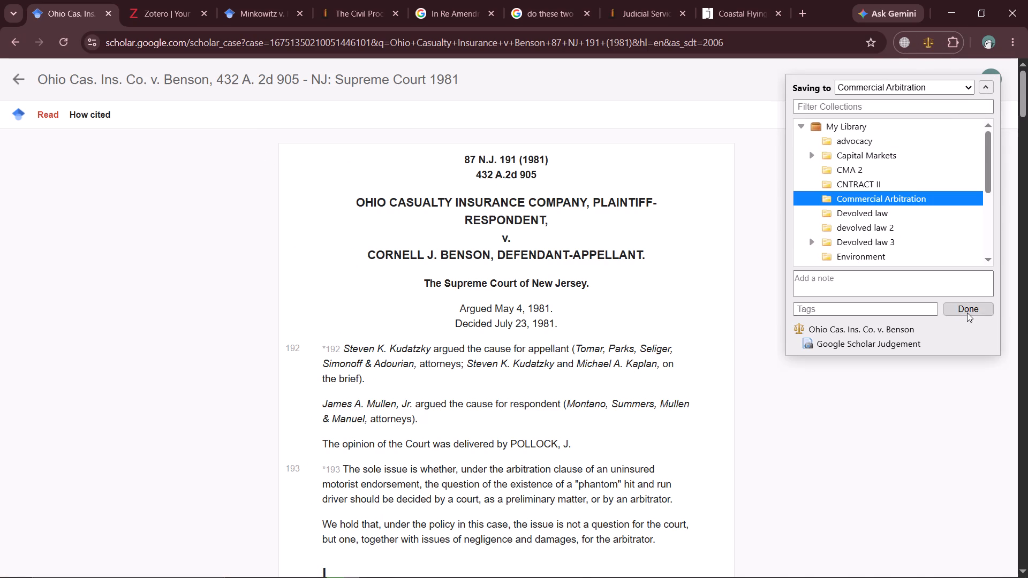
Return to the Google Scholar results and search case law for "Royce Homes, LP v Bates 315 SW3d 77 (Tex App 2010).".
left_click(16, 42)
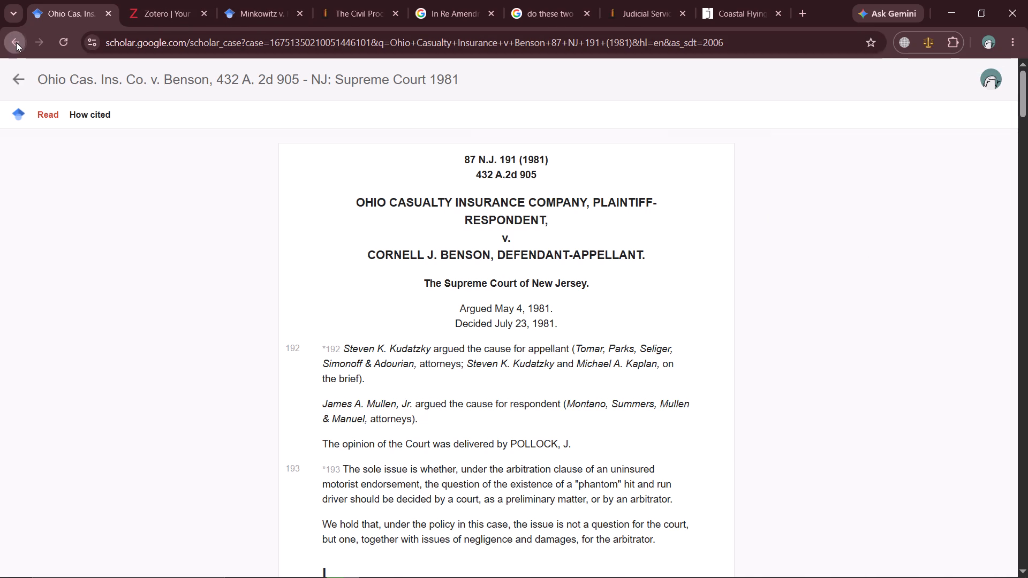
left_click(426, 85)
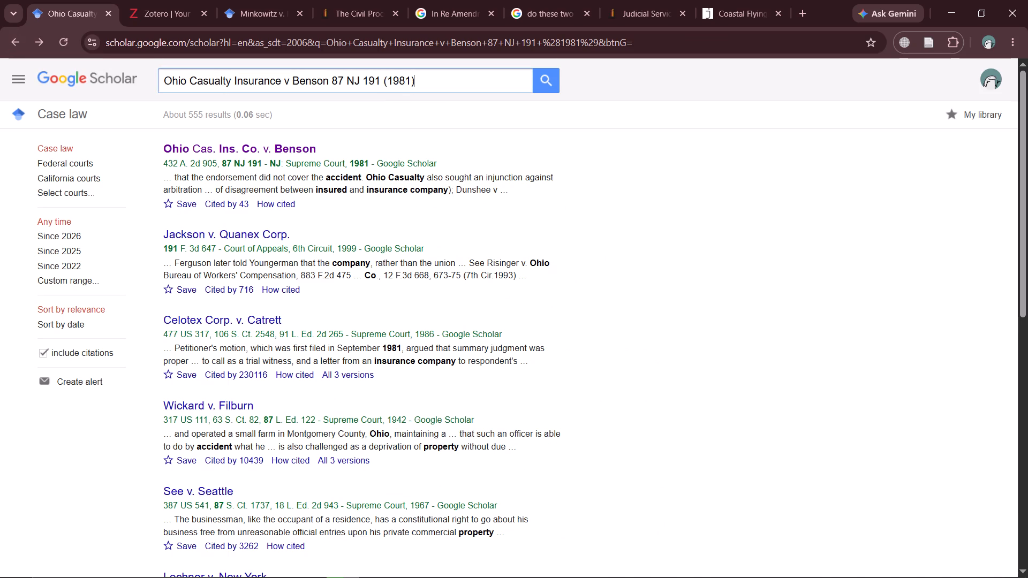
key("BackSpace")
key("BackSpace")
key("BackSpace")
key("BackSpace")
key("BackSpace")
key("BackSpace")
key("BackSpace")
key("BackSpace")
key("BackSpace")
key("BackSpace")
key("BackSpace")
key("BackSpace")
key("BackSpace")
key("BackSpace")
key("BackSpace")
key("BackSpace")
key("BackSpace")
key("BackSpace")
key("BackSpace")
key("BackSpace")
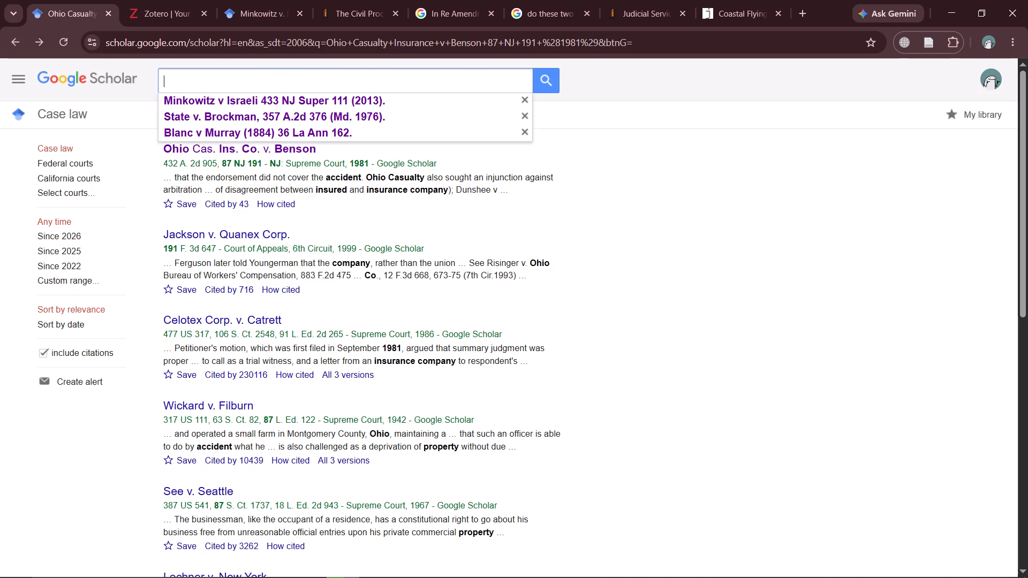
key("ctrl+v")
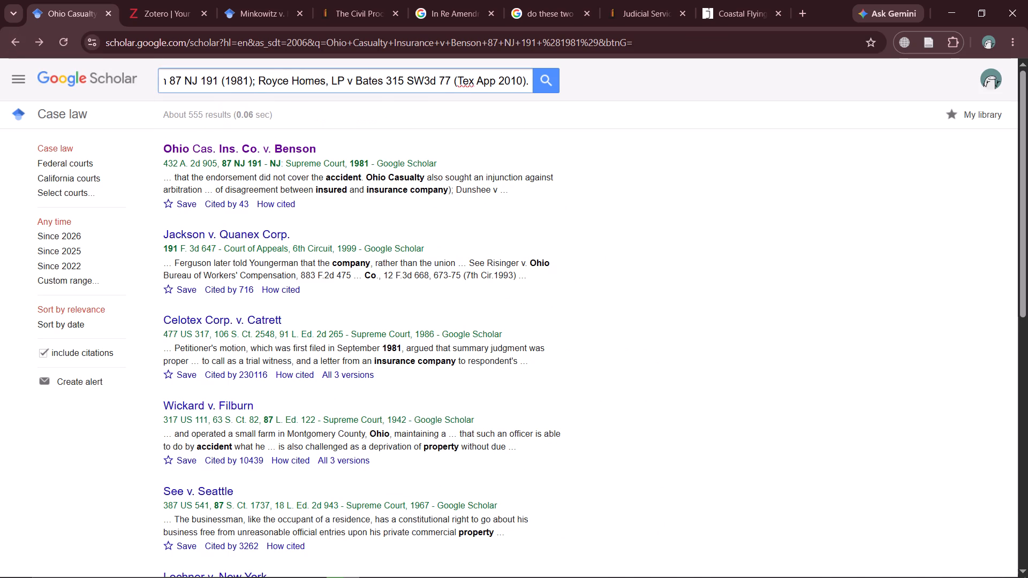
key("BackSpace")
key("BackSpace")
key("BackSpace")
key("BackSpace")
key("BackSpace")
key("BackSpace")
key("BackSpace")
key("BackSpace")
key("BackSpace")
key("BackSpace")
key("BackSpace")
key("BackSpace")
key("BackSpace")
key("BackSpace")
key("BackSpace")
key("BackSpace")
key("BackSpace")
key("BackSpace")
key("BackSpace")
key("BackSpace")
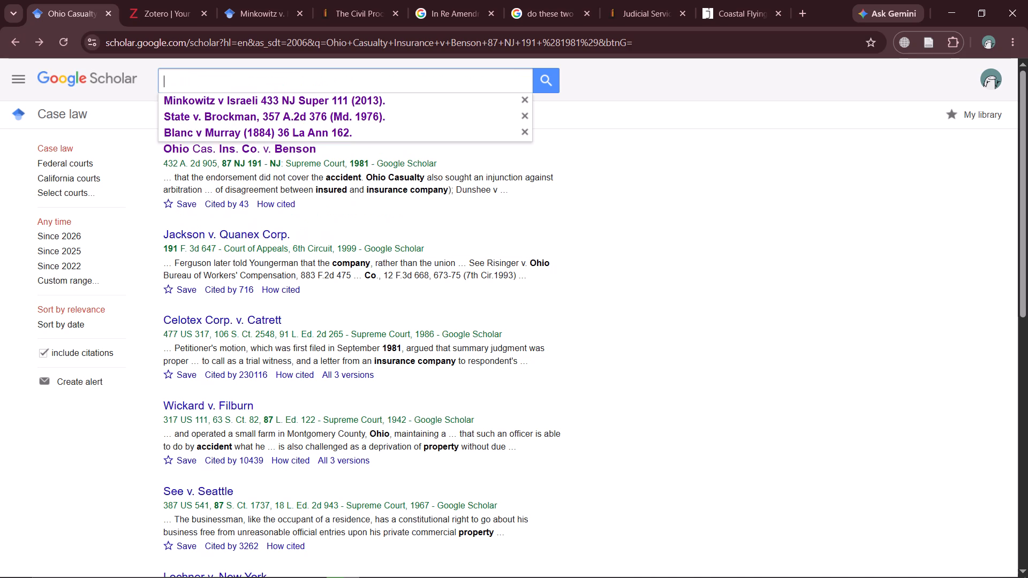
key("ctrl+v")
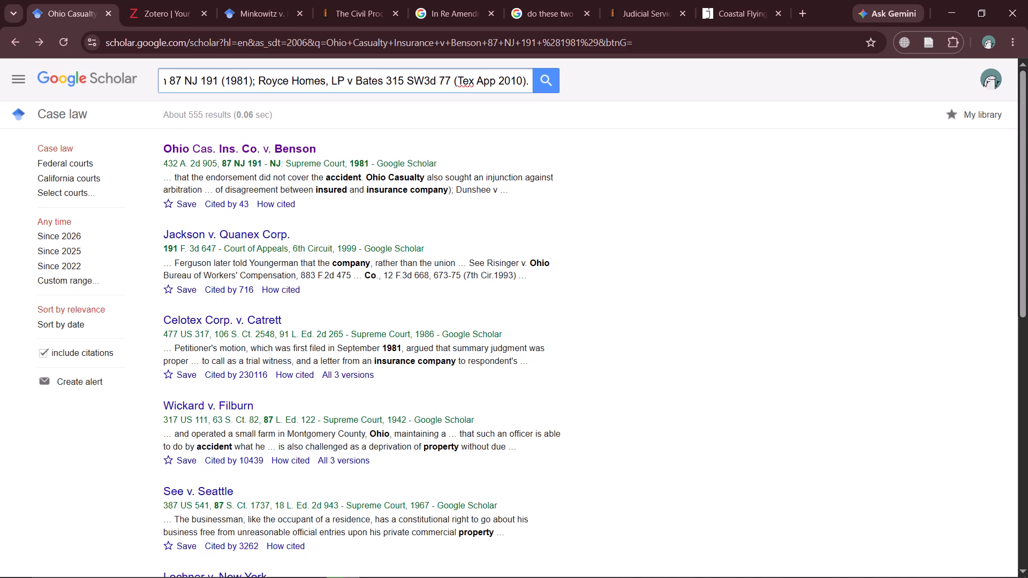
key("Left")
key("Left")
key("Left")
key("Left")
key("Left")
key("Left")
key("Left")
key("Left")
key("Left")
key("Left")
key("Left")
key("Left")
key("Left")
key("Left")
key("Left")
key("Left")
key("Left")
key("Left")
key("Left")
key("Left")
key("BackSpace")
key("BackSpace")
key("BackSpace")
key("BackSpace")
key("BackSpace")
key("BackSpace")
key("BackSpace")
key("BackSpace")
key("BackSpace")
key("BackSpace")
key("BackSpace")
key("BackSpace")
key("BackSpace")
key("BackSpace")
key("BackSpace")
key("BackSpace")
key("BackSpace")
key("BackSpace")
key("BackSpace")
key("BackSpace")
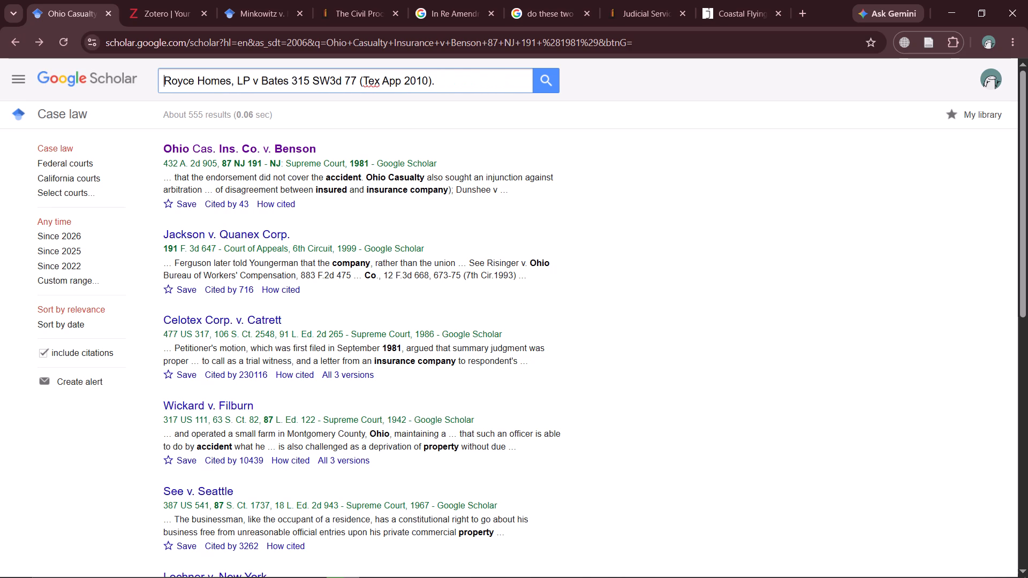
key("Return")
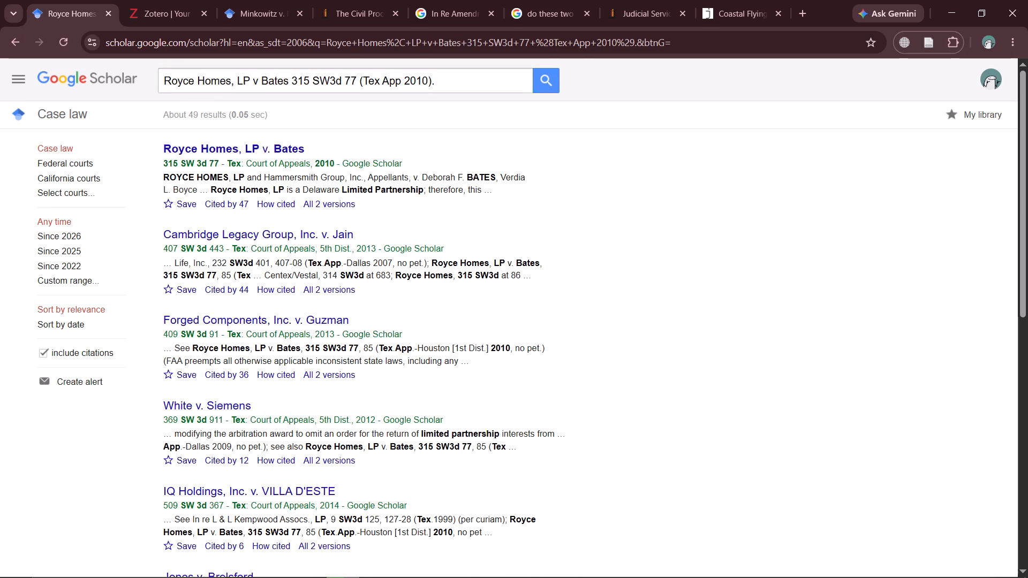
Open the Royce Homes, LP v. Bates judgment and save it to the Commercial Arbitration collection in Zotero.
left_click(280, 147)
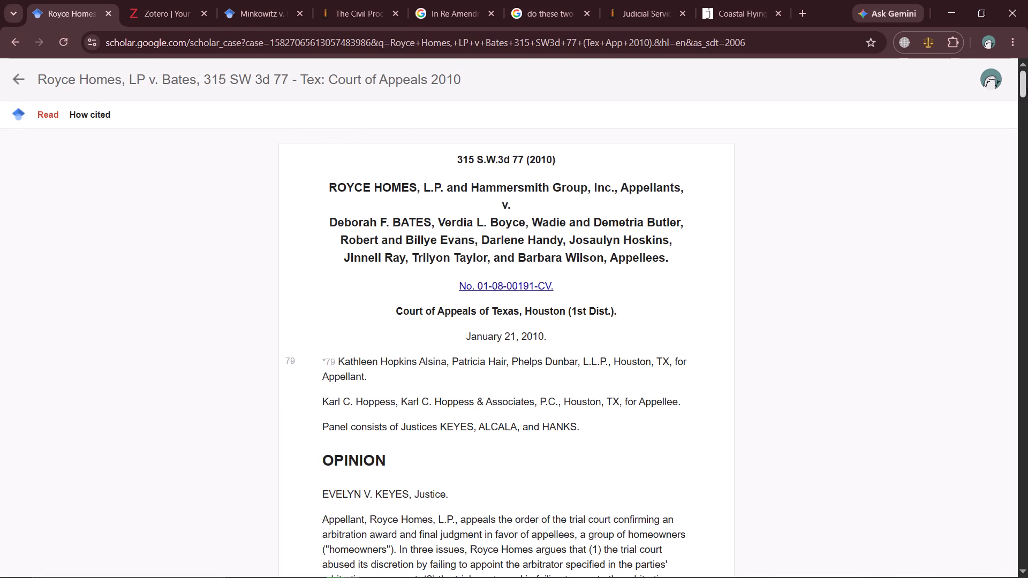
left_click(932, 42)
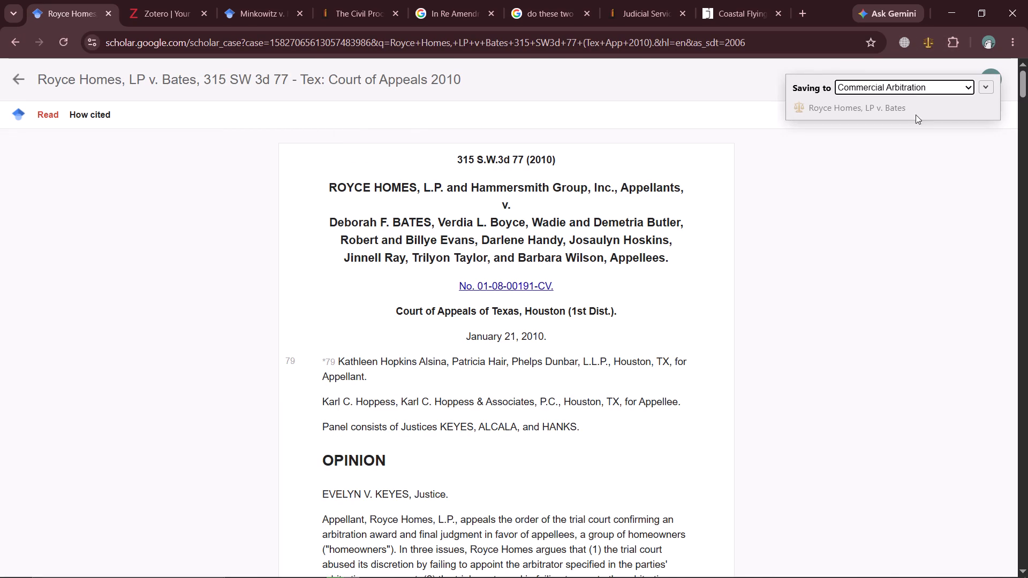
left_click(991, 85)
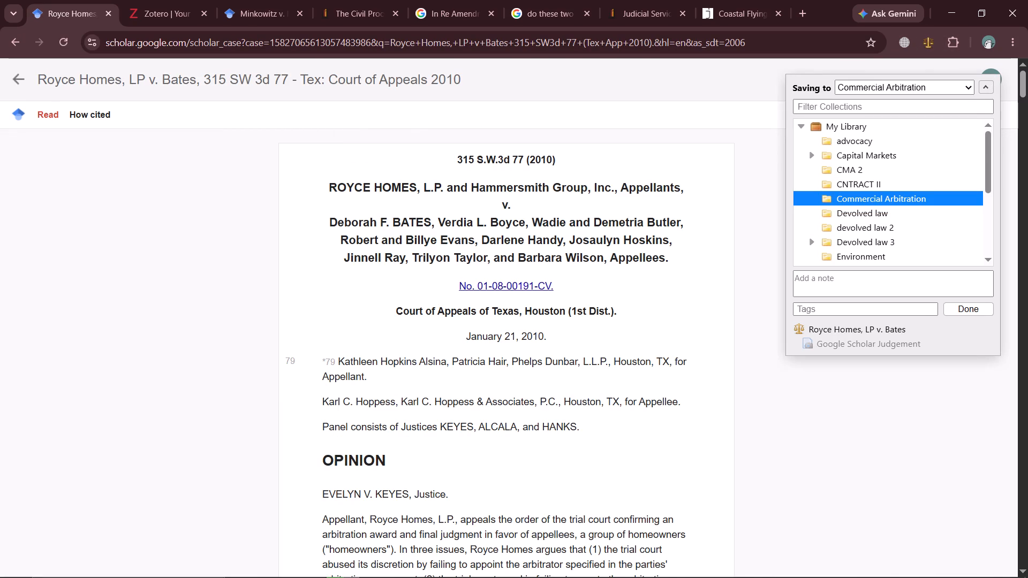
left_click(965, 311)
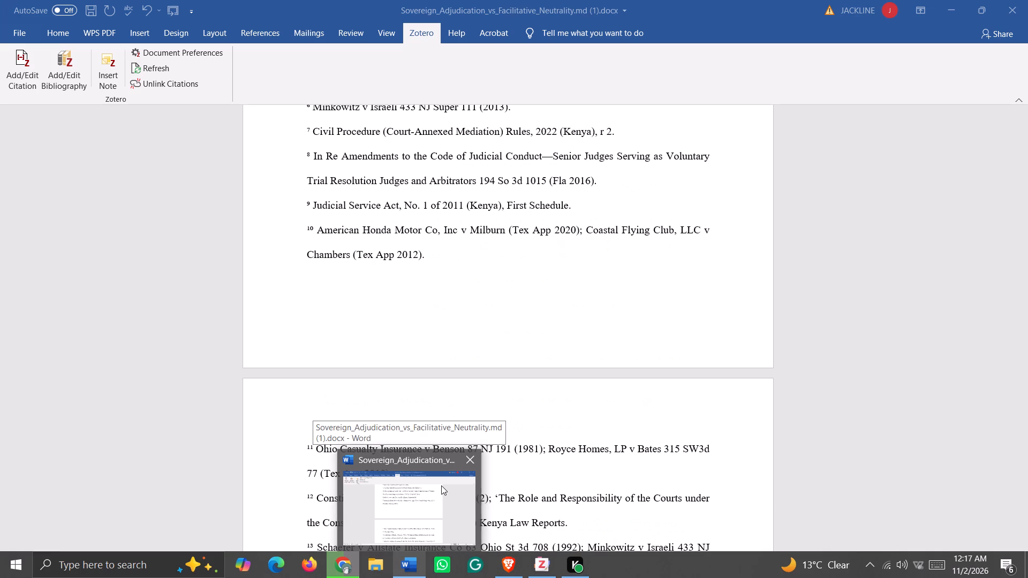
Switch to Word and find the sentence defining an arbitrator, marked with note 11, in section 3.1.1.
left_click(443, 484)
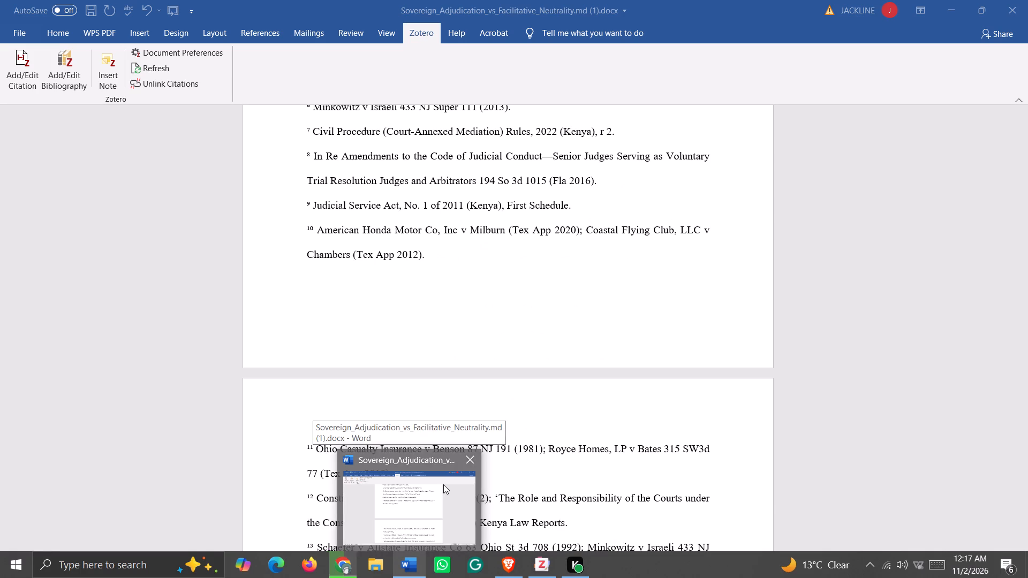
scroll(641, 398, "up", 11)
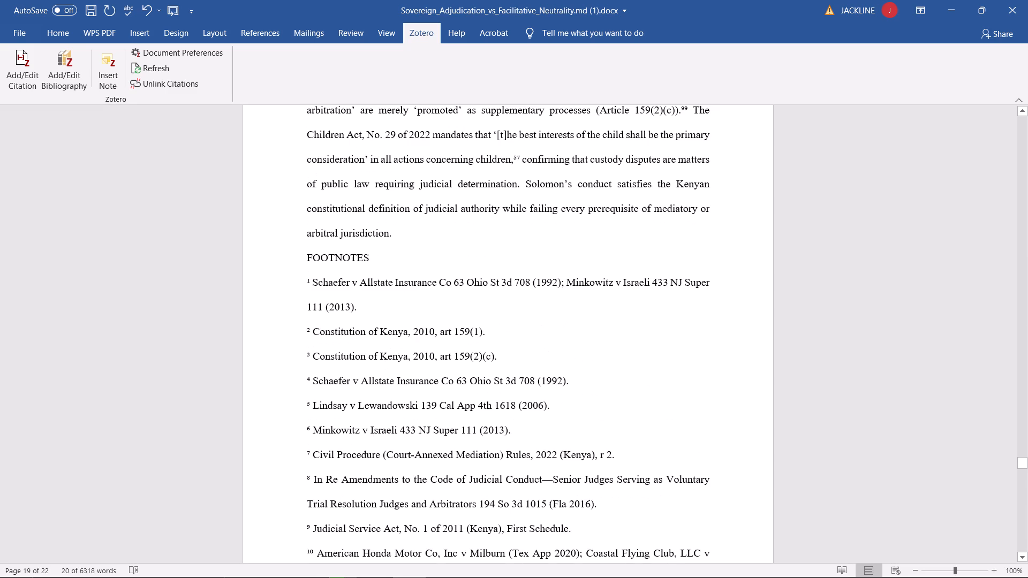
left_click_drag(1019, 459, 1015, 446)
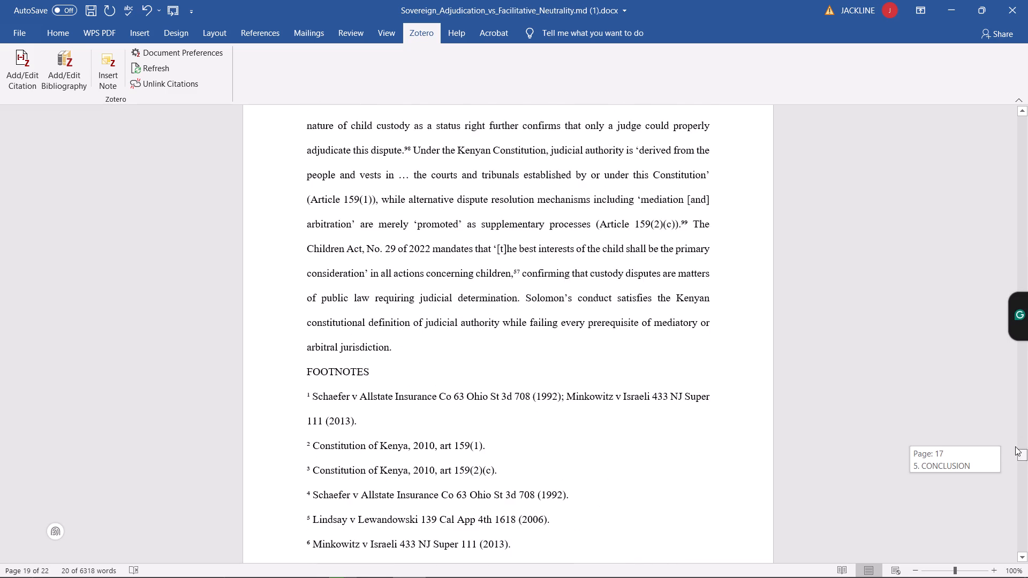
left_click_drag(1015, 446, 1007, 279)
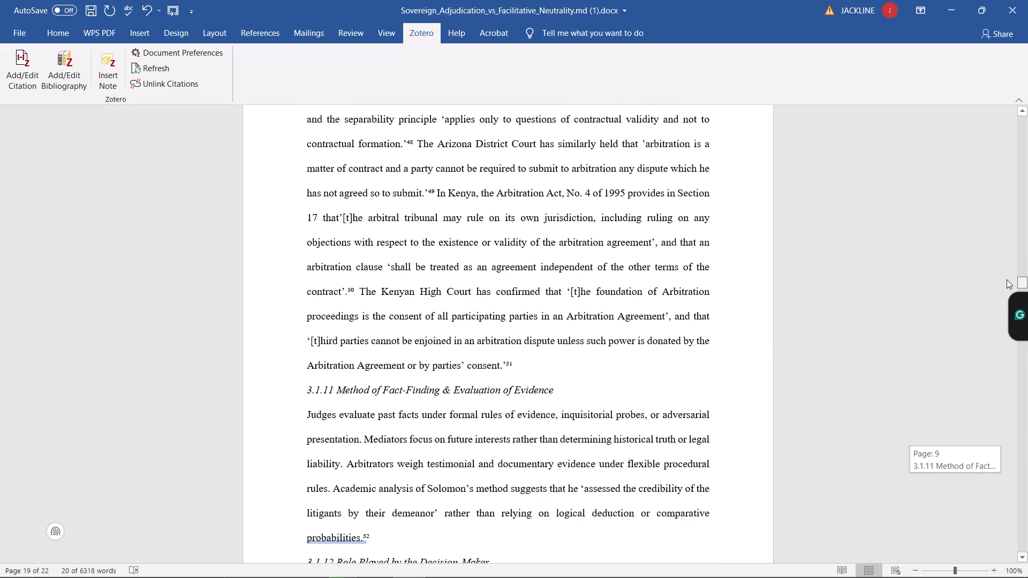
left_click_drag(1007, 279, 1019, 245)
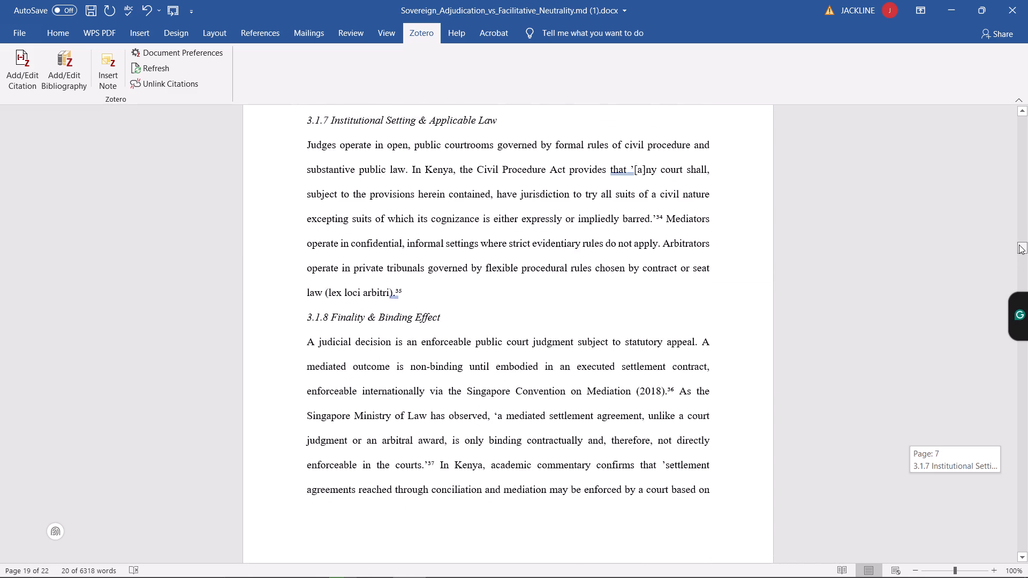
left_click_drag(1019, 245, 1027, 218)
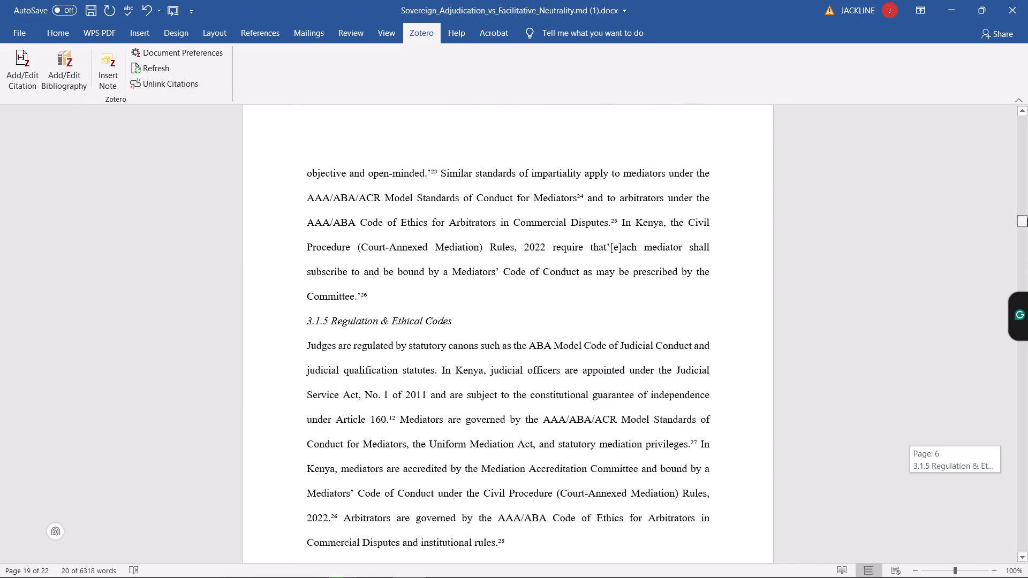
left_click_drag(1027, 218, 1027, 195)
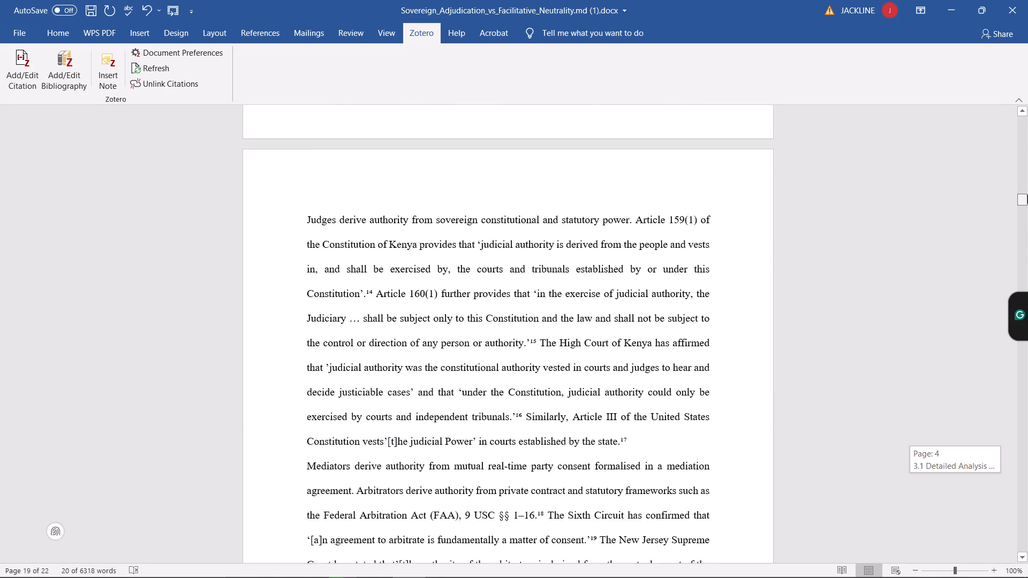
left_click_drag(1027, 195, 1027, 188)
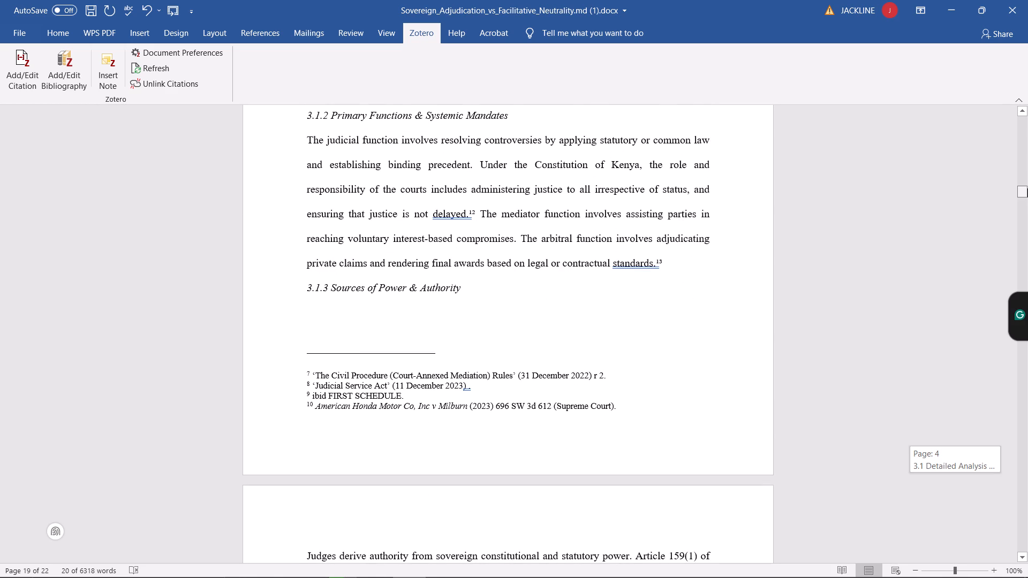
left_click_drag(1027, 188, 1027, 186)
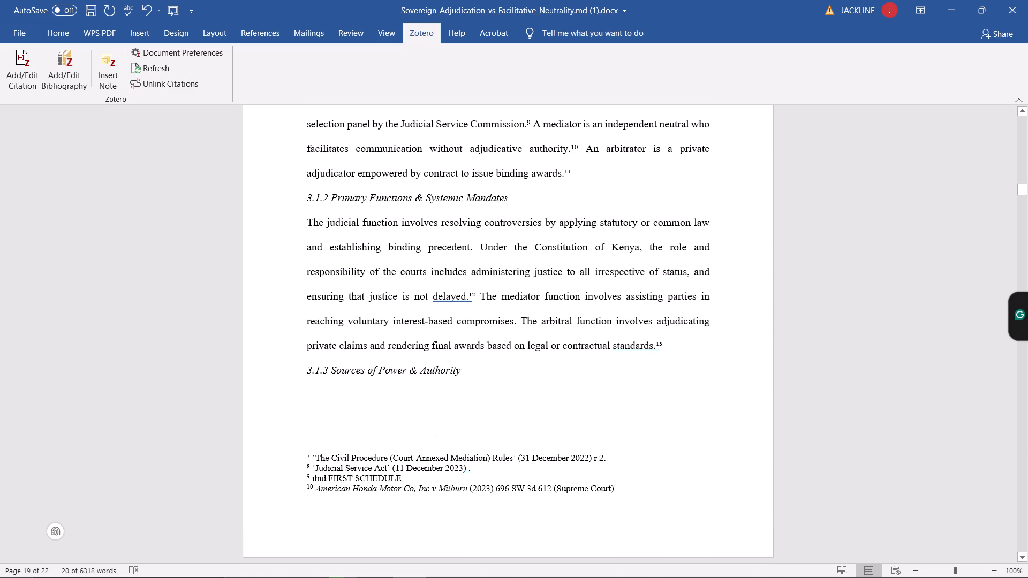
scroll(588, 277, "up", 3)
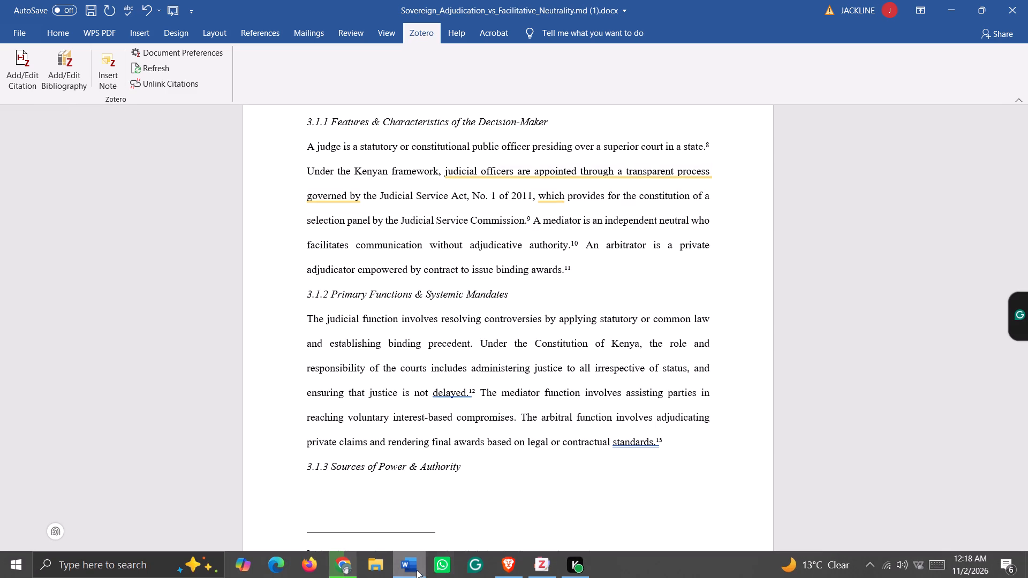
In Chrome, search Google for "do these two cases describe what an arbitrator is" plus note 11's Ohio Casualty and Royce Homes citations, and read the answer.
left_click(341, 572)
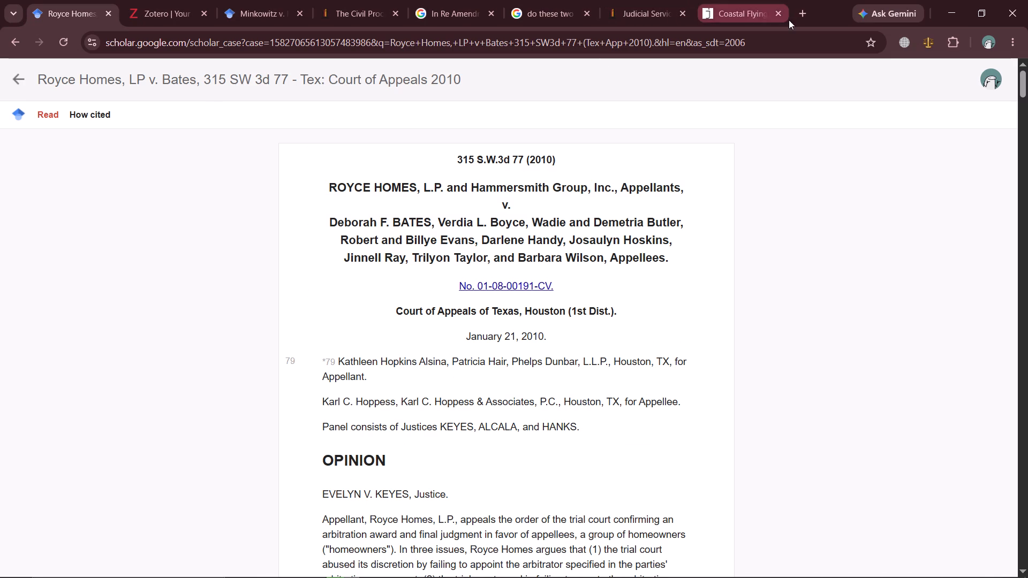
left_click(802, 11)
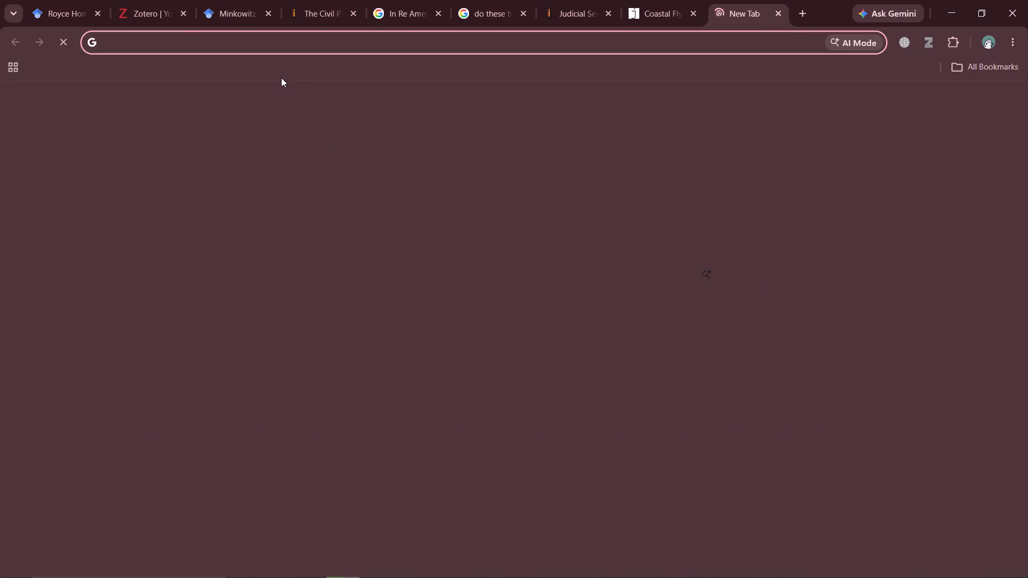
left_click(371, 273)
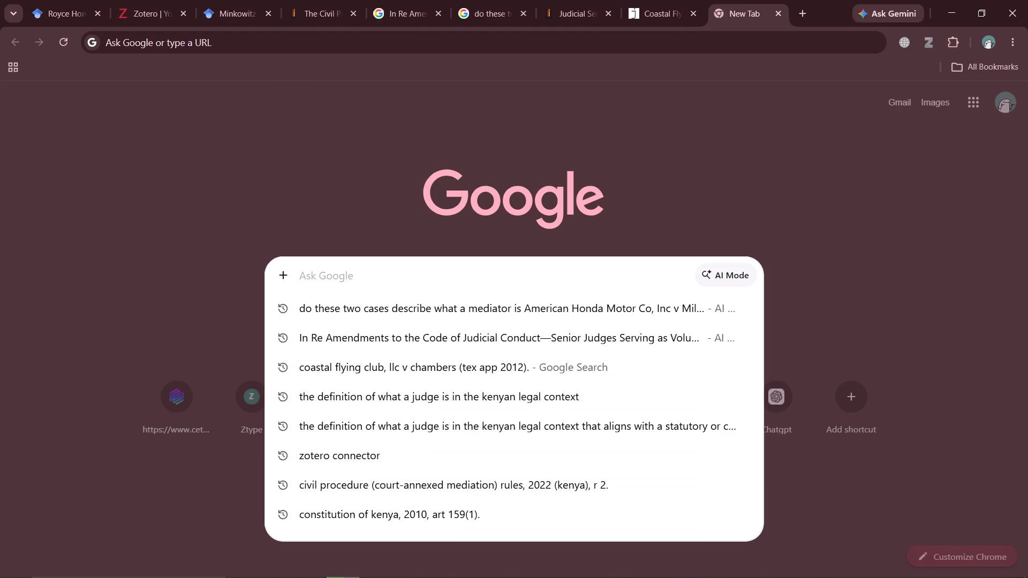
type("do")
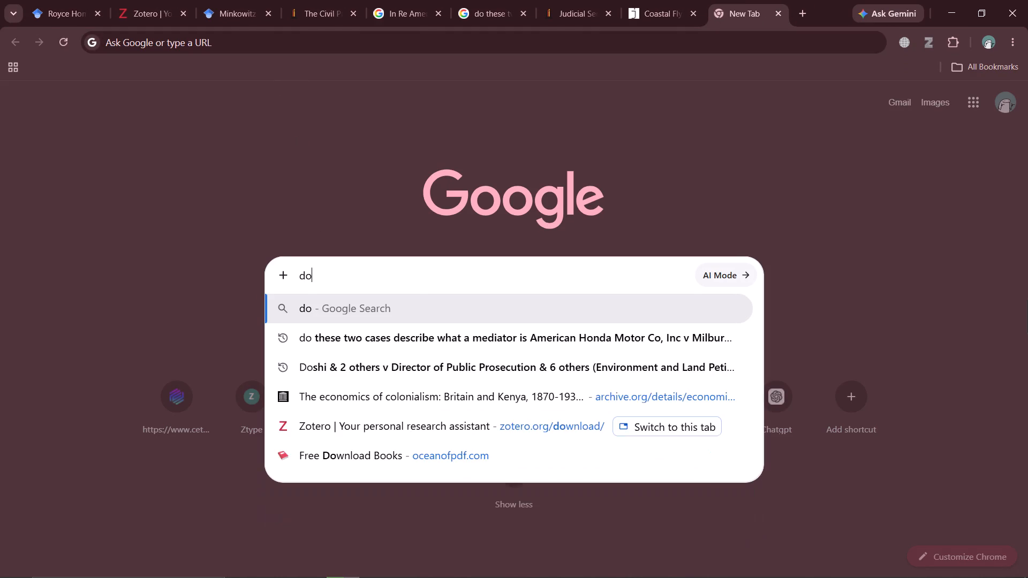
key("space")
type("th")
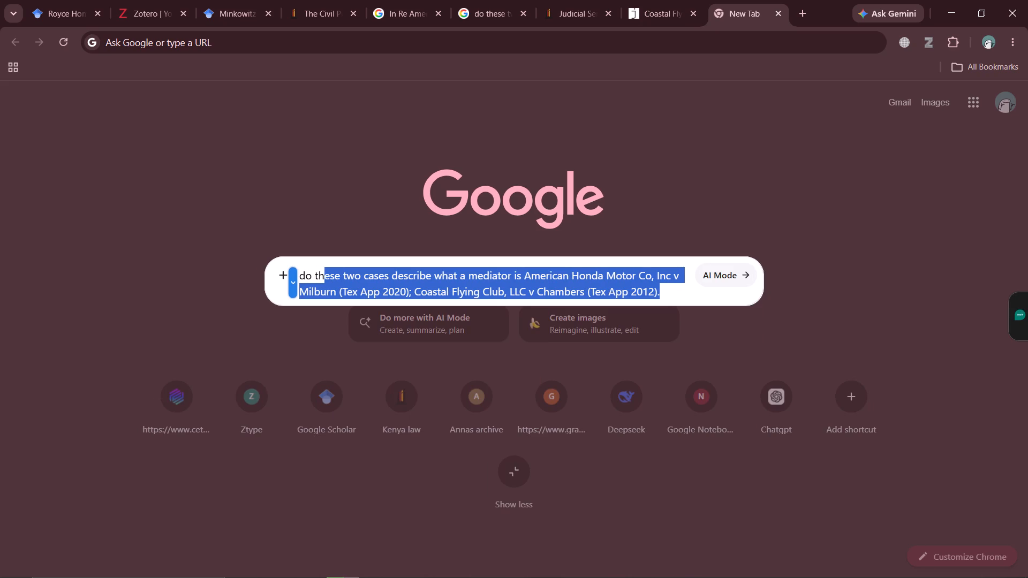
type("ese")
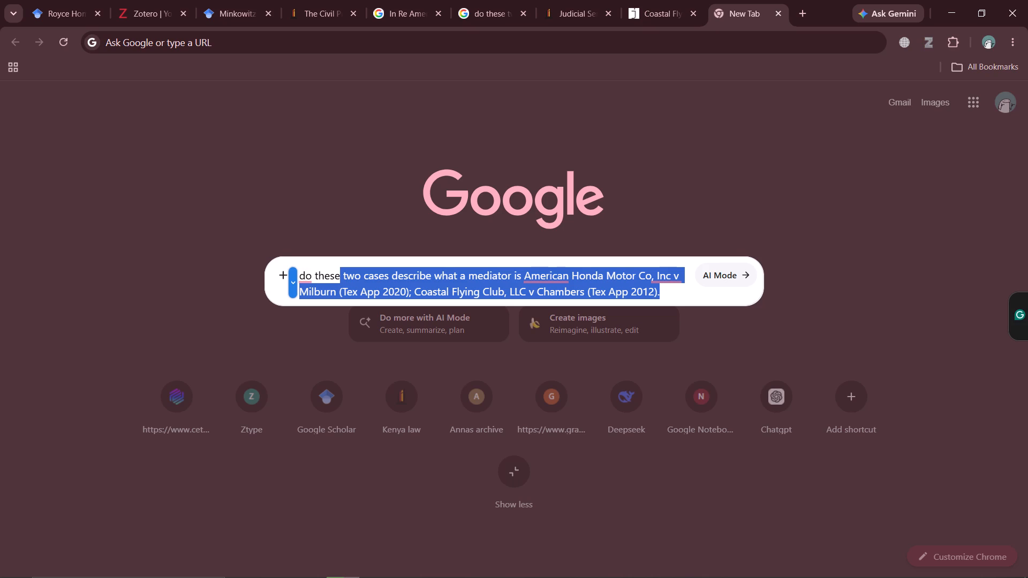
key("t")
type("wo")
key("space")
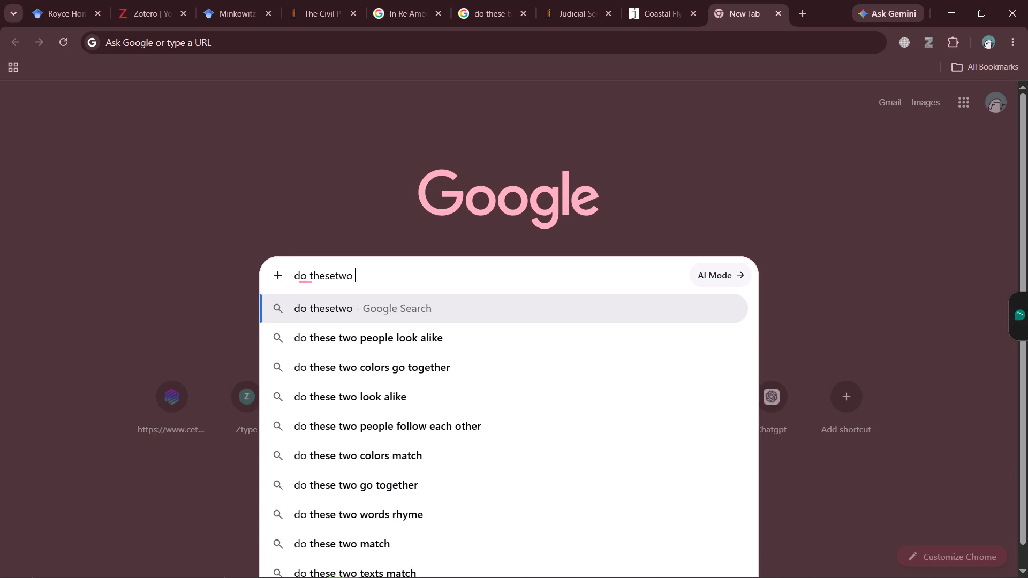
key("Left")
key("Left")
key("Left")
key("Left")
key("space")
key("Insert")
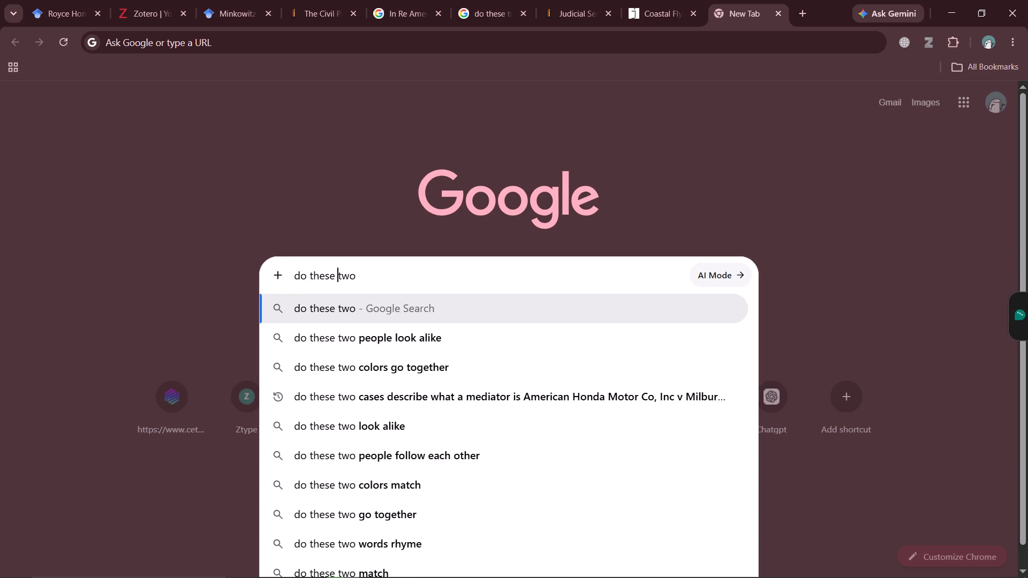
key("Right")
key("Right")
key("Right")
key("space")
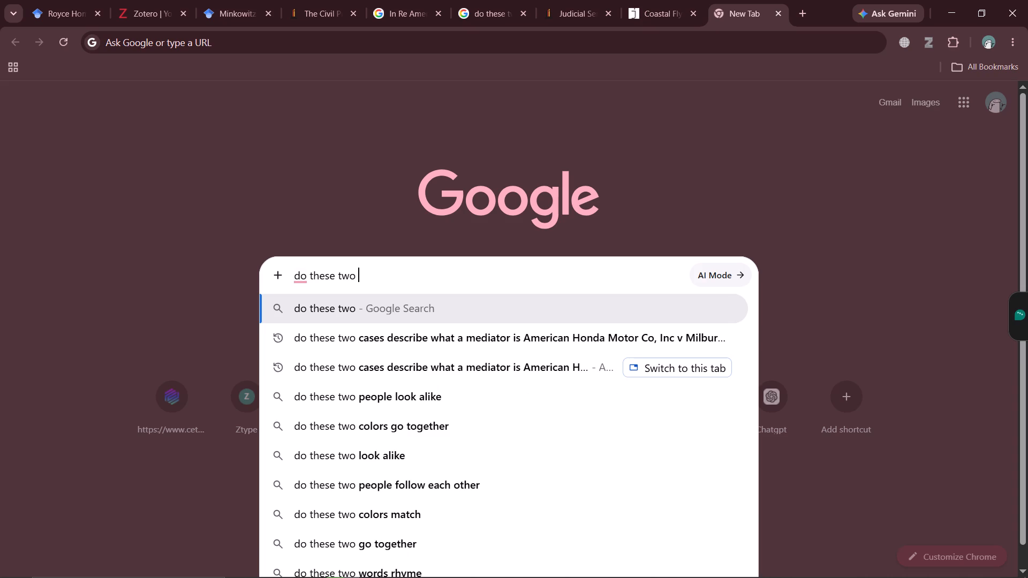
type("cases")
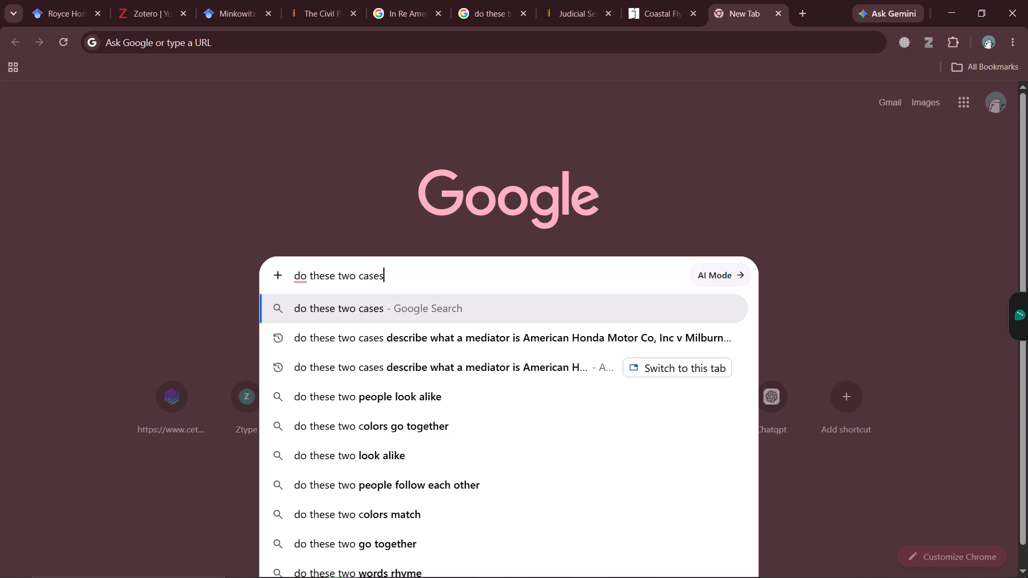
key("space")
type("descri")
type("be wh")
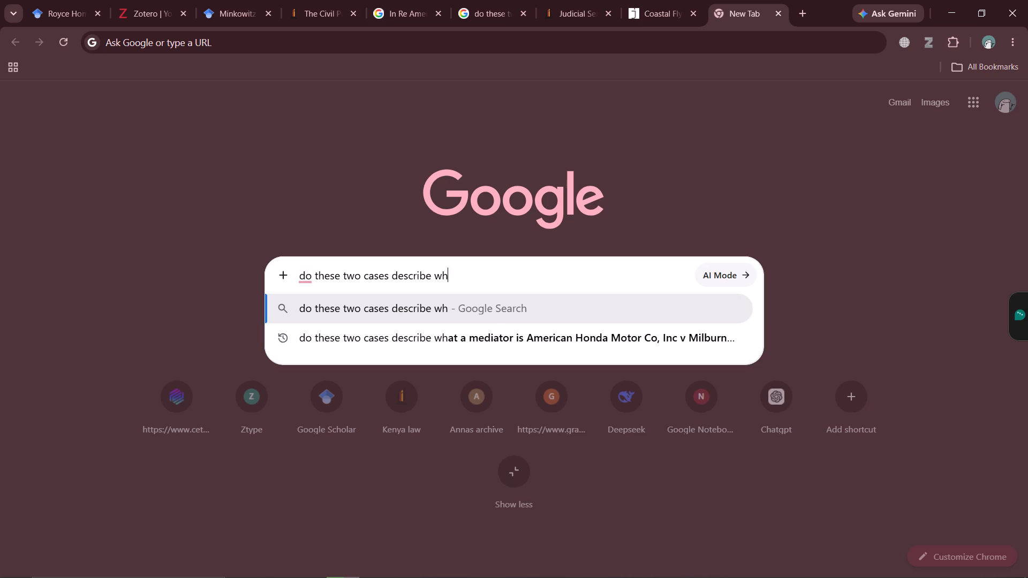
type("at")
key("space")
type("an ar")
key("b")
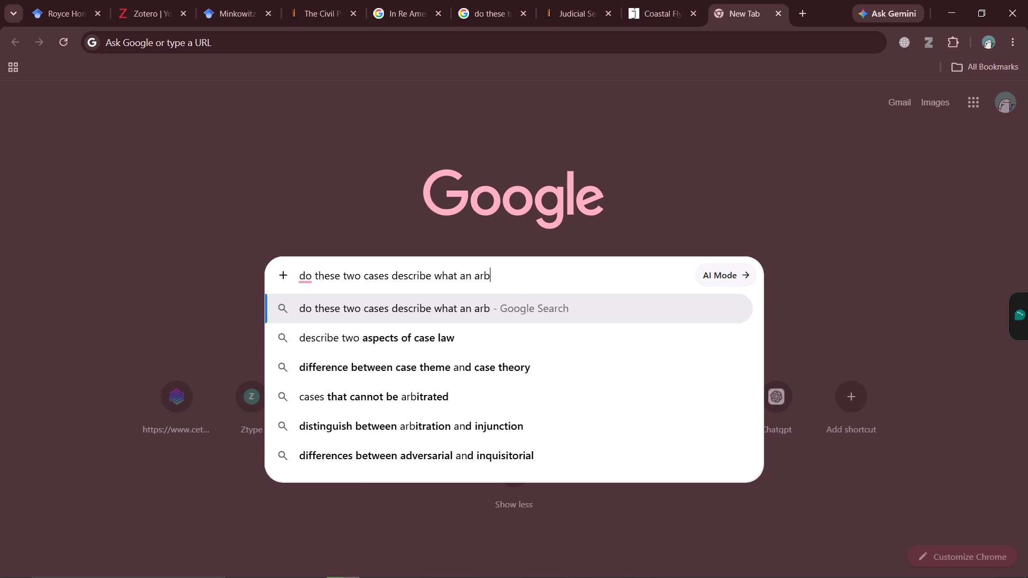
type("trato")
type("tor")
key("space")
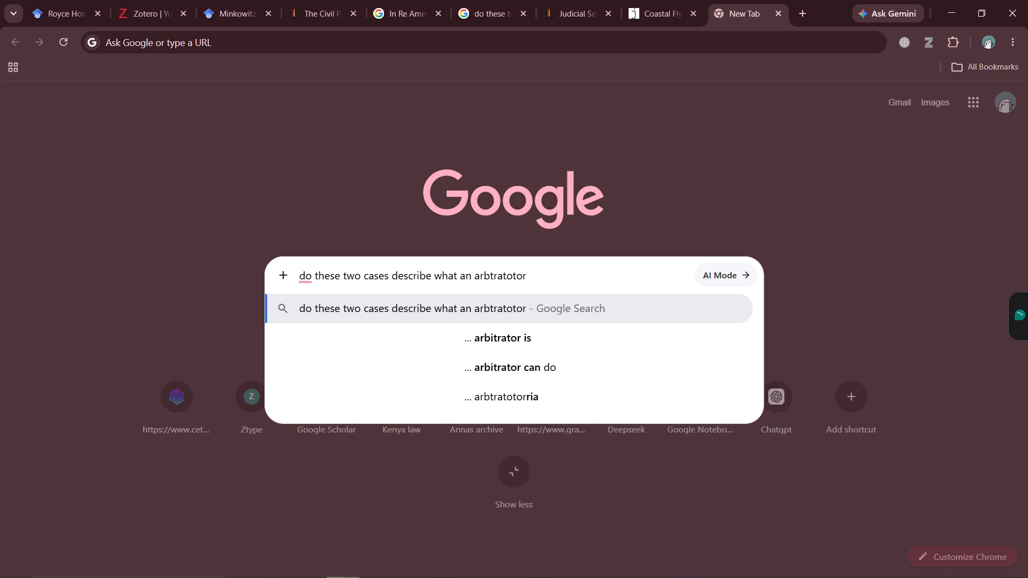
key("Left")
key("Left")
key("Left")
key("Left")
key("BackSpace")
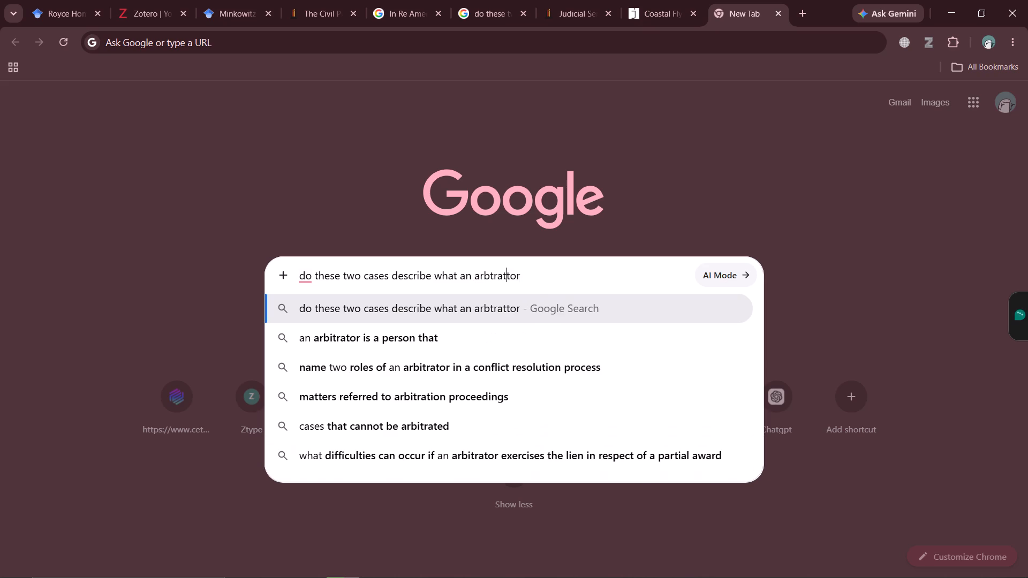
key("a")
key("Right")
key("Right")
key("Left")
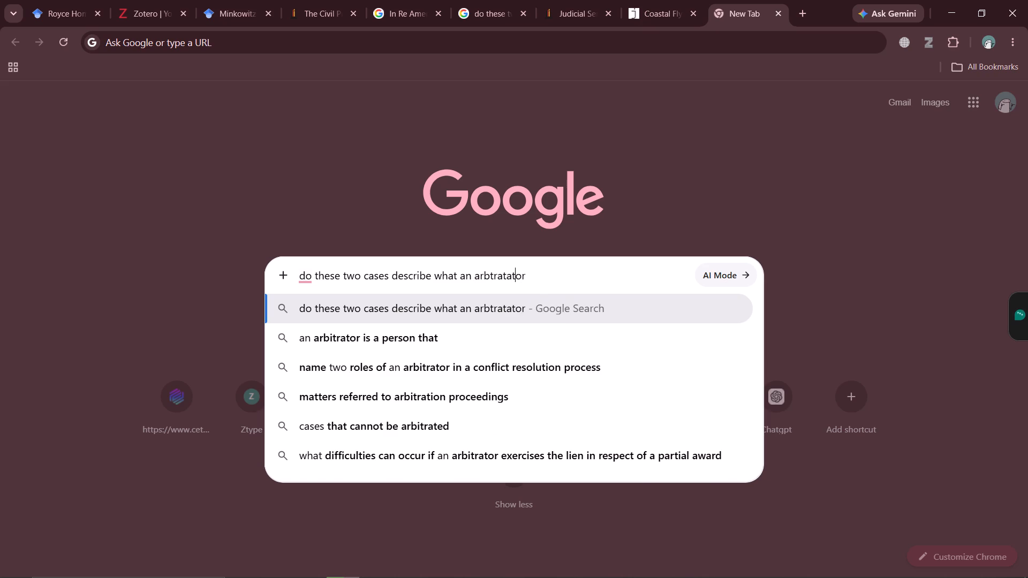
key("Left")
key("BackSpace")
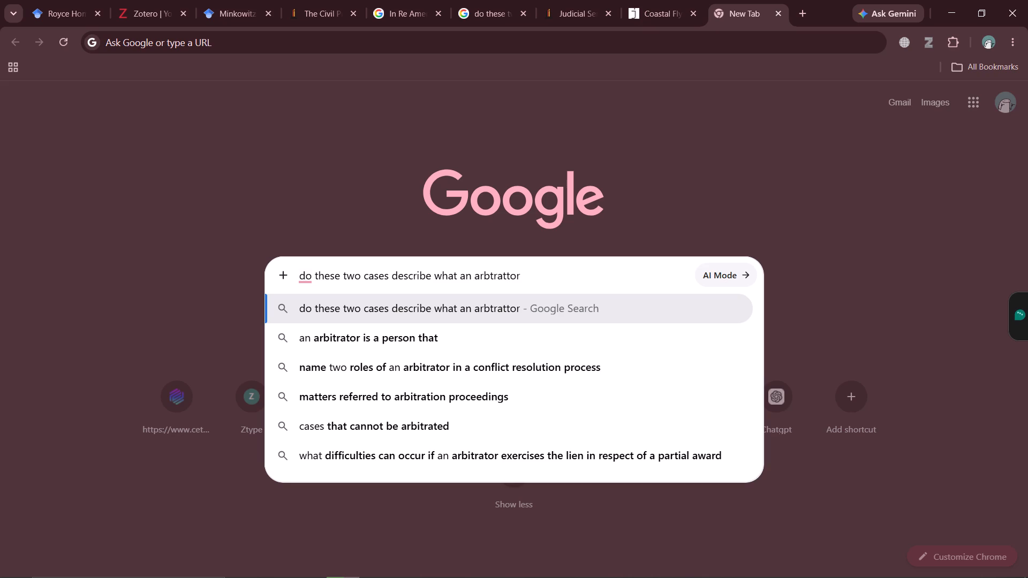
key("BackSpace")
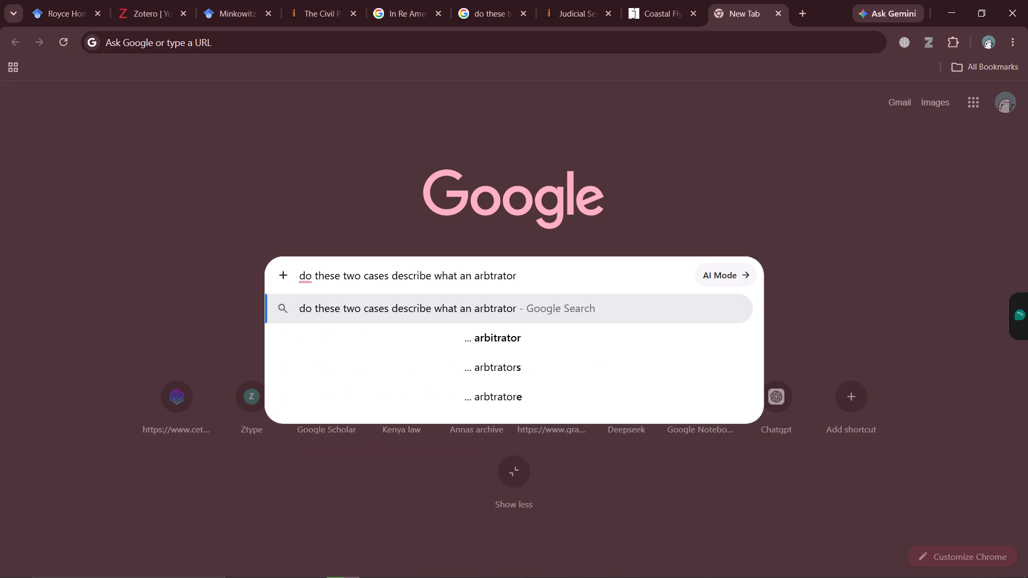
key("Left")
key("Left")
key("Left")
key("i")
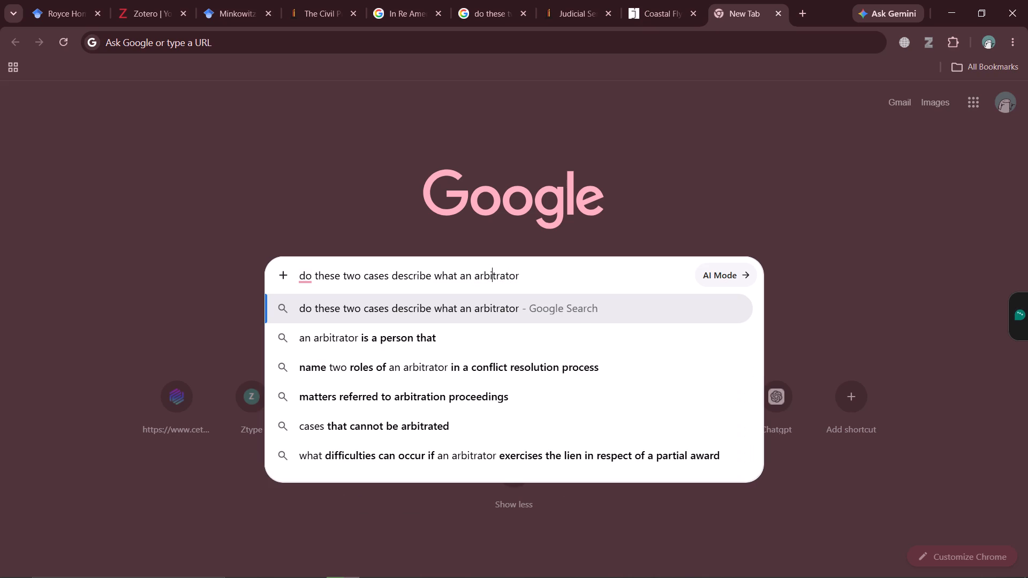
key("Right")
key("Right")
key("Right")
key("Right")
key("Right")
key("Right")
key("space")
type("is")
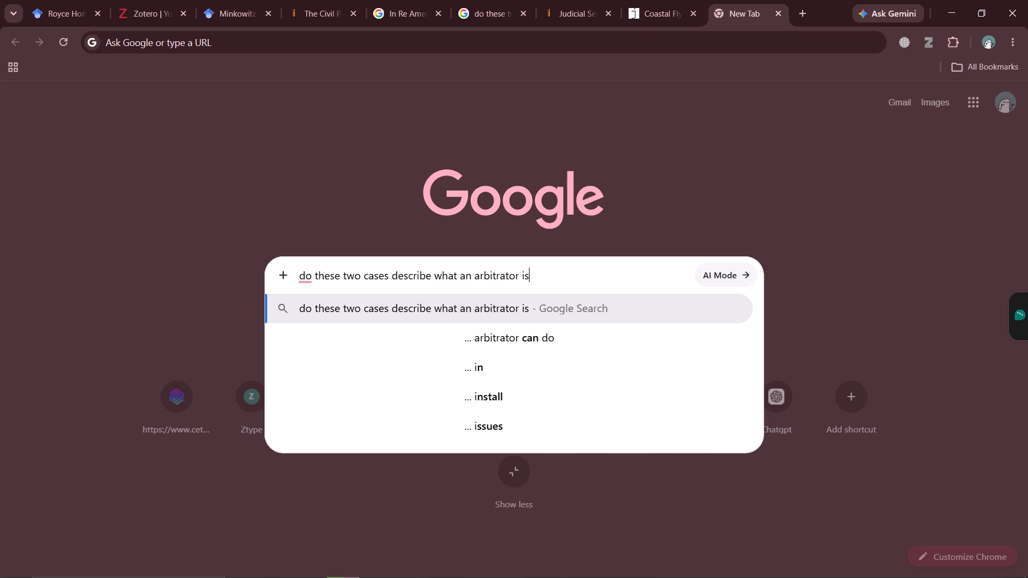
key("space")
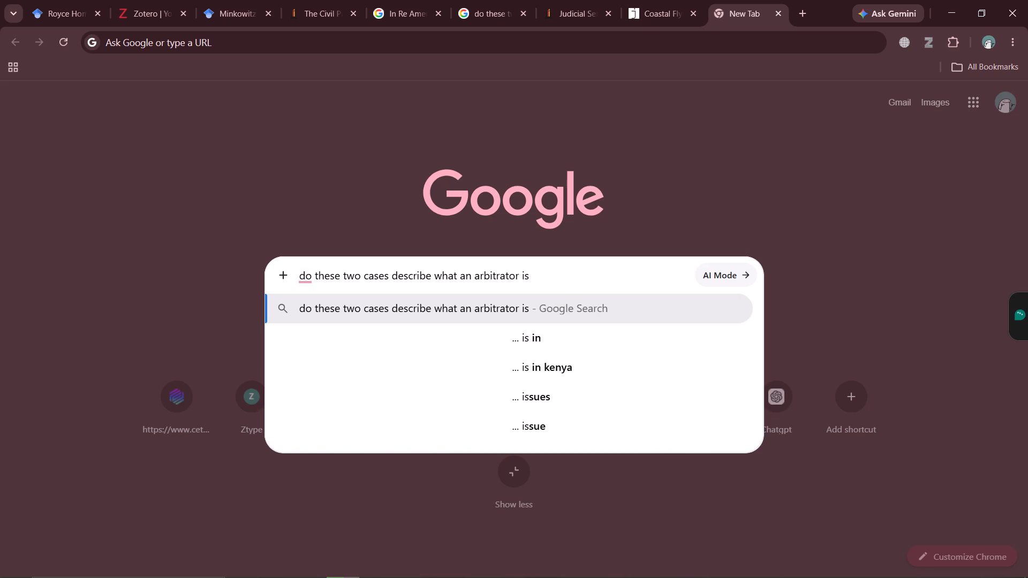
key("ctrl+v")
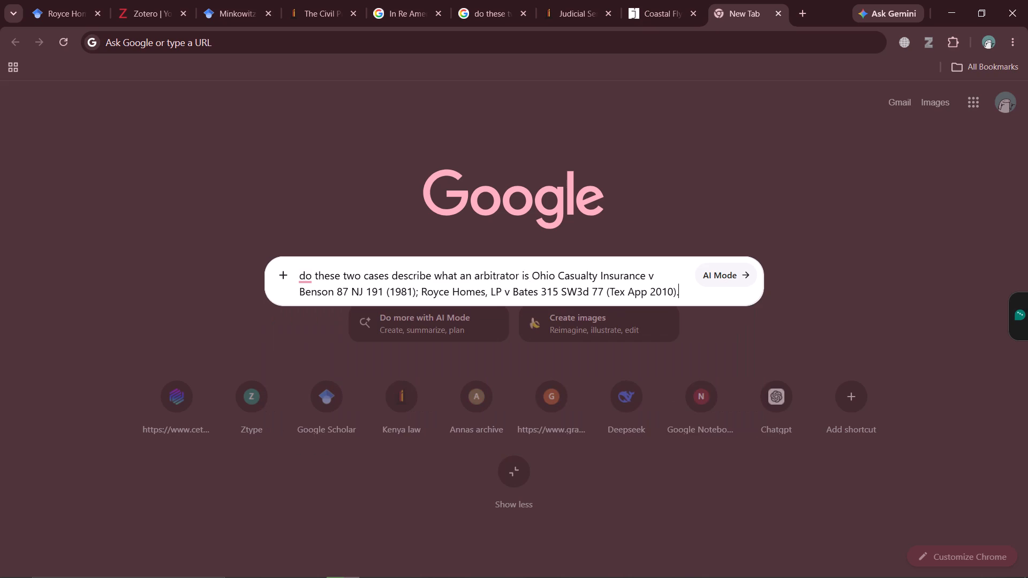
key("Return")
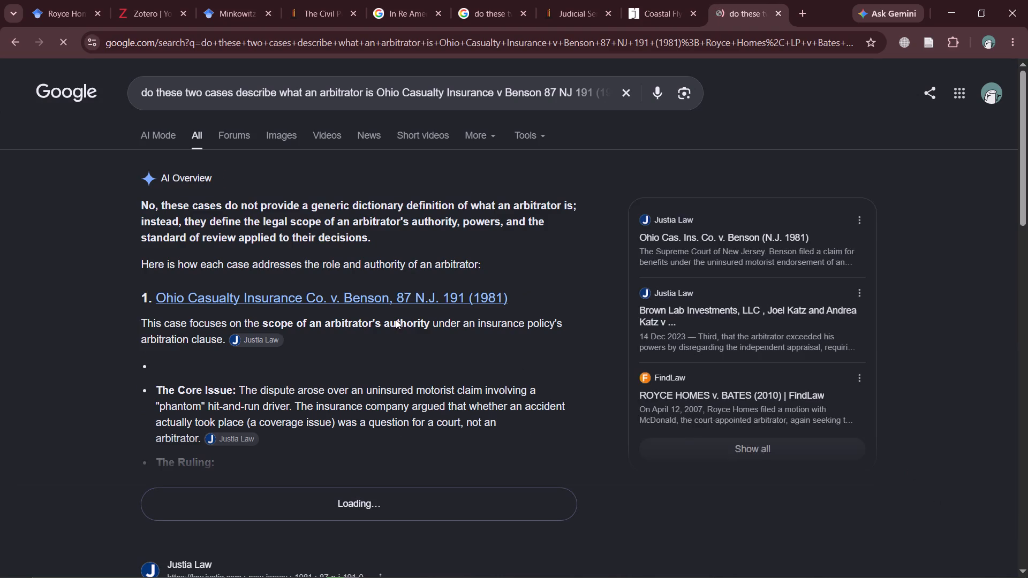
scroll(403, 488, "down", 2)
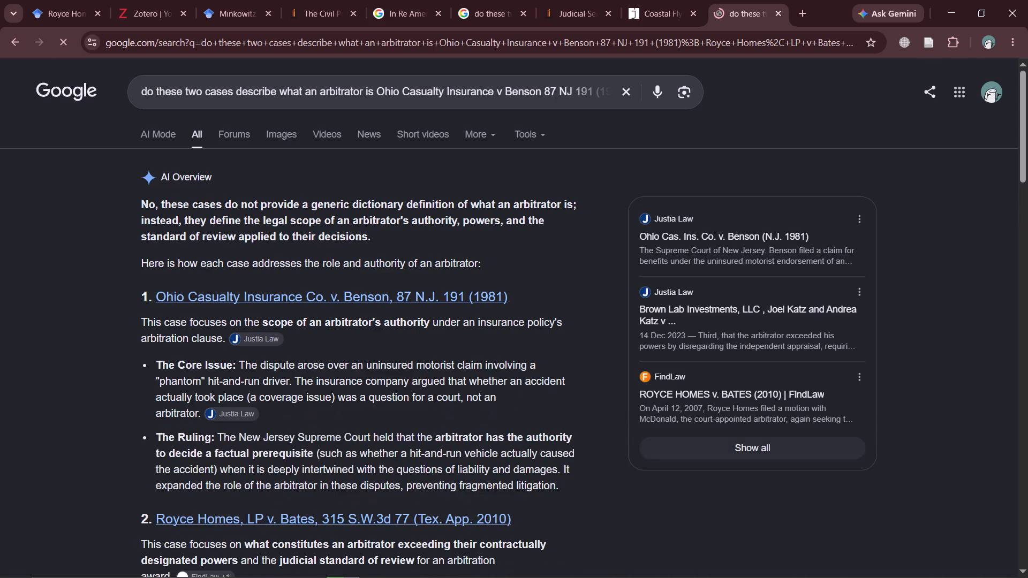
scroll(421, 456, "down", 4)
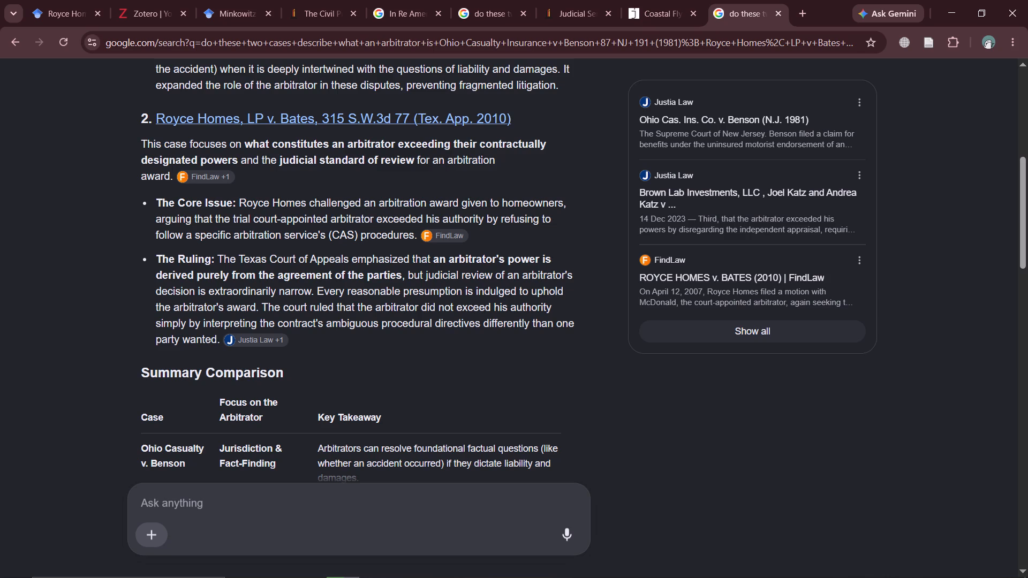
scroll(359, 355, "down", 2)
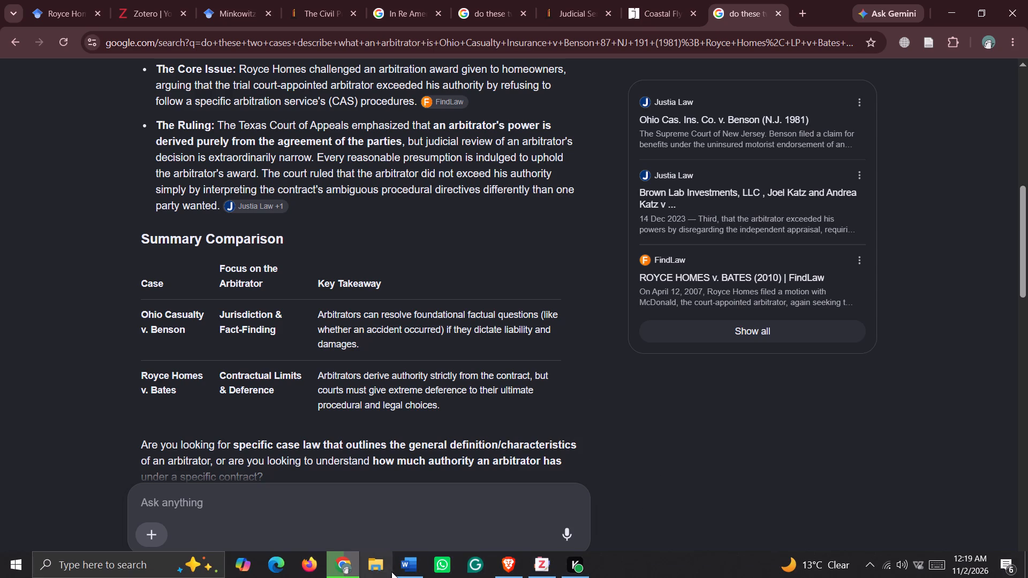
Switch to Word and review the typed FOOTNOTES list at the document's end, from note 11's two cases onward through the seventies.
left_click(413, 568)
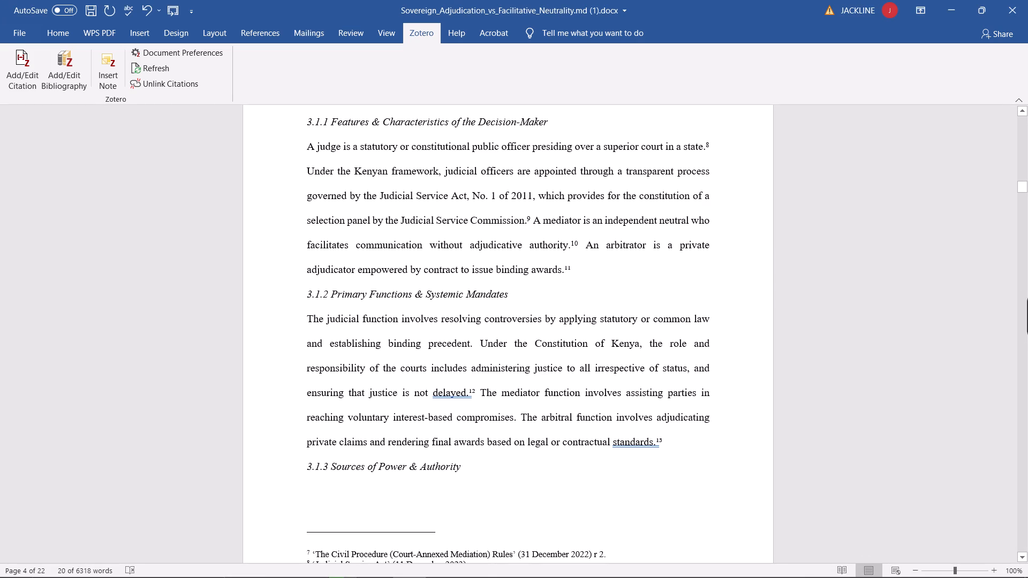
scroll(747, 309, "down", 4)
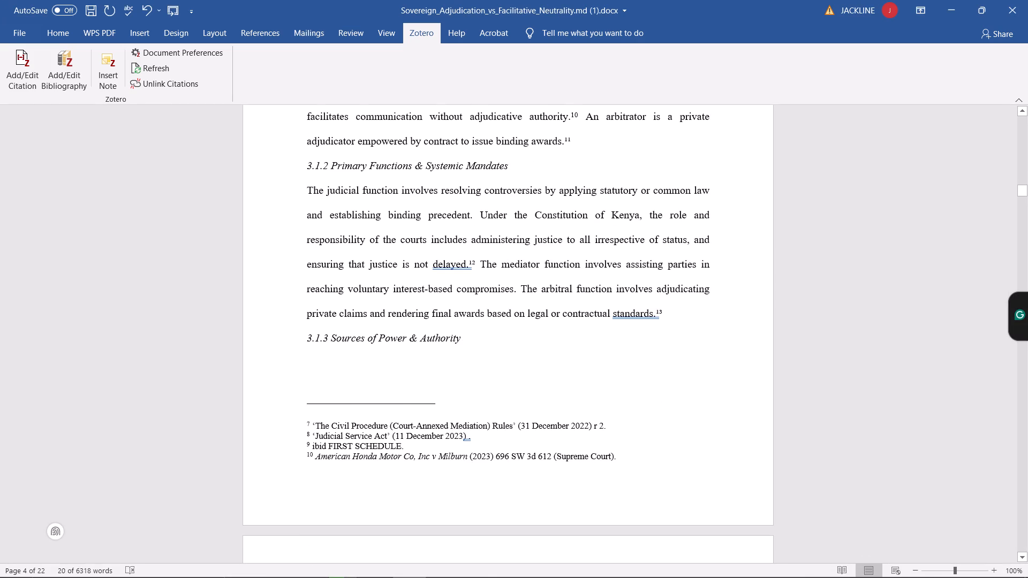
left_click_drag(1024, 186, 1024, 252)
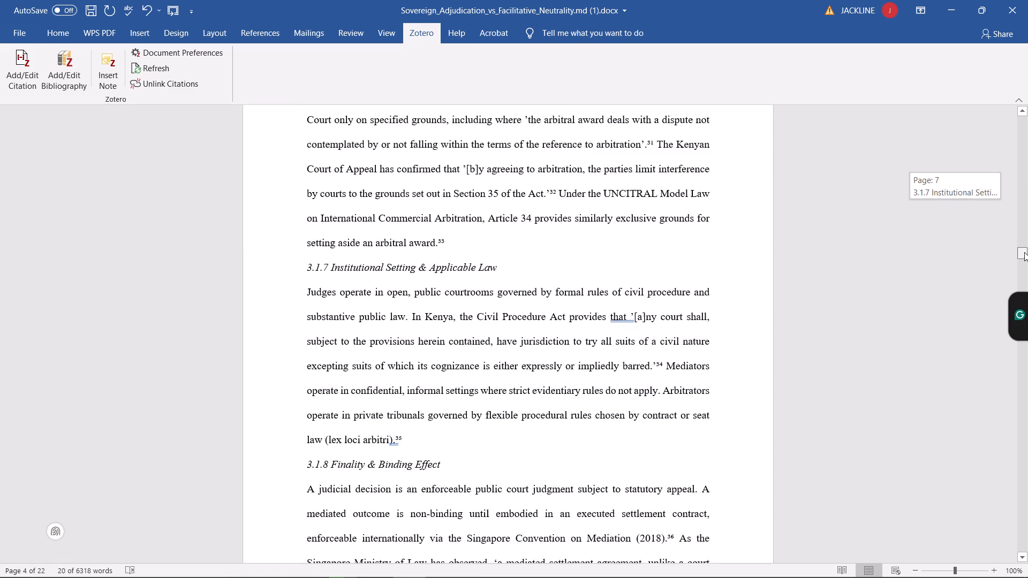
left_click_drag(1024, 252, 1025, 379)
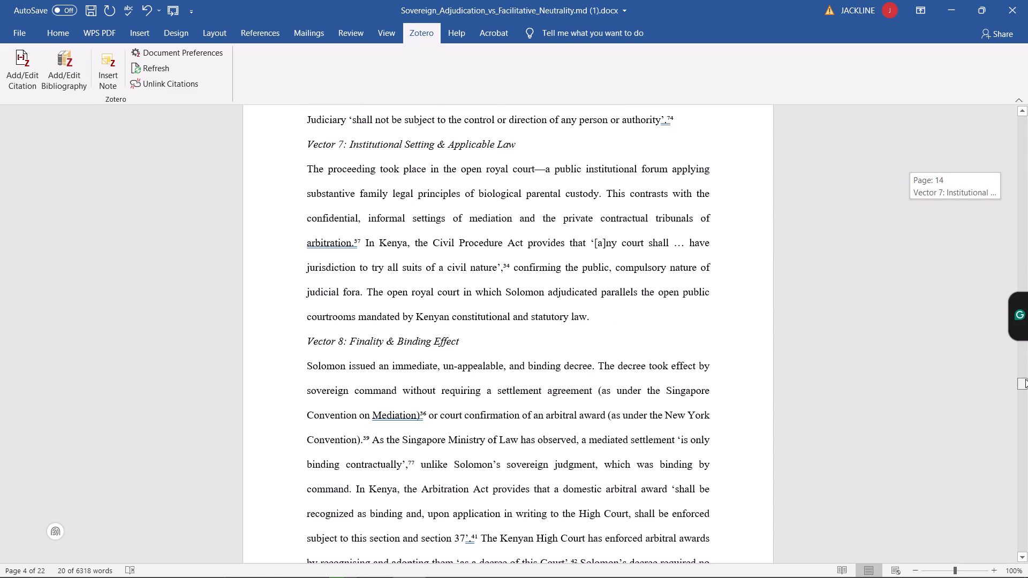
left_click_drag(1025, 379, 1027, 448)
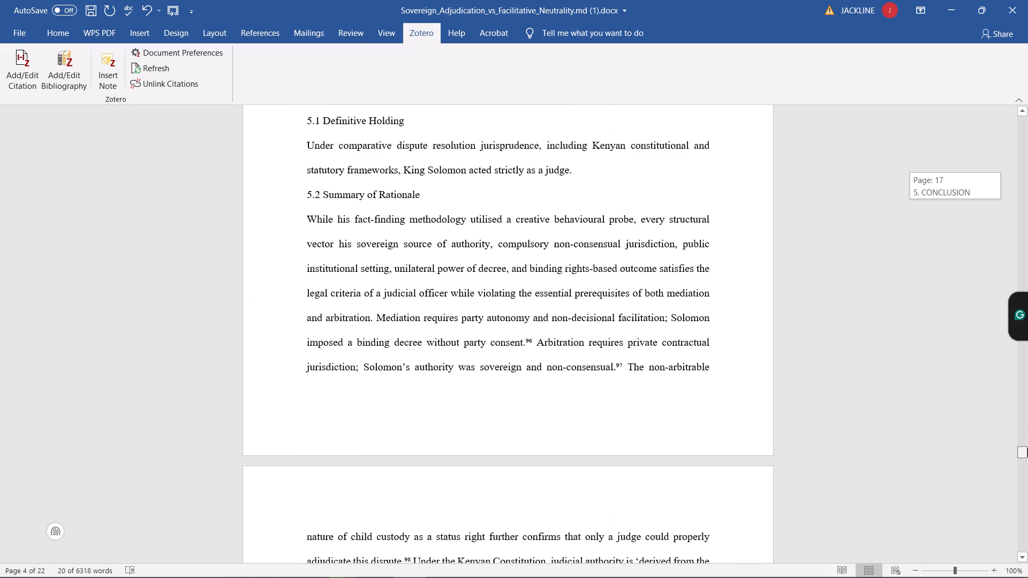
left_click_drag(1027, 448, 1027, 462)
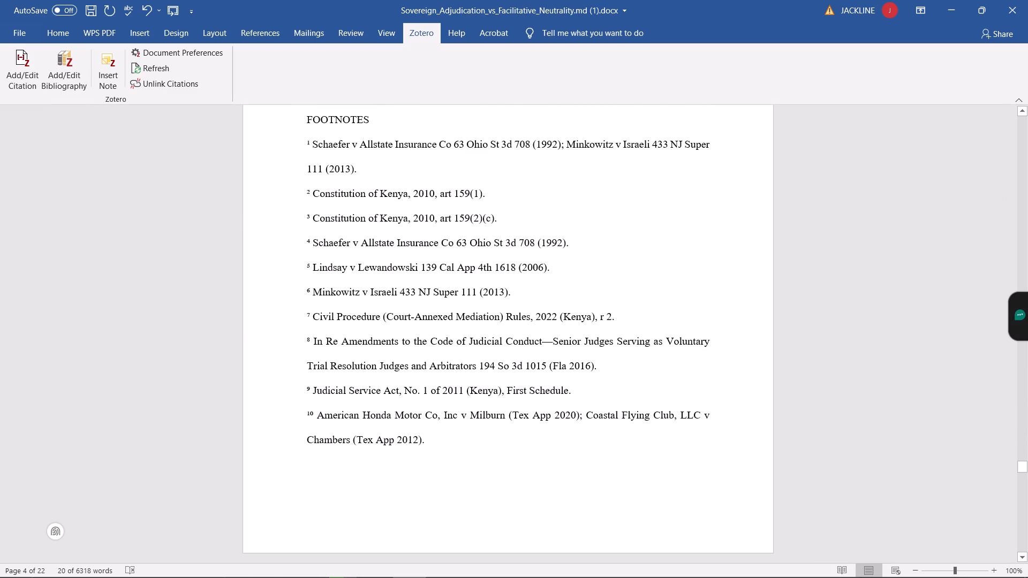
scroll(723, 480, "down", 5)
scroll(518, 391, "down", 5)
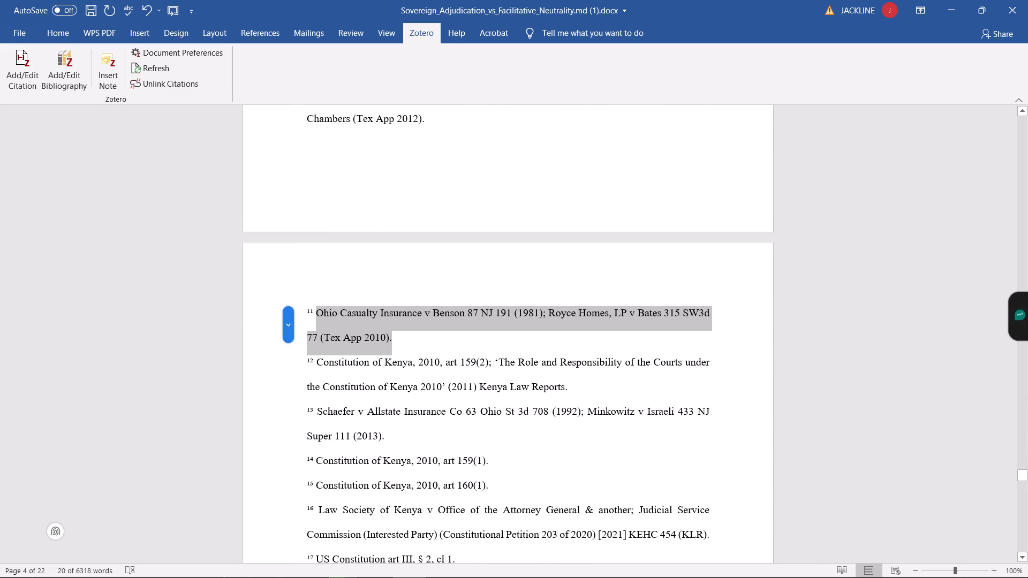
scroll(566, 392, "down", 4)
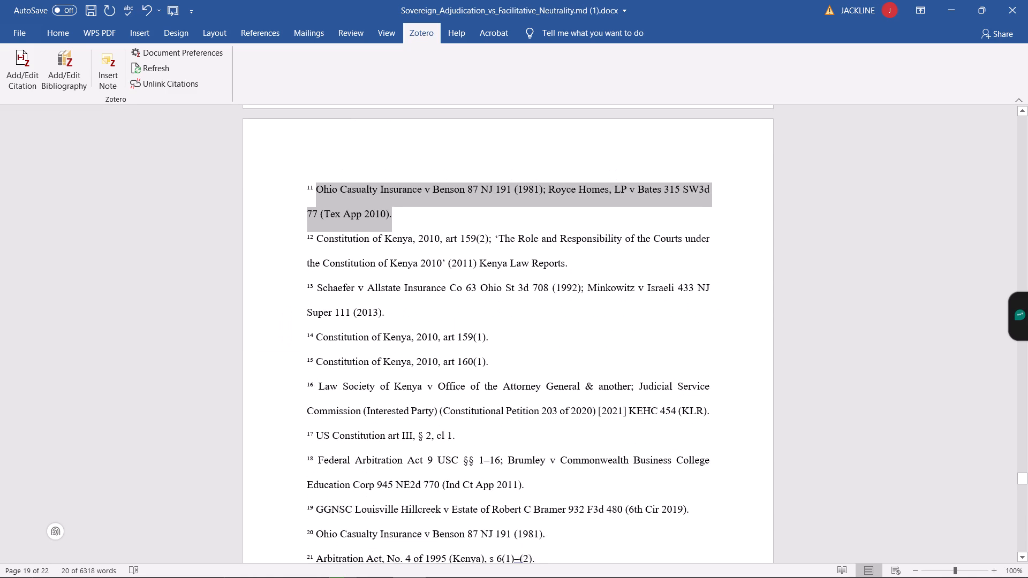
scroll(570, 397, "down", 3)
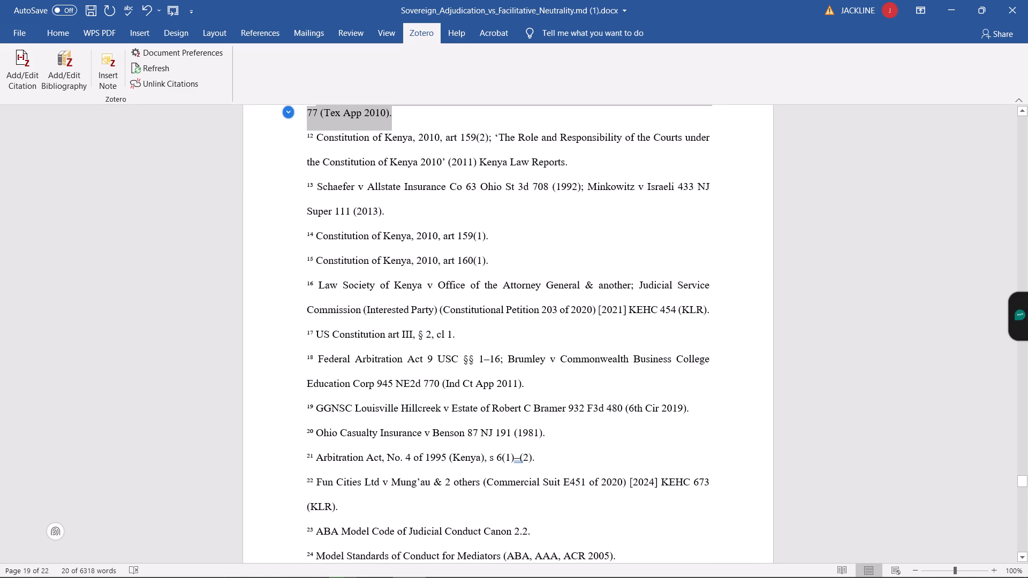
scroll(572, 398, "down", 3)
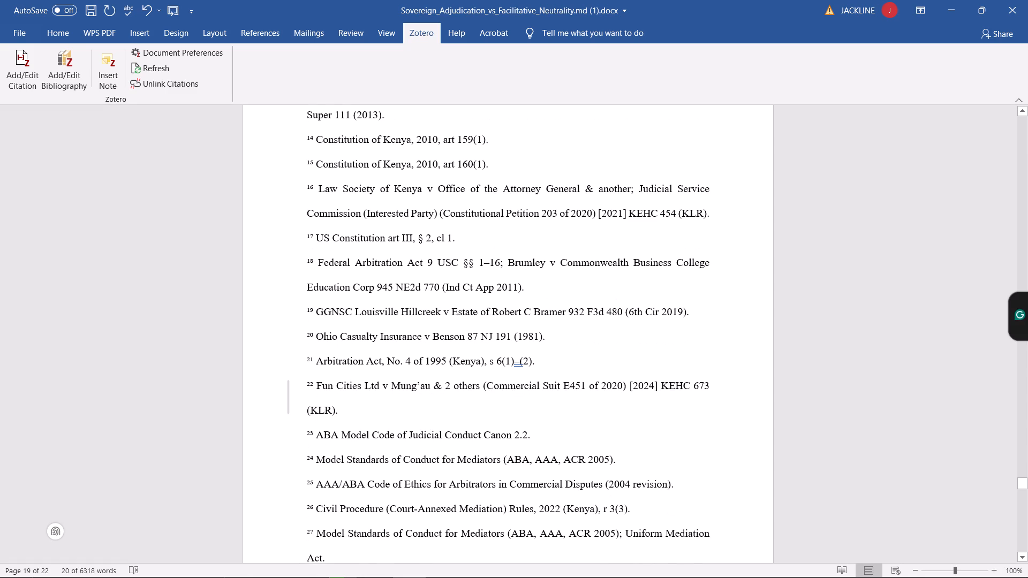
scroll(575, 397, "down", 3)
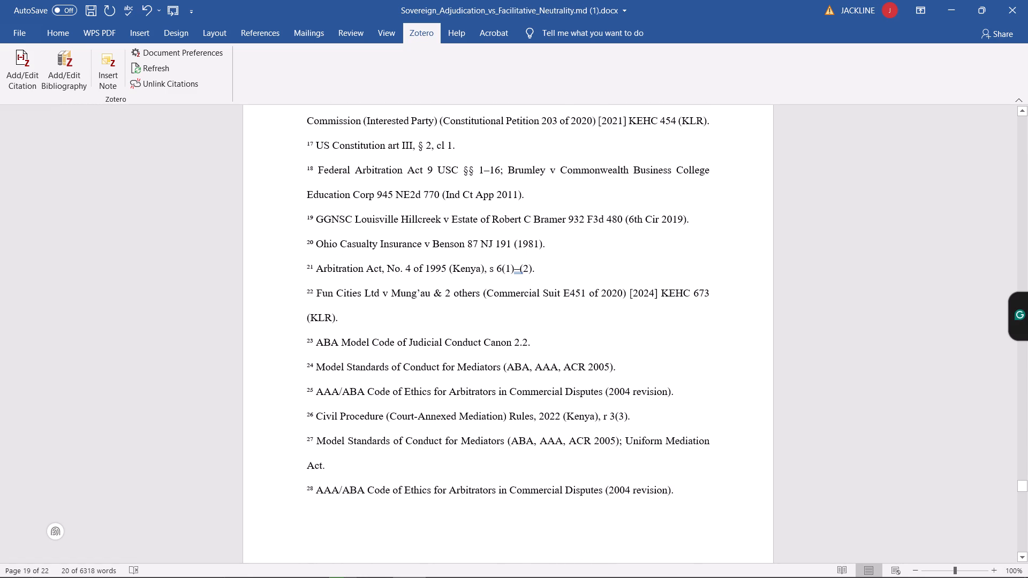
scroll(575, 398, "down", 4)
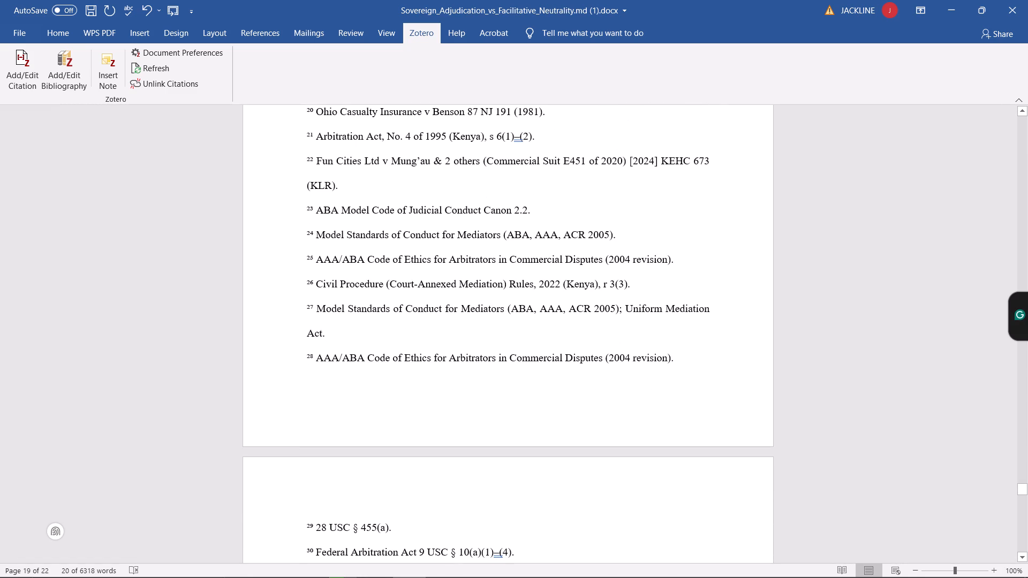
scroll(575, 398, "down", 5)
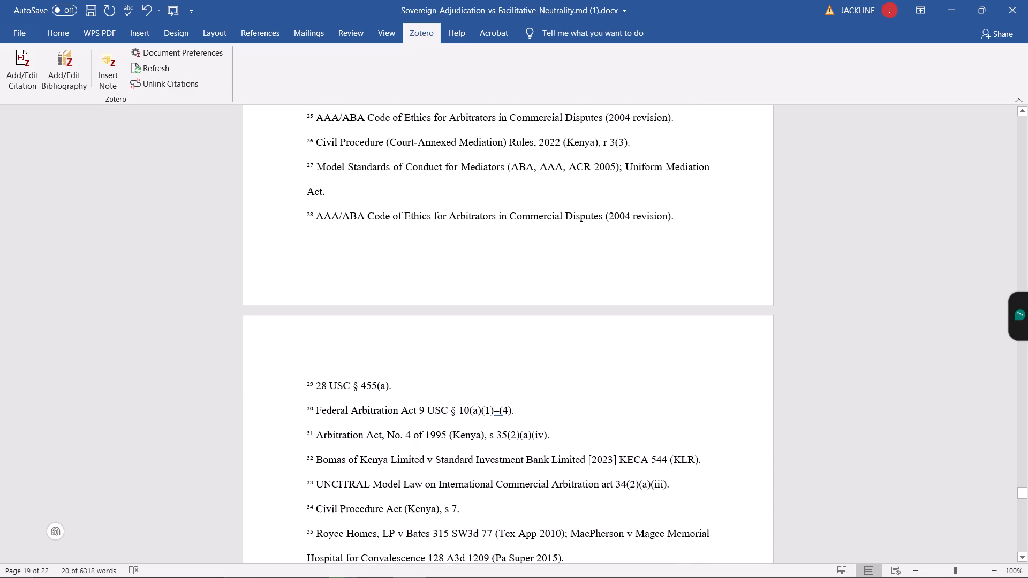
scroll(575, 398, "down", 5)
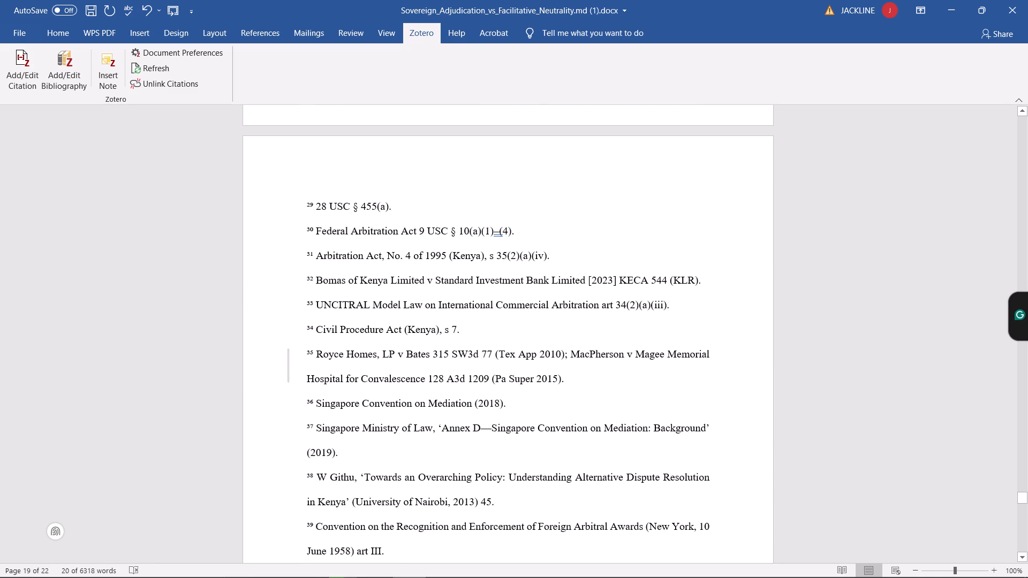
scroll(475, 396, "down", 1)
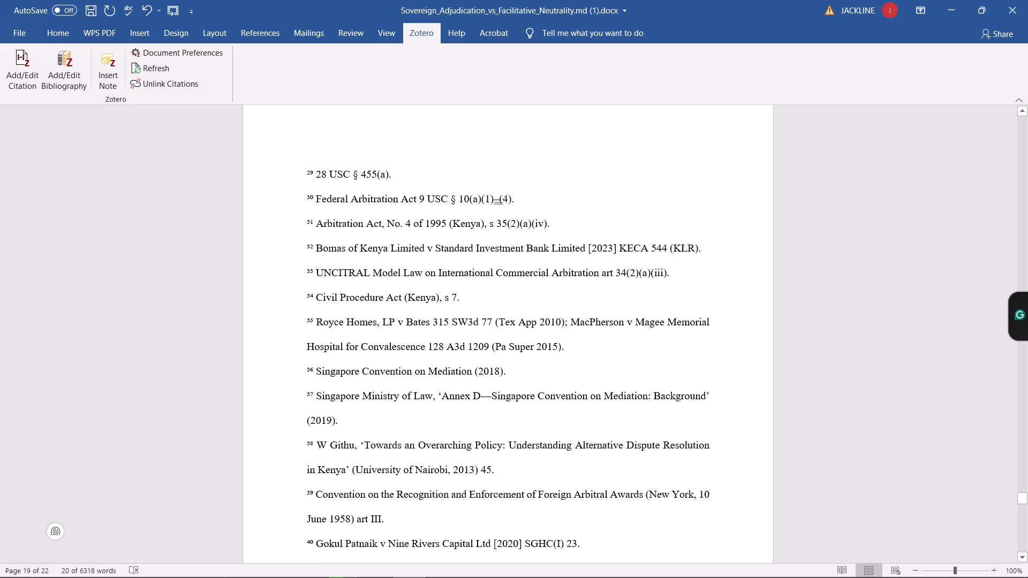
scroll(476, 397, "down", 6)
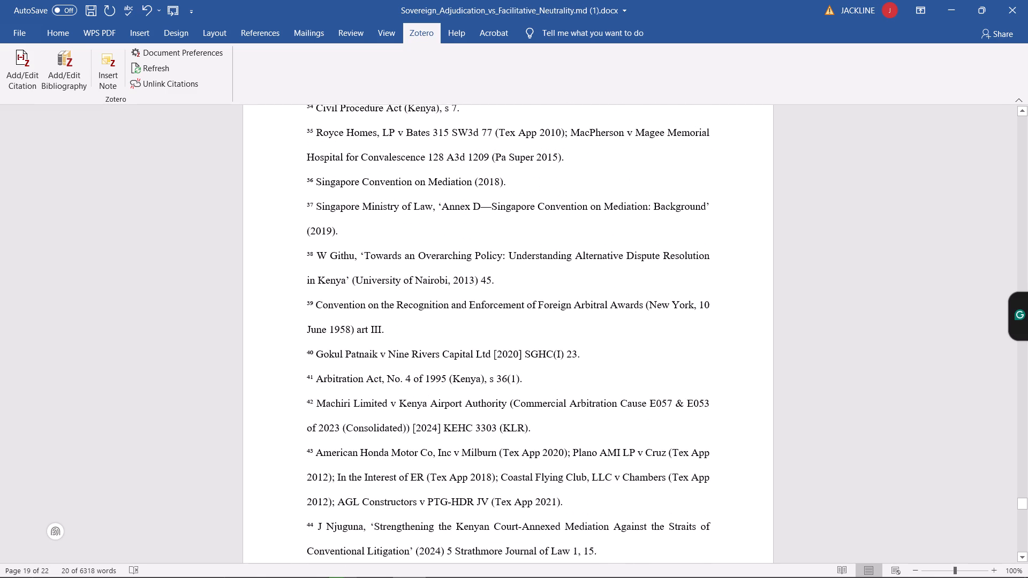
scroll(484, 398, "down", 5)
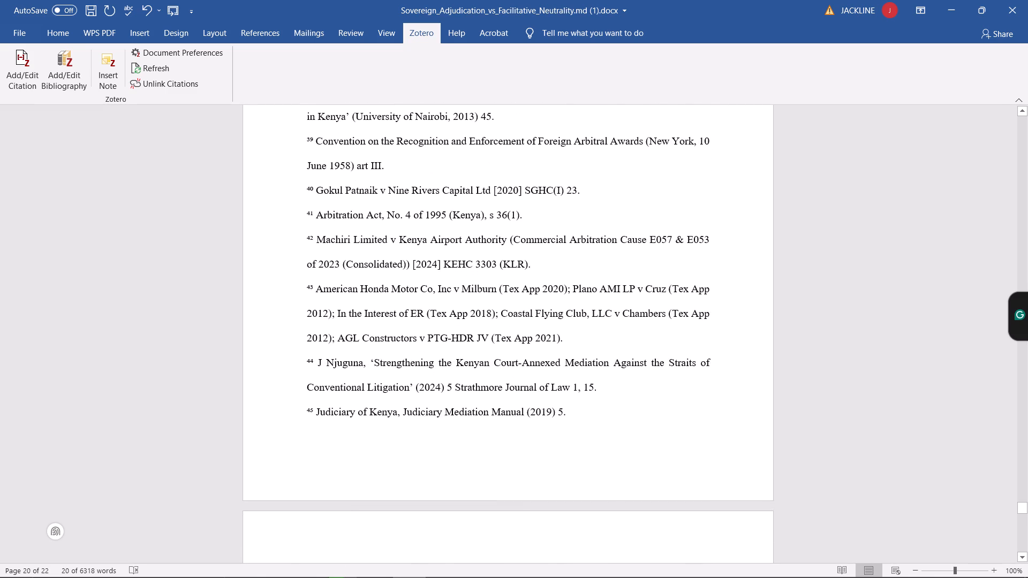
scroll(485, 397, "down", 12)
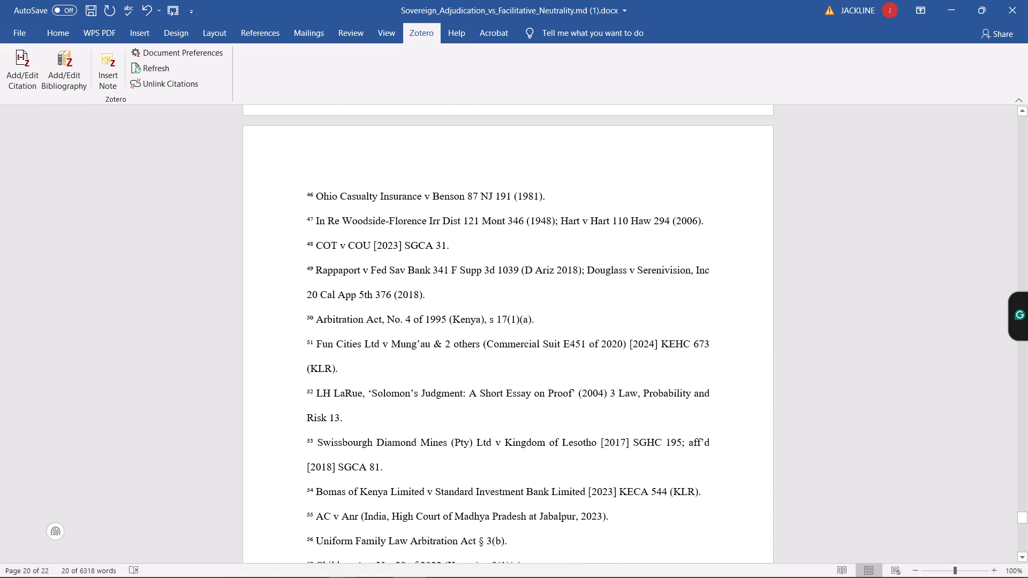
scroll(513, 393, "down", 3)
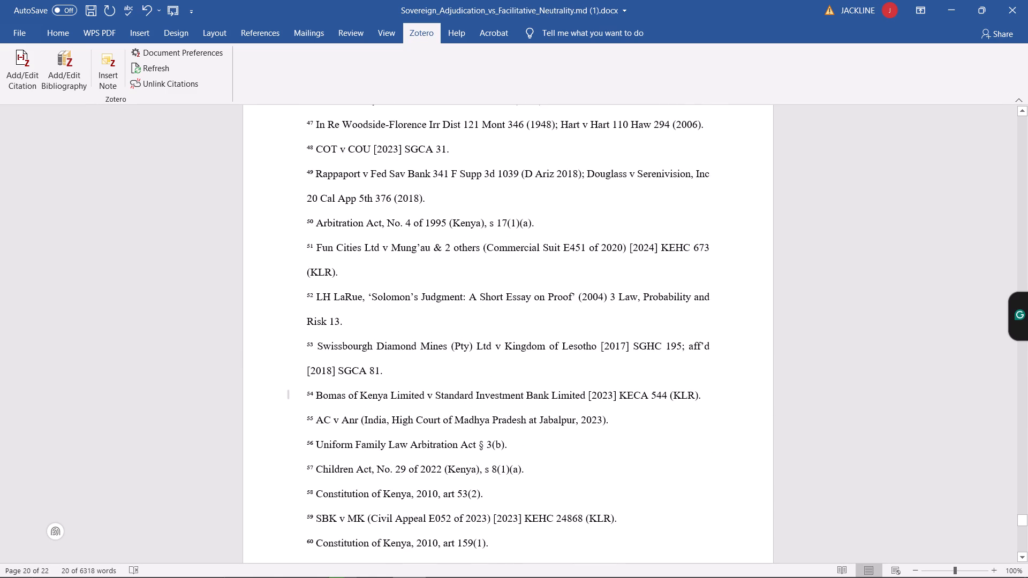
scroll(513, 393, "down", 10)
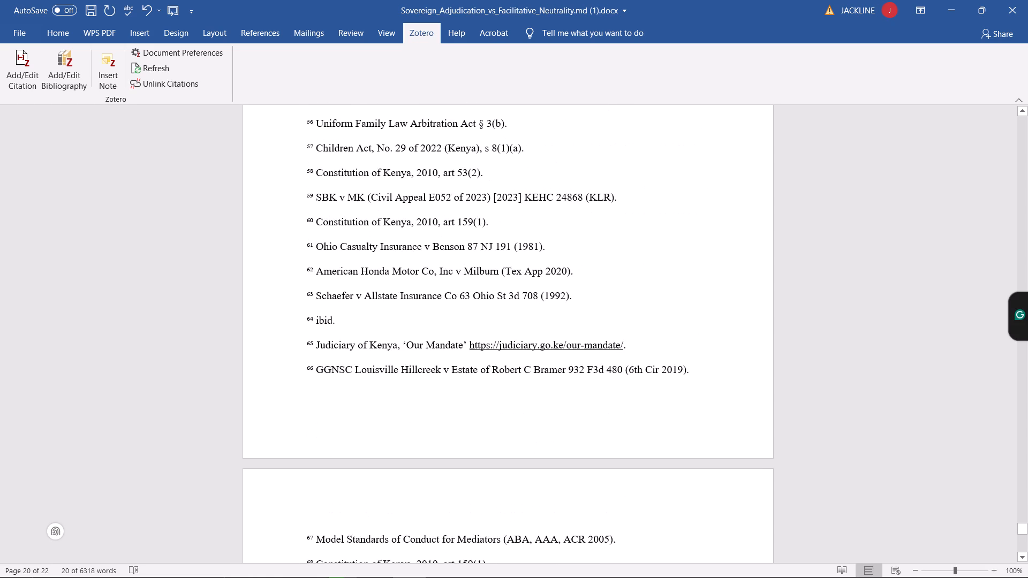
scroll(563, 370, "down", 9)
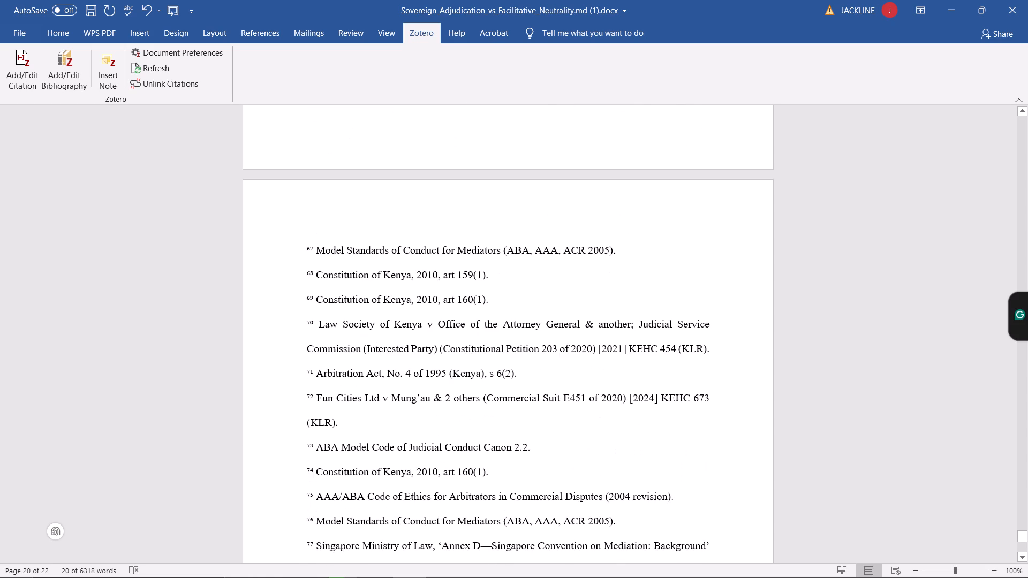
Look back through the paper from the typed FOOTNOTES list to sections 3.1.6 and 3.1.7, examining the note numbers in the body text.
scroll(571, 367, "up", 7)
scroll(622, 306, "up", 18)
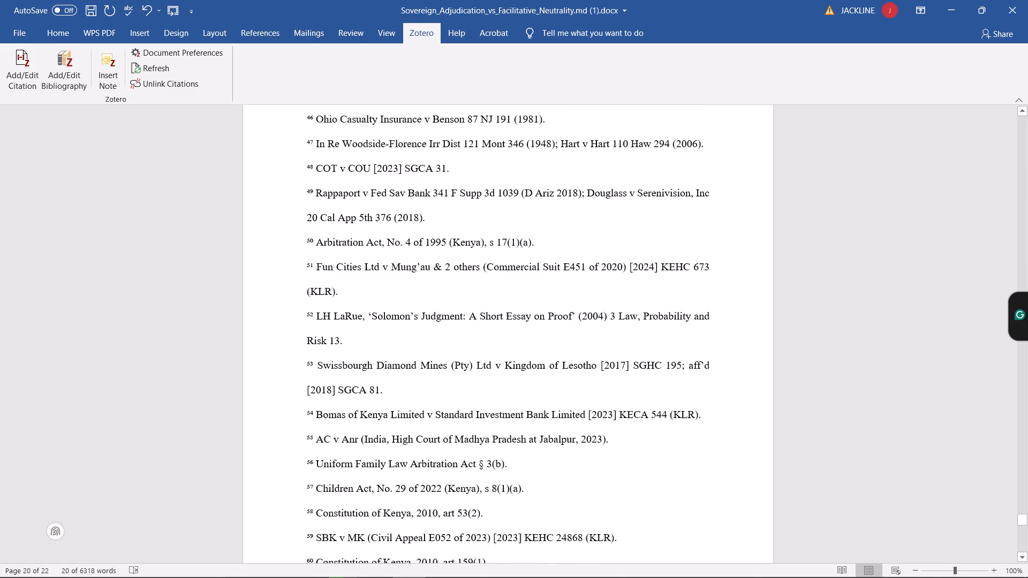
scroll(620, 263, "up", 15)
scroll(625, 264, "up", 16)
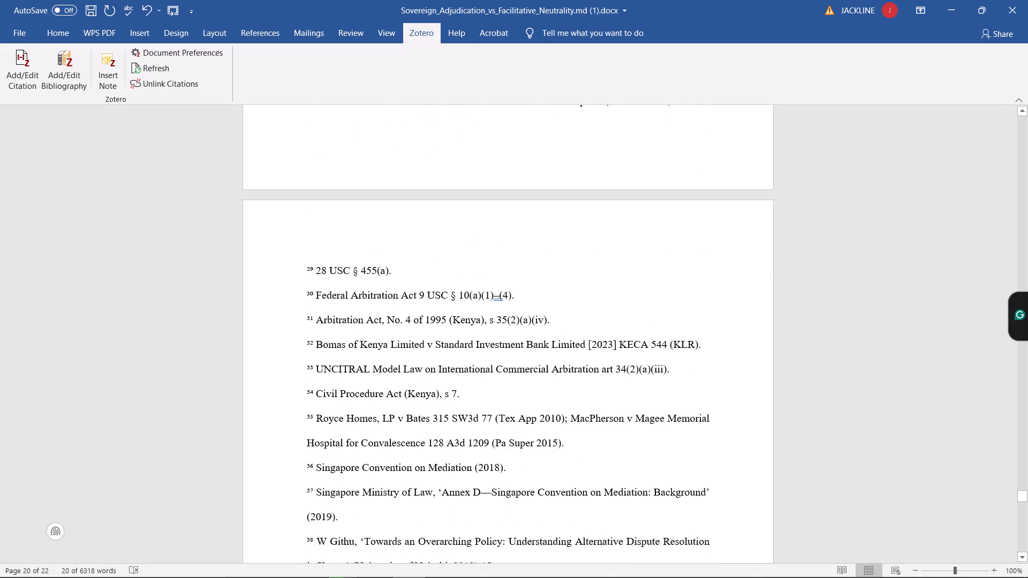
scroll(627, 260, "up", 15)
scroll(639, 264, "up", 14)
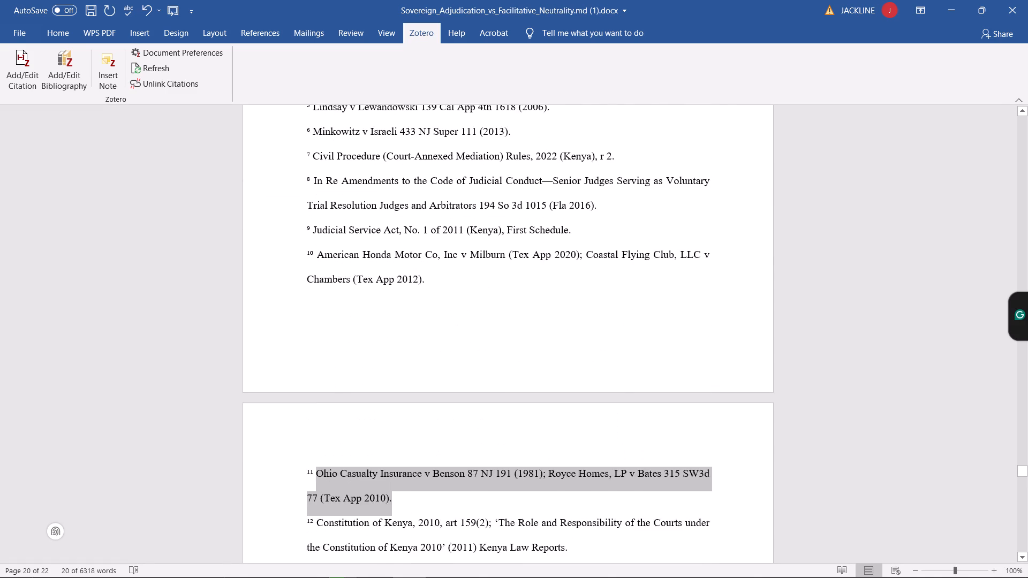
scroll(650, 262, "up", 20)
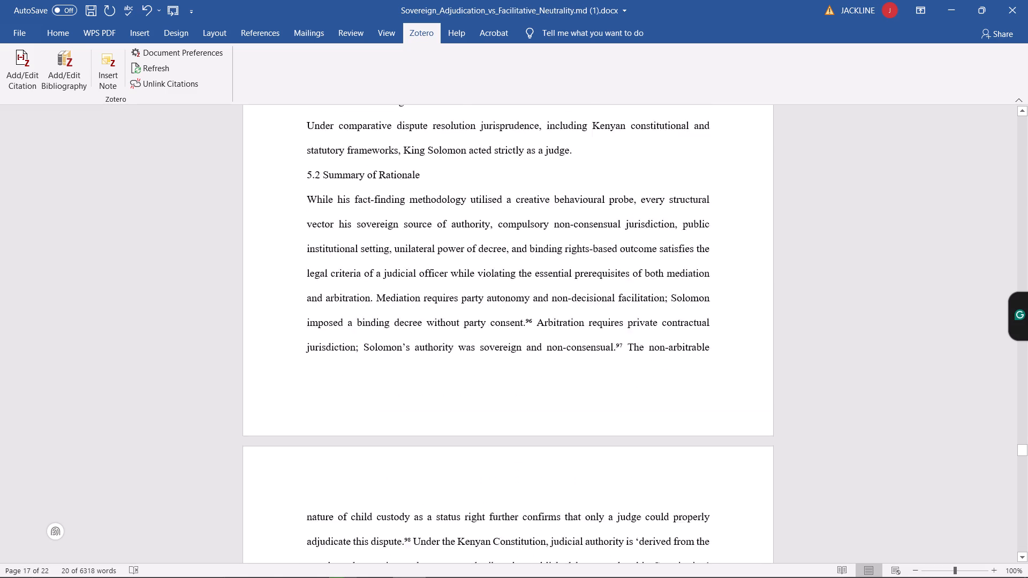
scroll(659, 250, "up", 10)
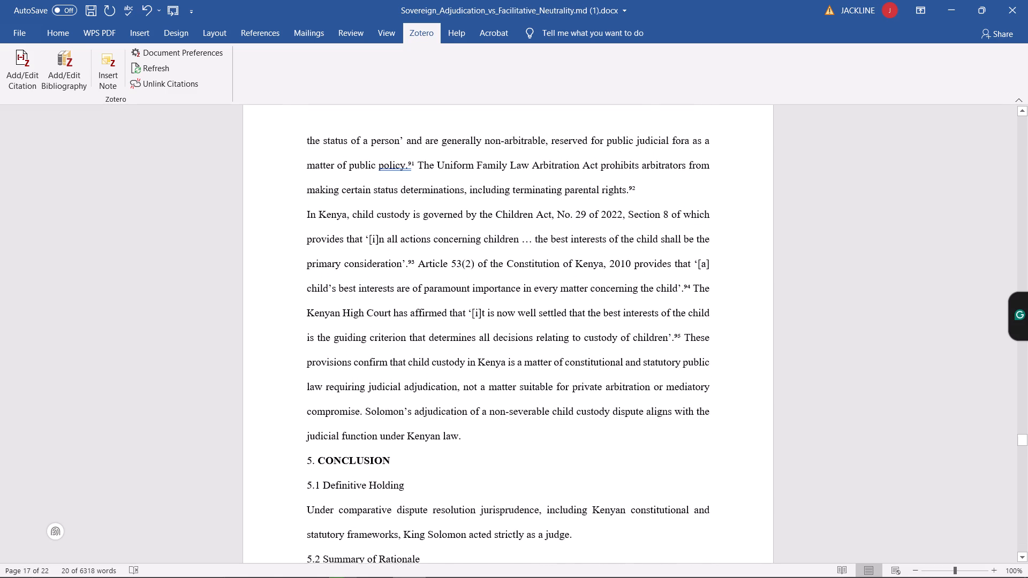
scroll(655, 253, "up", 11)
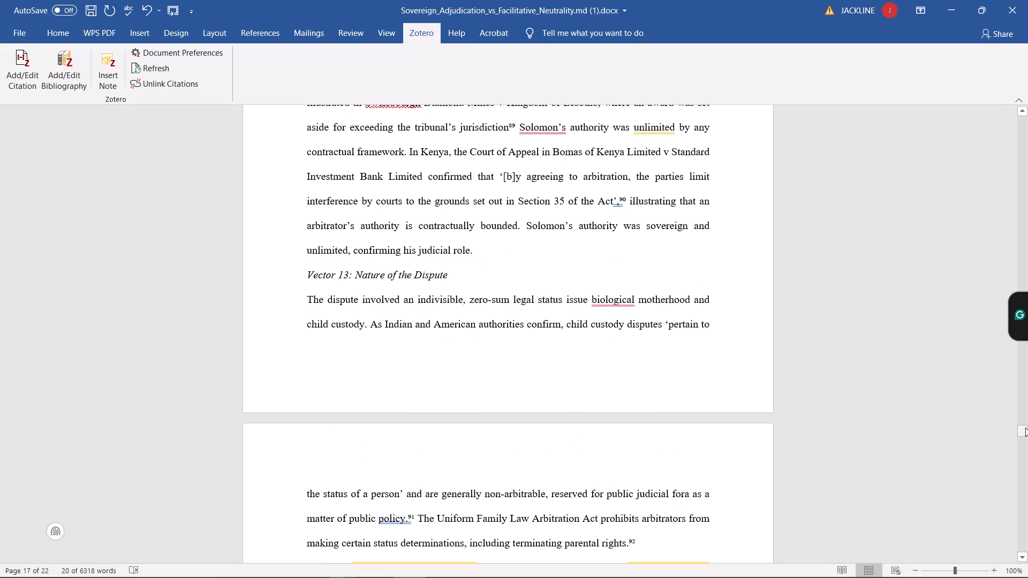
left_click_drag(1025, 428, 1019, 383)
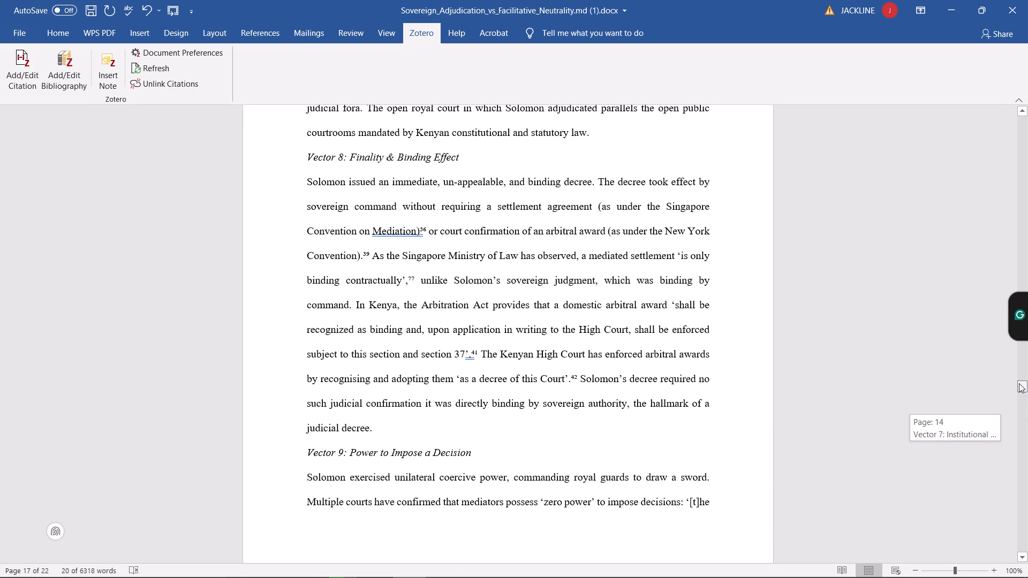
left_click_drag(1019, 383, 1013, 363)
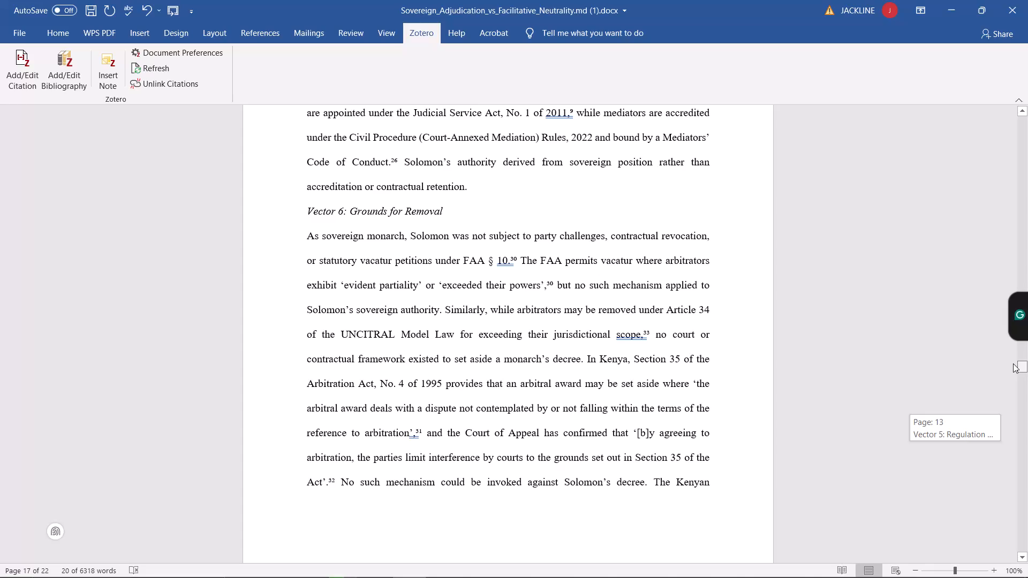
left_click_drag(1013, 363, 1012, 361)
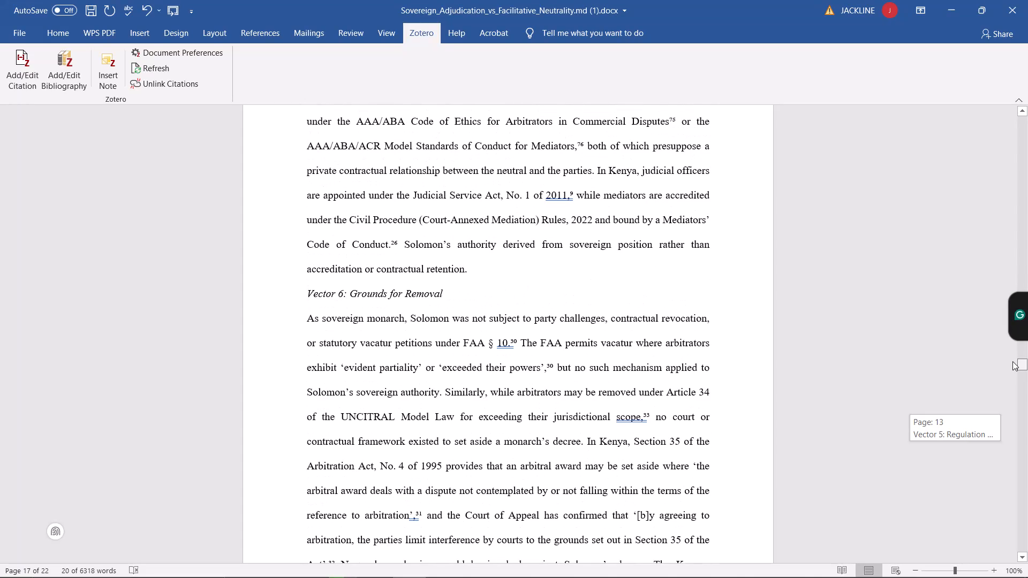
left_click_drag(1012, 361, 1011, 359)
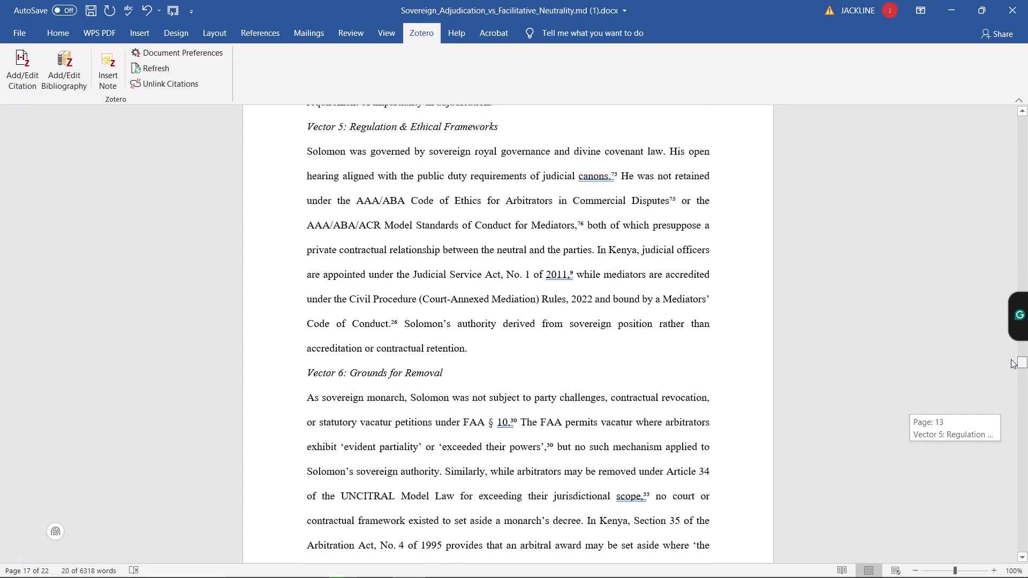
left_click_drag(1011, 359, 1008, 354)
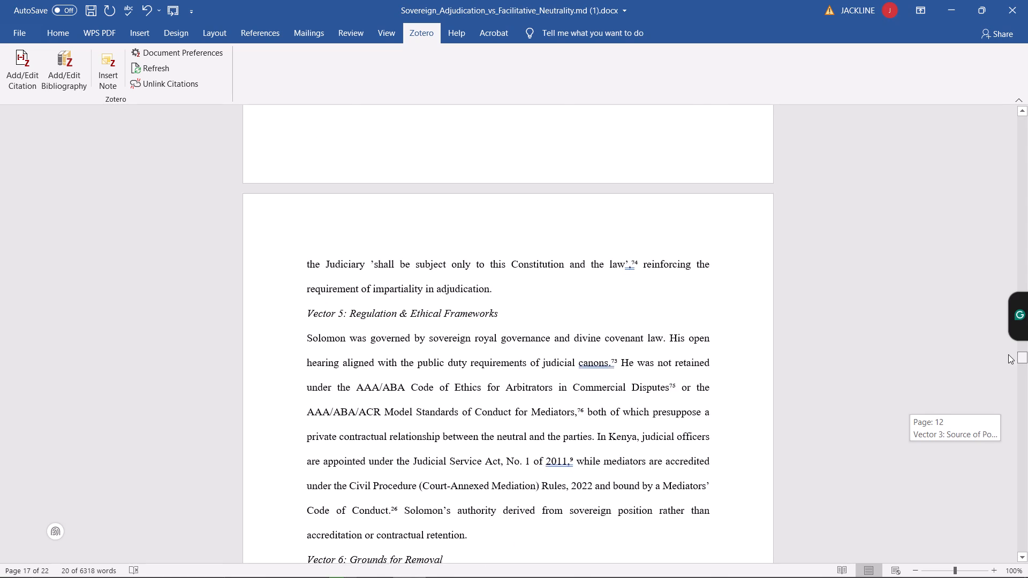
left_click_drag(1008, 354, 1004, 349)
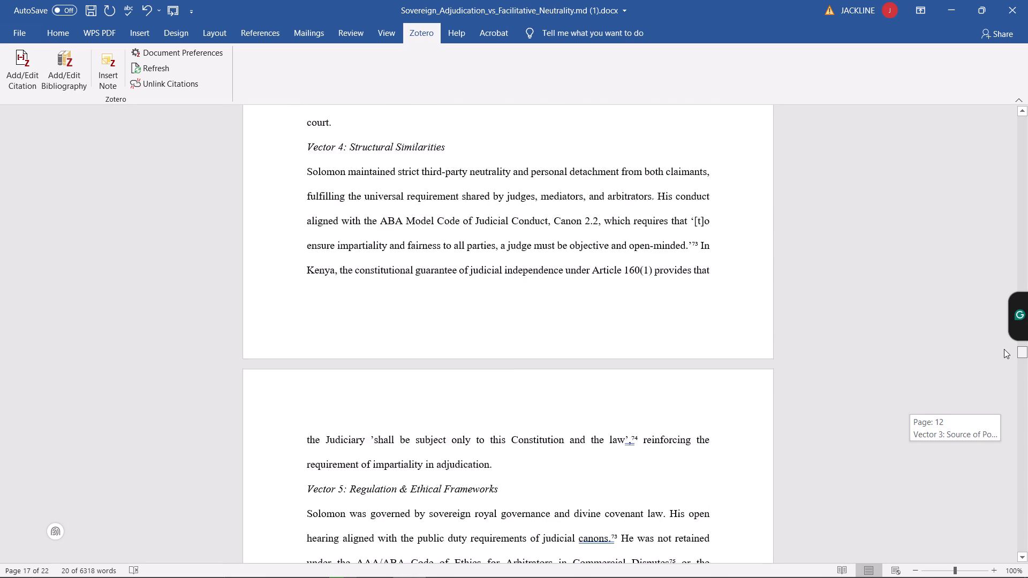
left_click_drag(1004, 349, 999, 340)
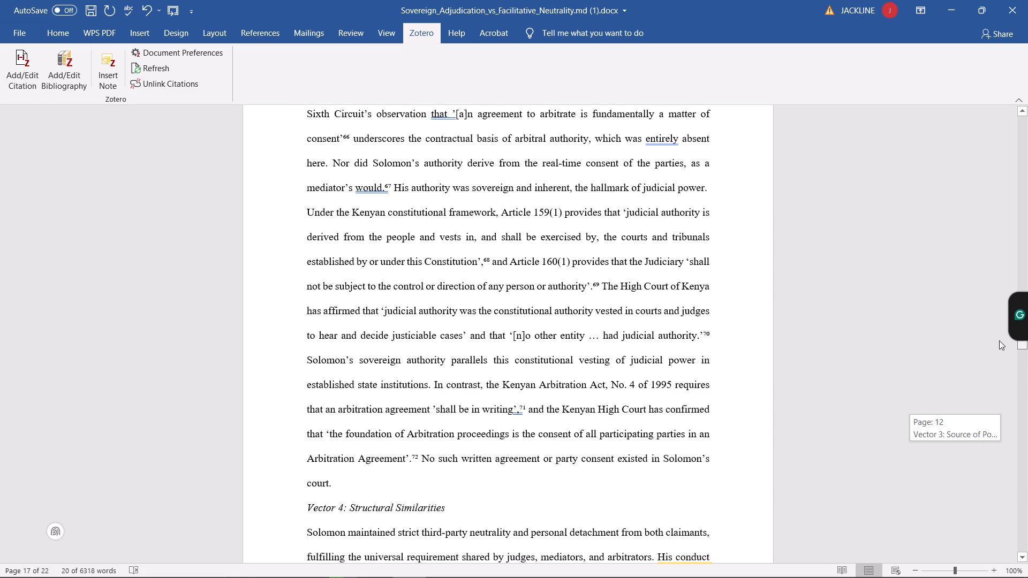
left_click_drag(999, 340, 992, 326)
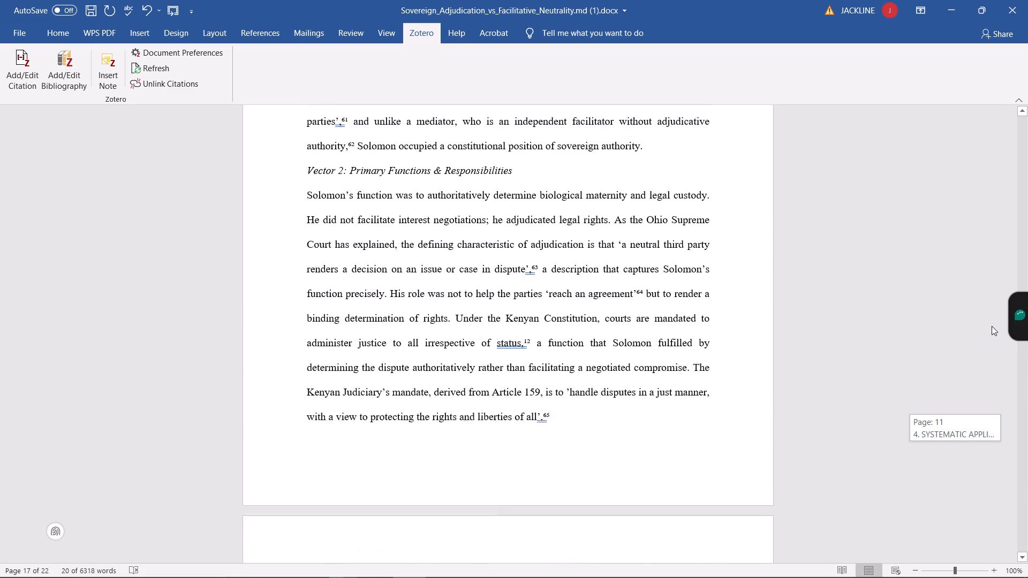
left_click_drag(992, 326, 976, 295)
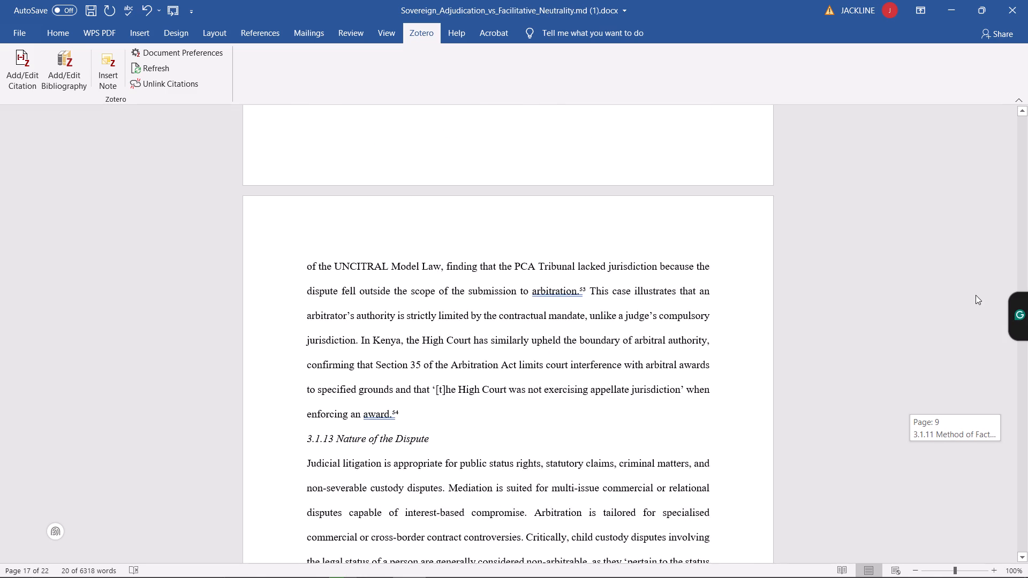
left_click_drag(976, 295, 957, 251)
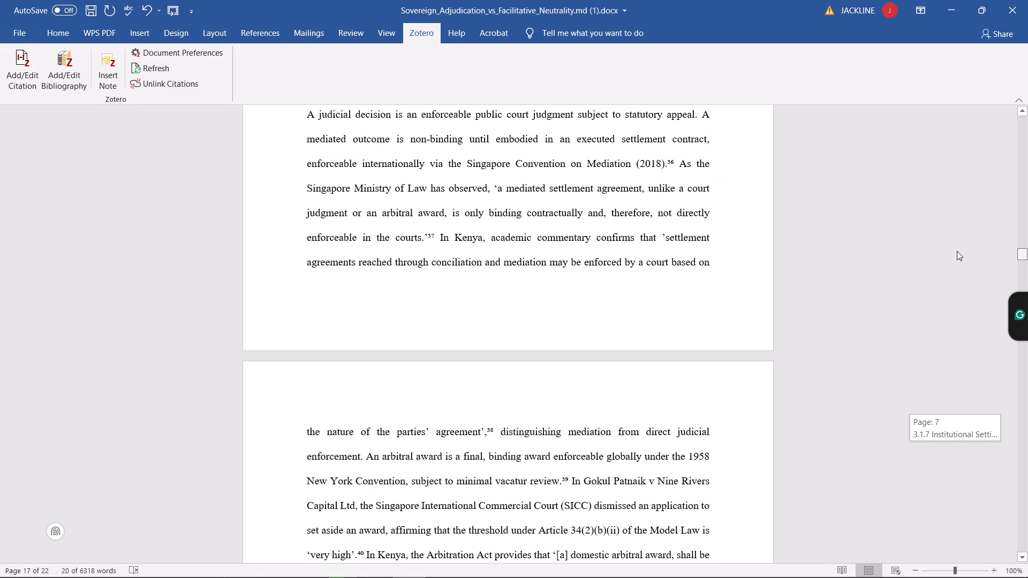
left_click_drag(957, 251, 951, 224)
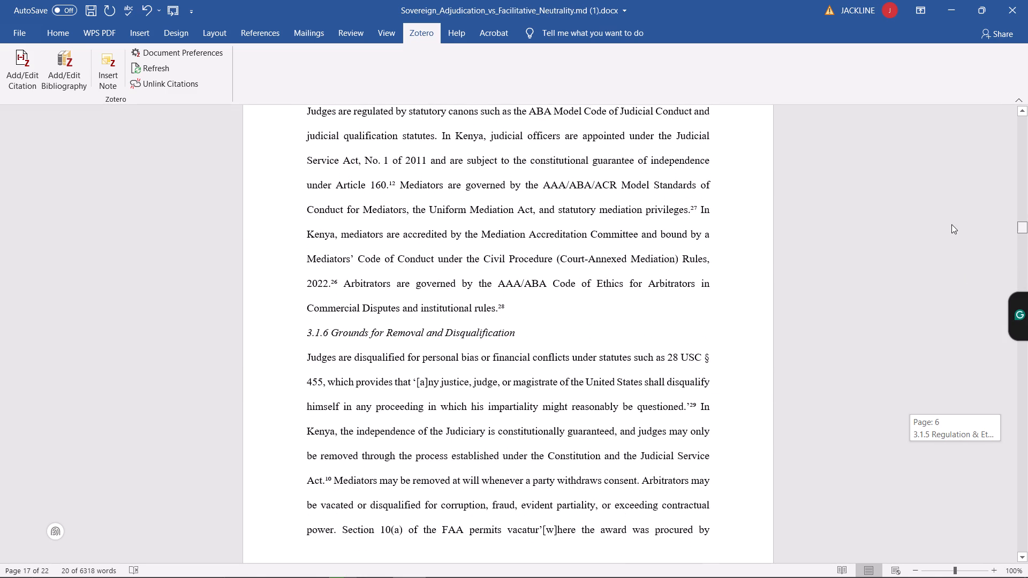
left_click_drag(951, 224, 953, 236)
scroll(510, 347, "down", 2)
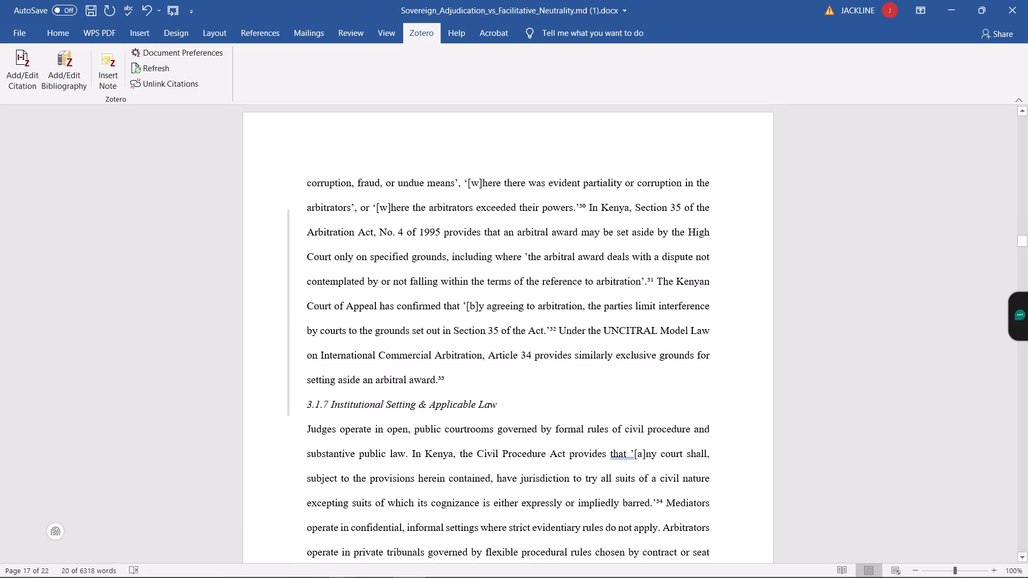
scroll(500, 407, "down", 1)
scroll(593, 413, "down", 2)
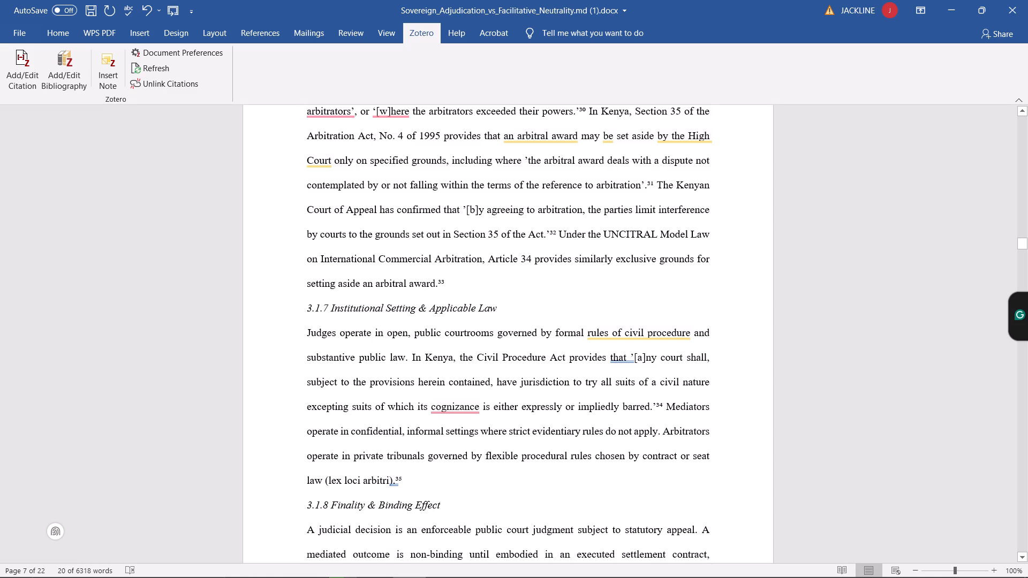
In section 3.1.1, replace the typed note number 11 after "issue binding awards." with a real, empty footnote.
left_click_drag(1023, 246, 1027, 187)
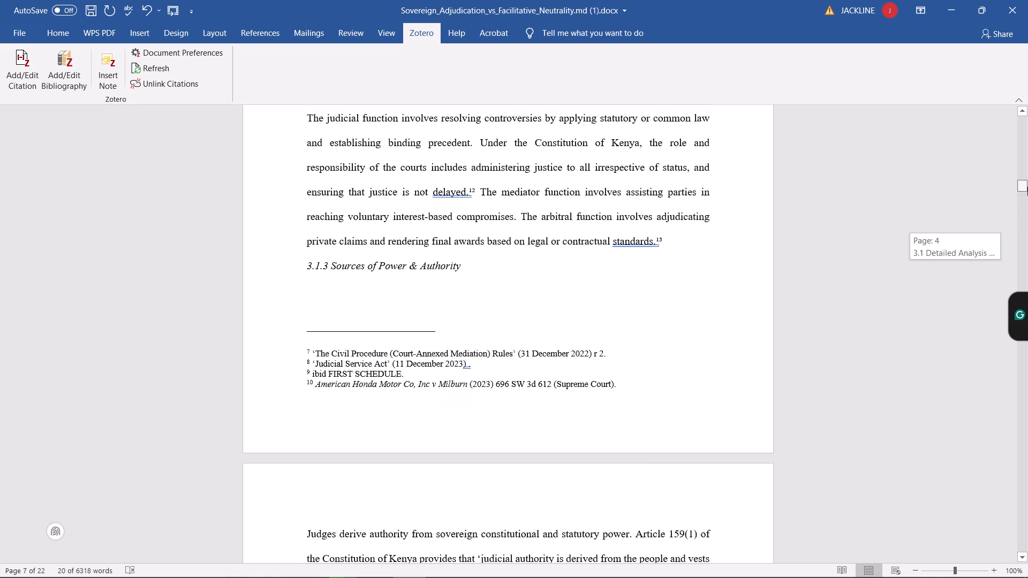
left_click_drag(1027, 187, 1027, 168)
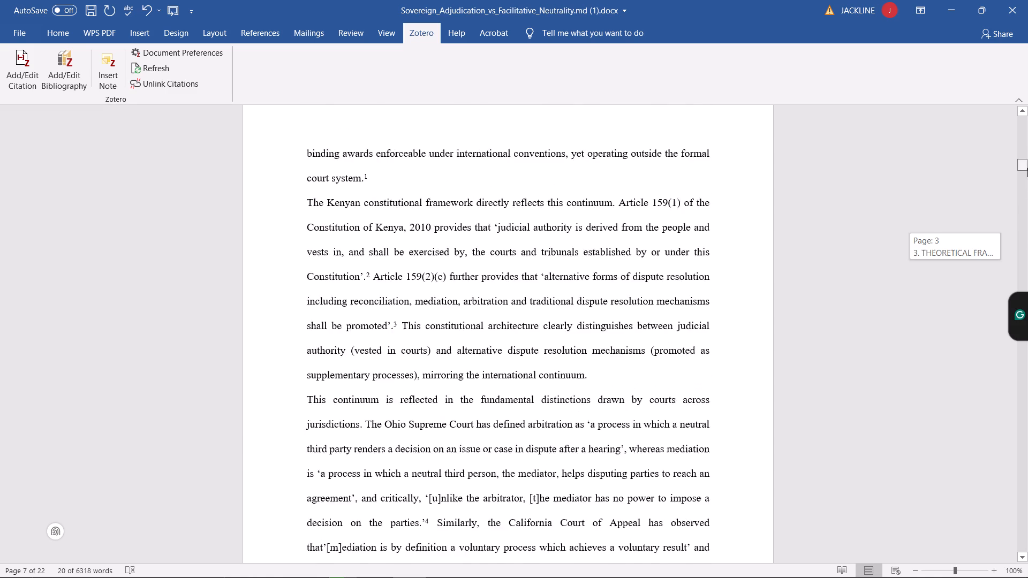
left_click_drag(1027, 168, 1027, 185)
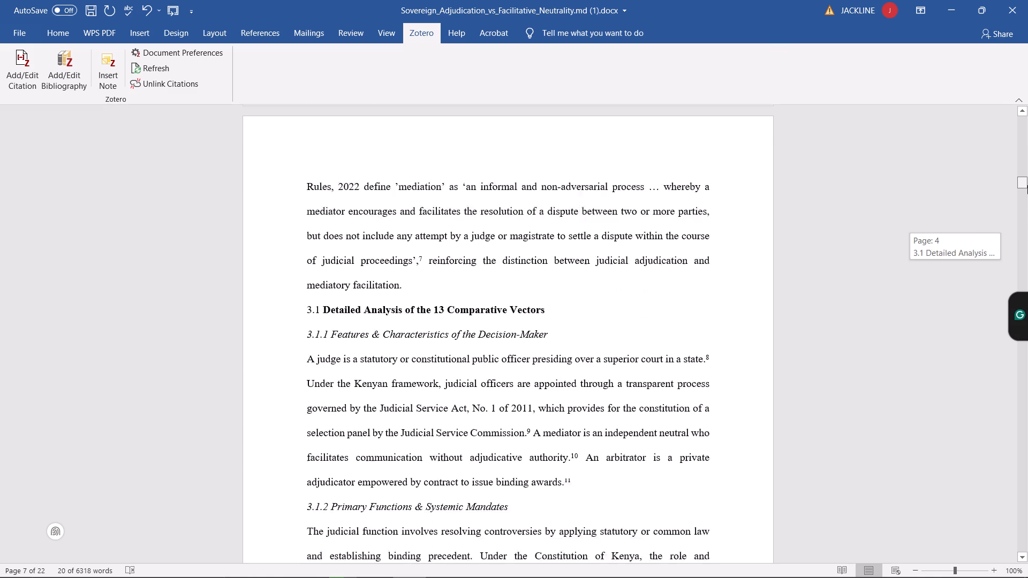
left_click_drag(1027, 185, 1027, 189)
left_click(572, 278)
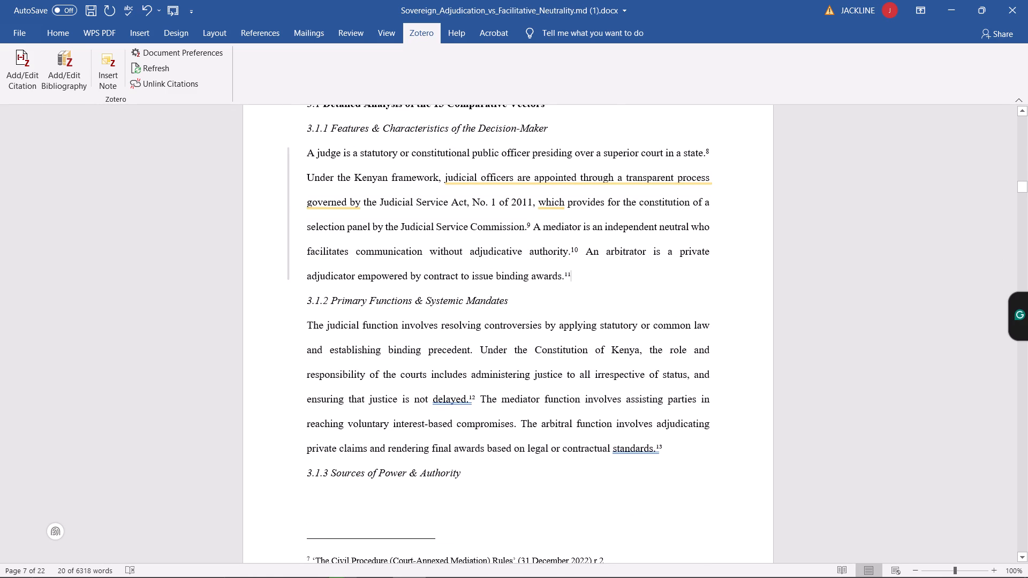
key("BackSpace")
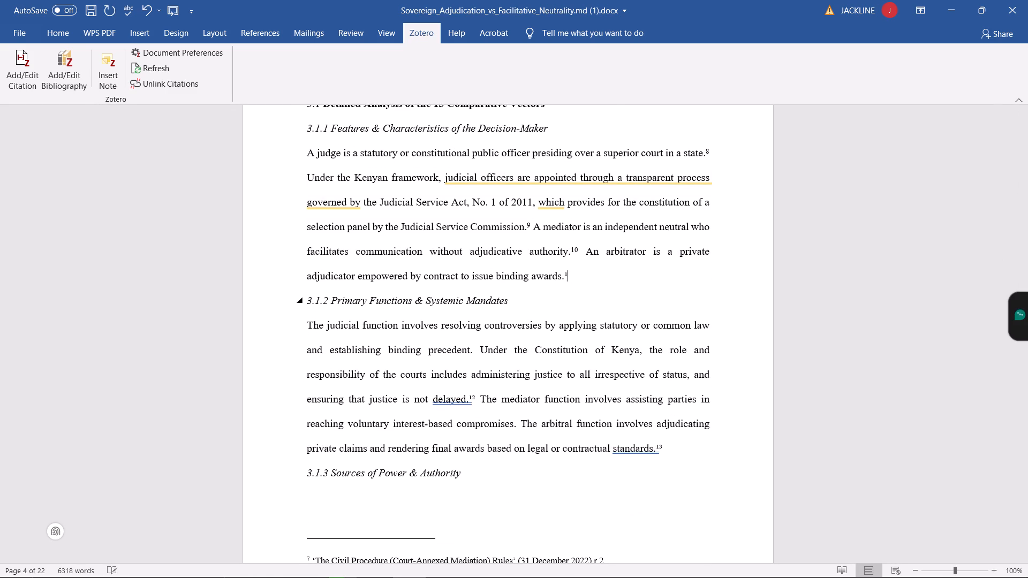
key("BackSpace")
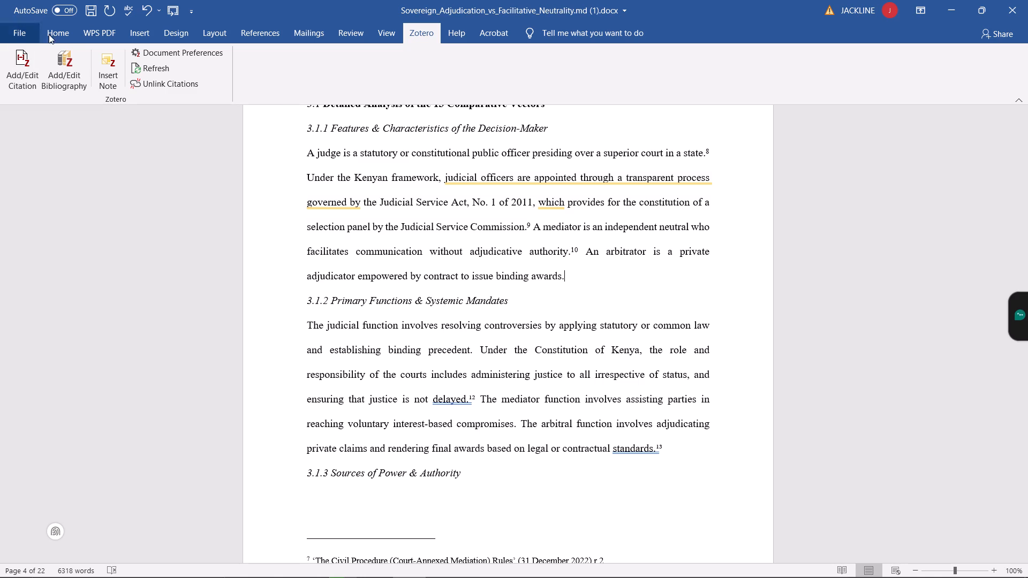
left_click(261, 27)
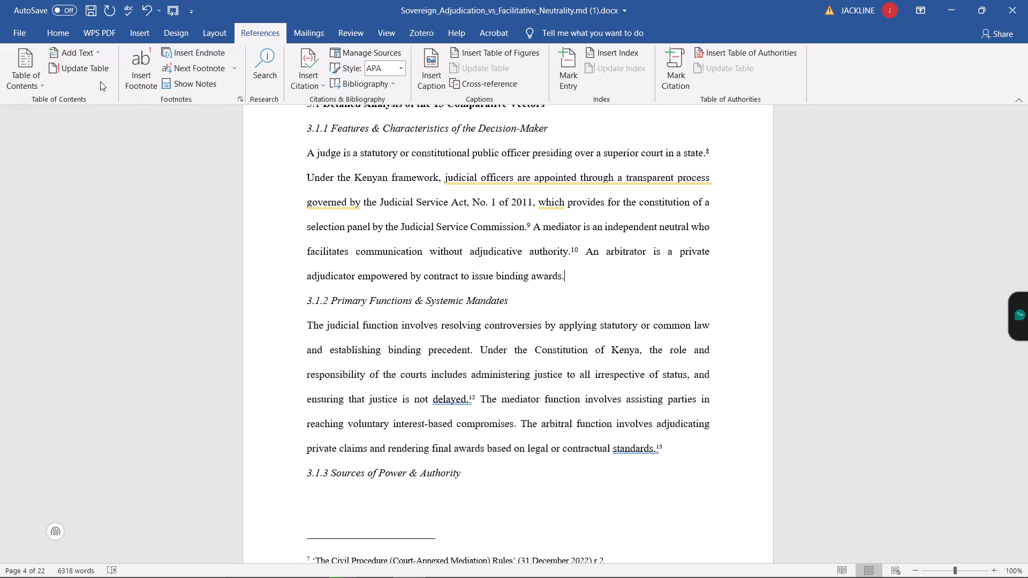
left_click(146, 65)
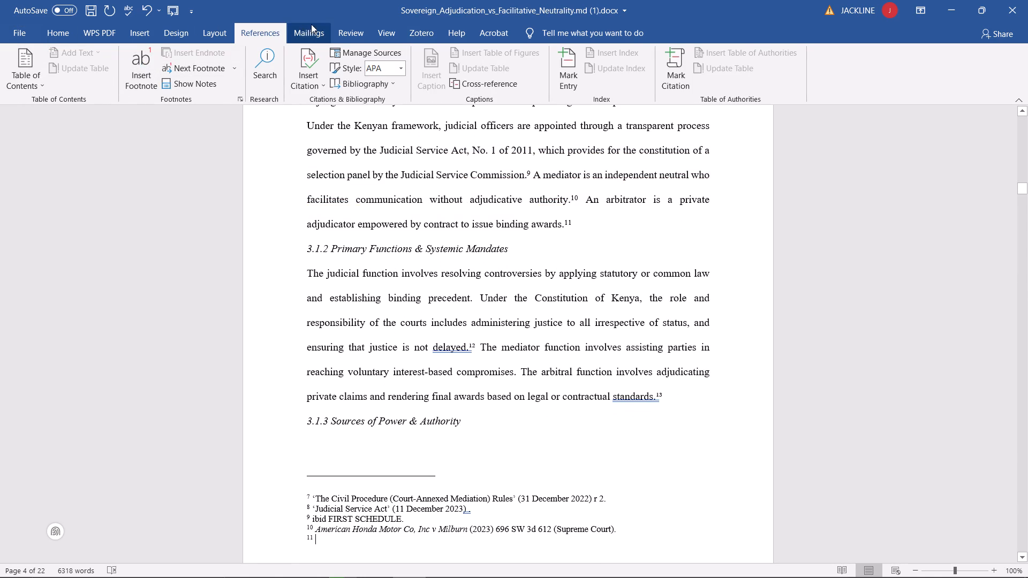
Insert a Zotero citation of Royce Homes, LP v. Bates in footnote 11, without a page number, prefix or suffix.
left_click(423, 34)
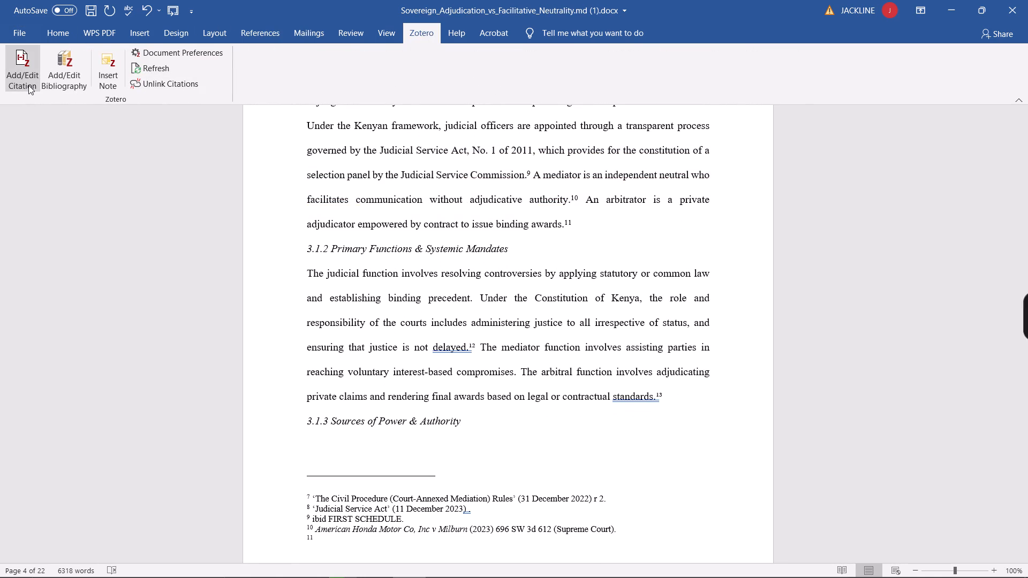
left_click(28, 85)
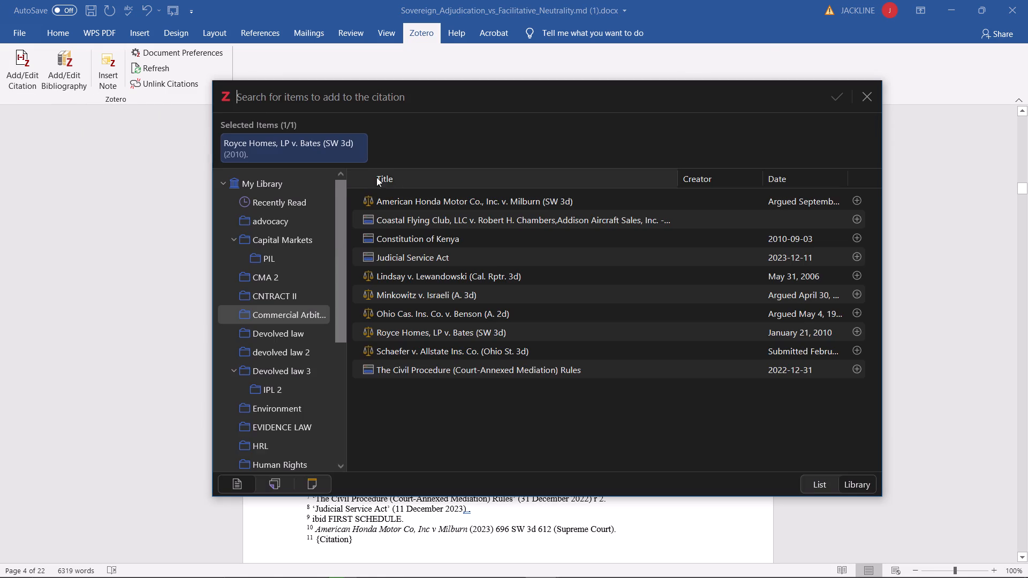
left_click(328, 150)
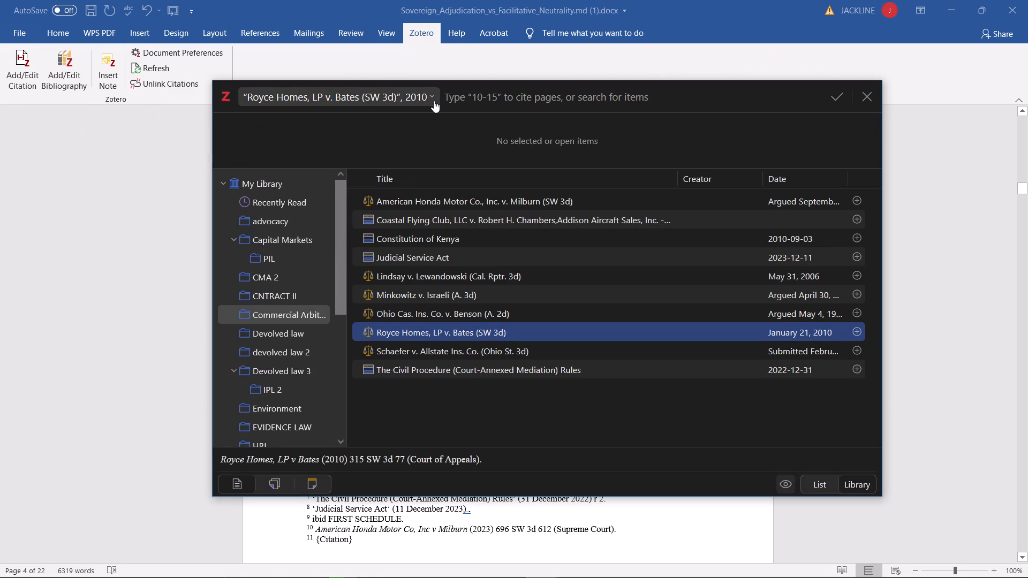
left_click(432, 97)
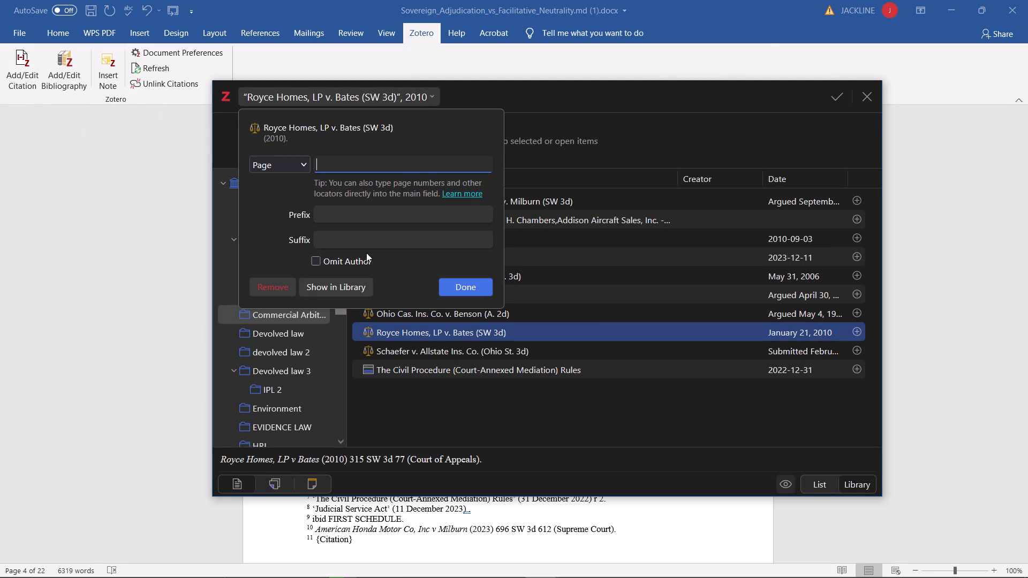
left_click(466, 290)
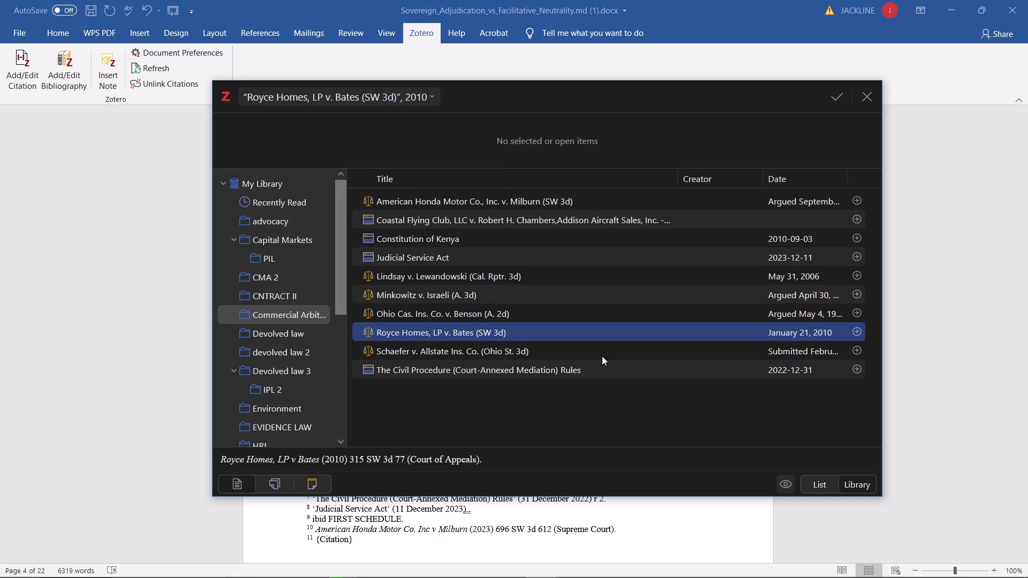
left_click(834, 100)
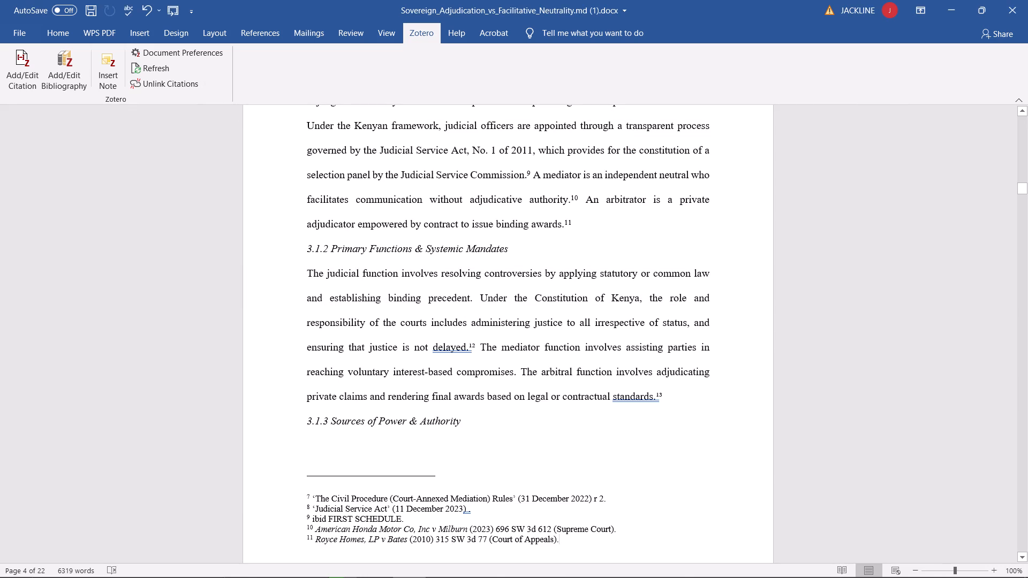
Save the document.
left_click(27, 35)
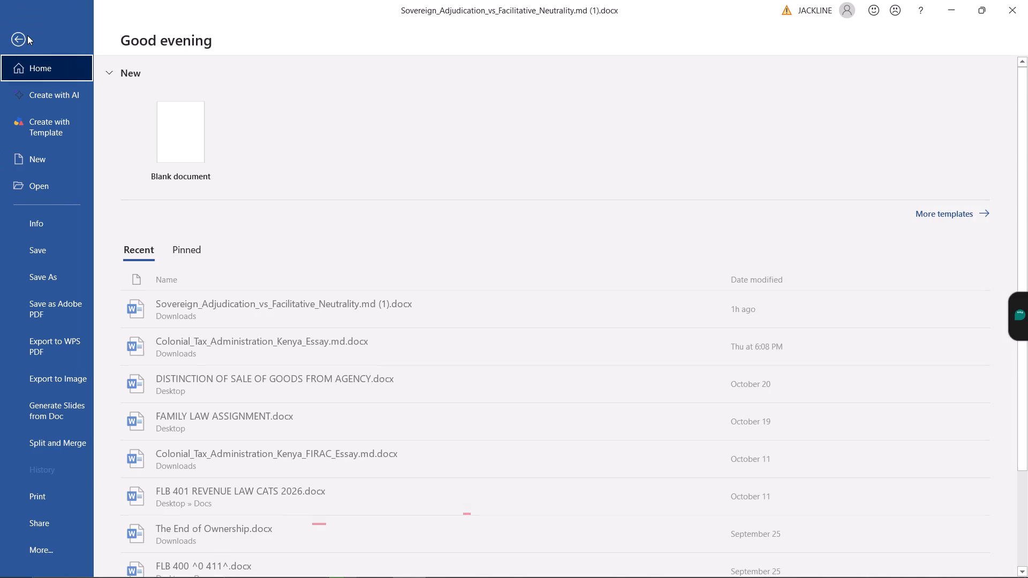
left_click(41, 254)
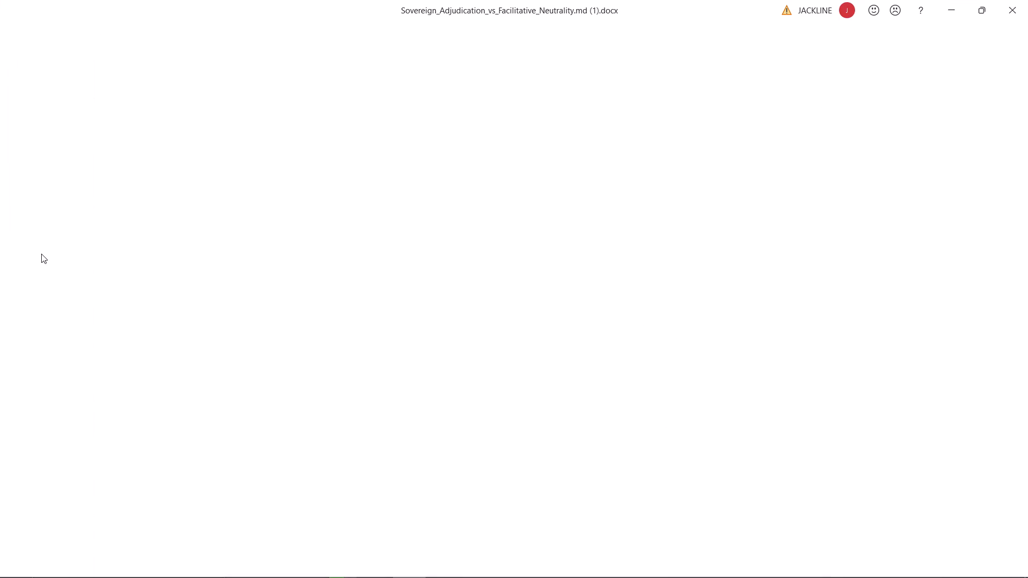